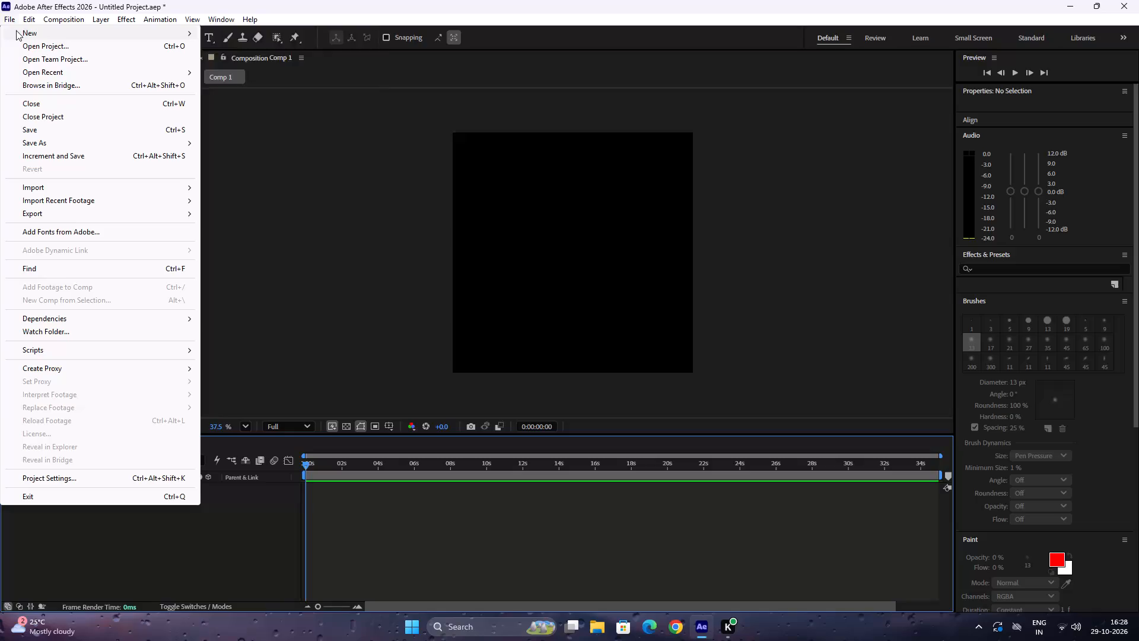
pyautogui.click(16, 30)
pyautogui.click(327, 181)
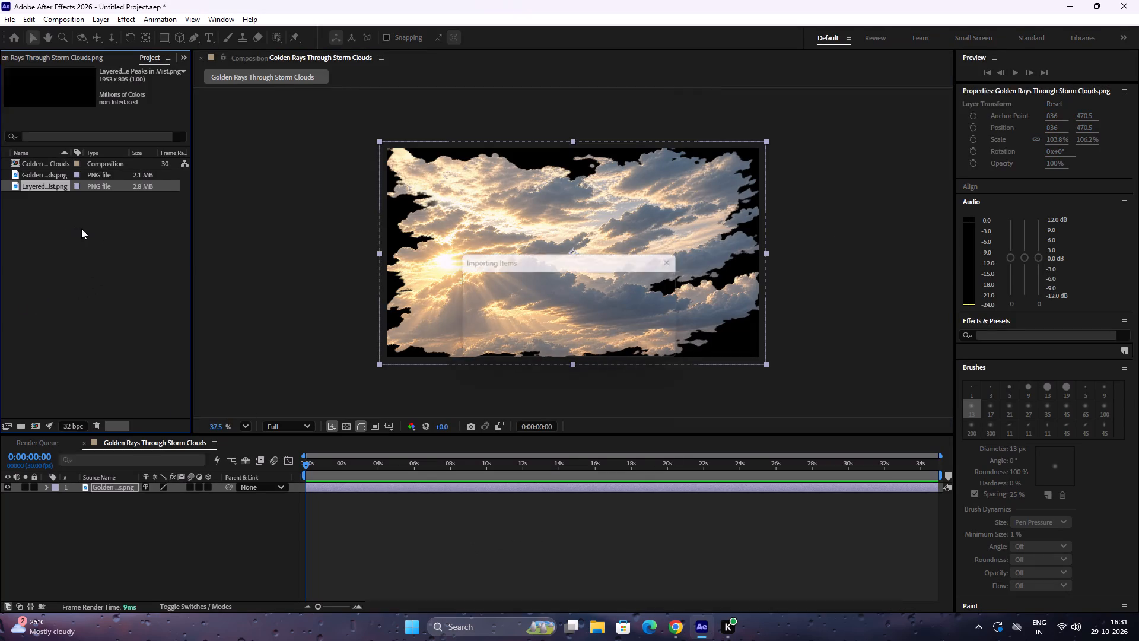
# Add the Layered Alpine Peaks in Mist PNG to the composition and stack it above the clouds layer.
pyautogui.moveTo(112, 187); pyautogui.dragTo(141, 513)
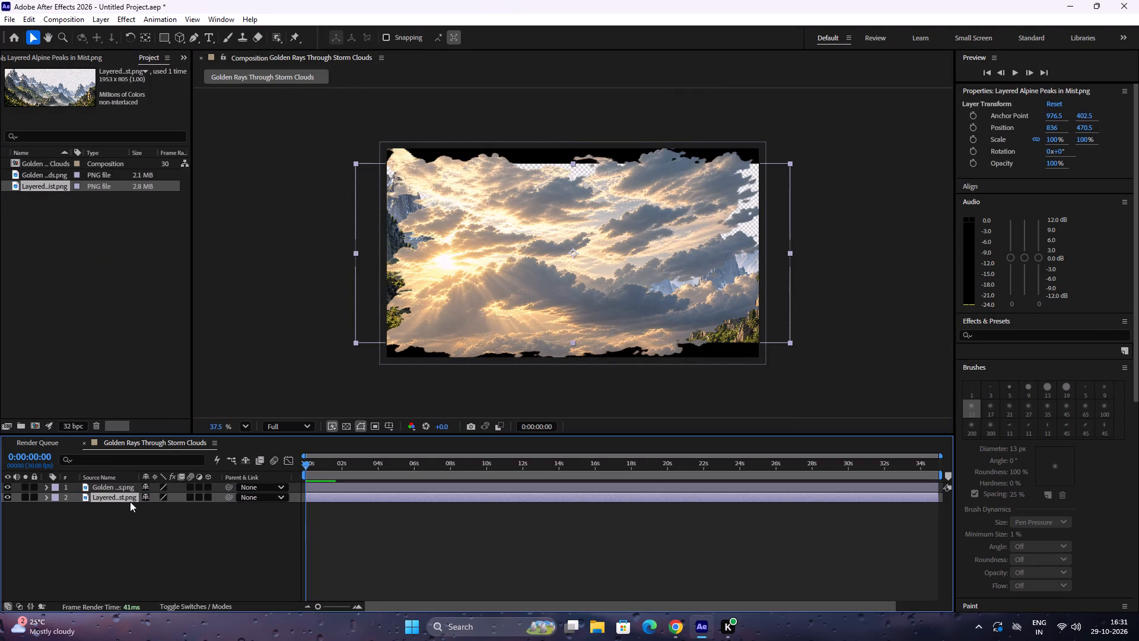
pyautogui.moveTo(105, 497); pyautogui.dragTo(104, 483)
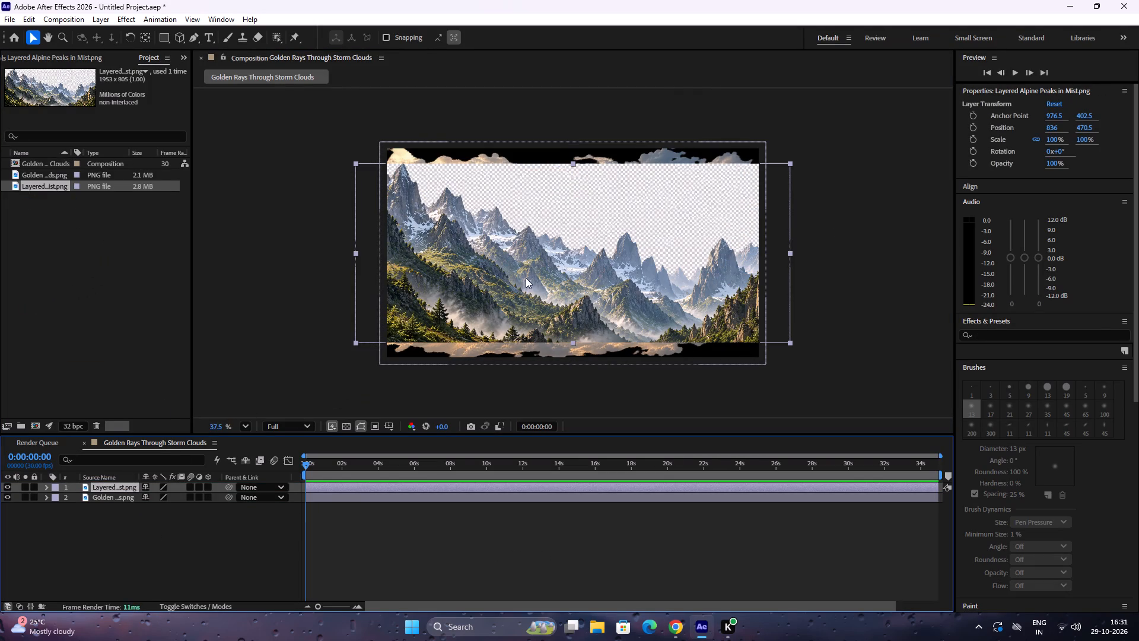
# Shrink the mountain layer to about 64.5% by 64.9% and position it at about 783, 420.
pyautogui.moveTo(526, 278); pyautogui.dragTo(551, 271)
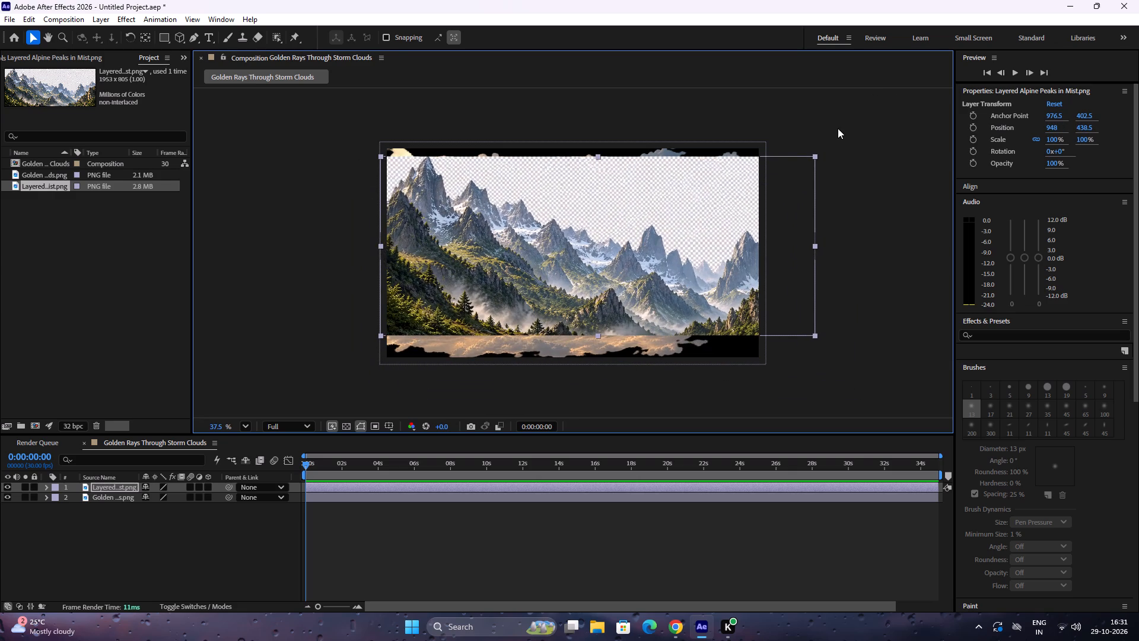
pyautogui.moveTo(816, 156); pyautogui.dragTo(739, 187)
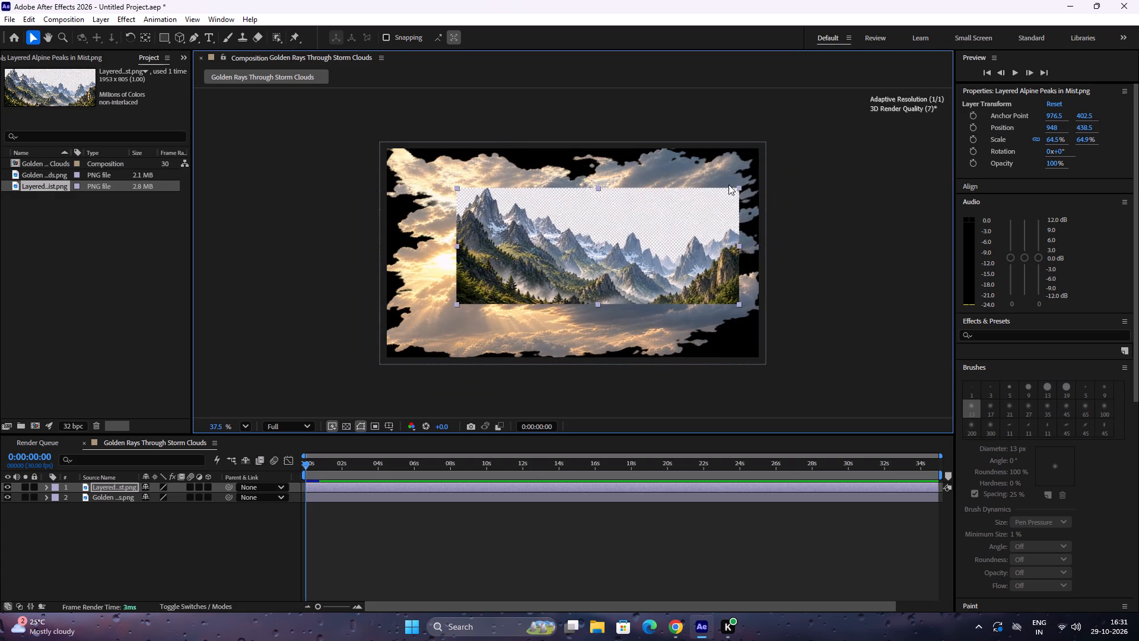
pyautogui.moveTo(673, 223); pyautogui.dragTo(636, 219)
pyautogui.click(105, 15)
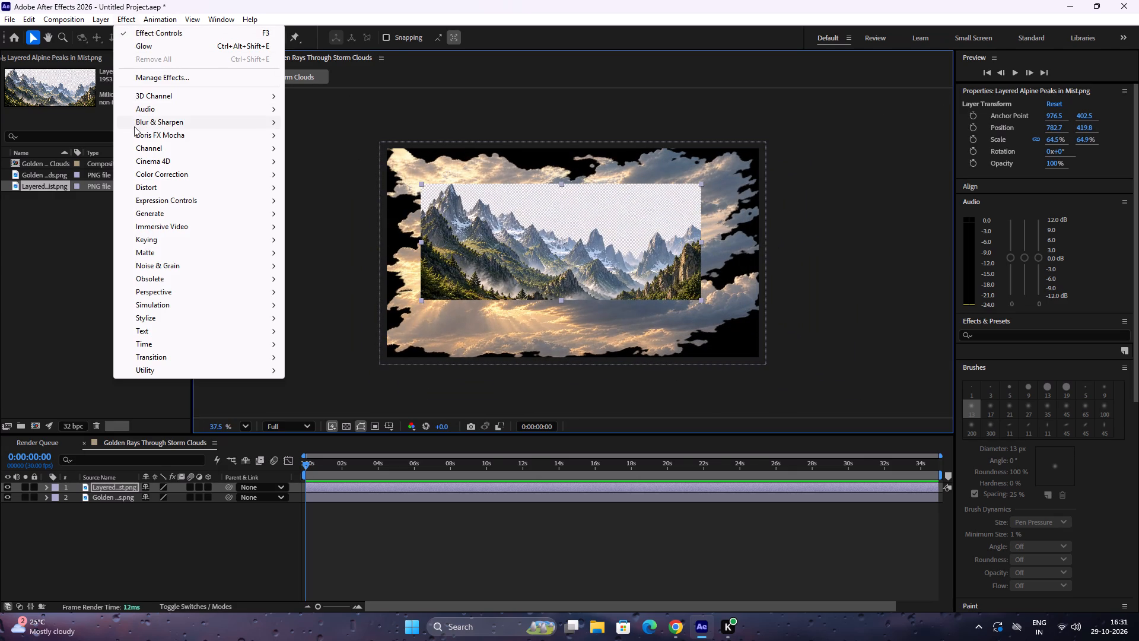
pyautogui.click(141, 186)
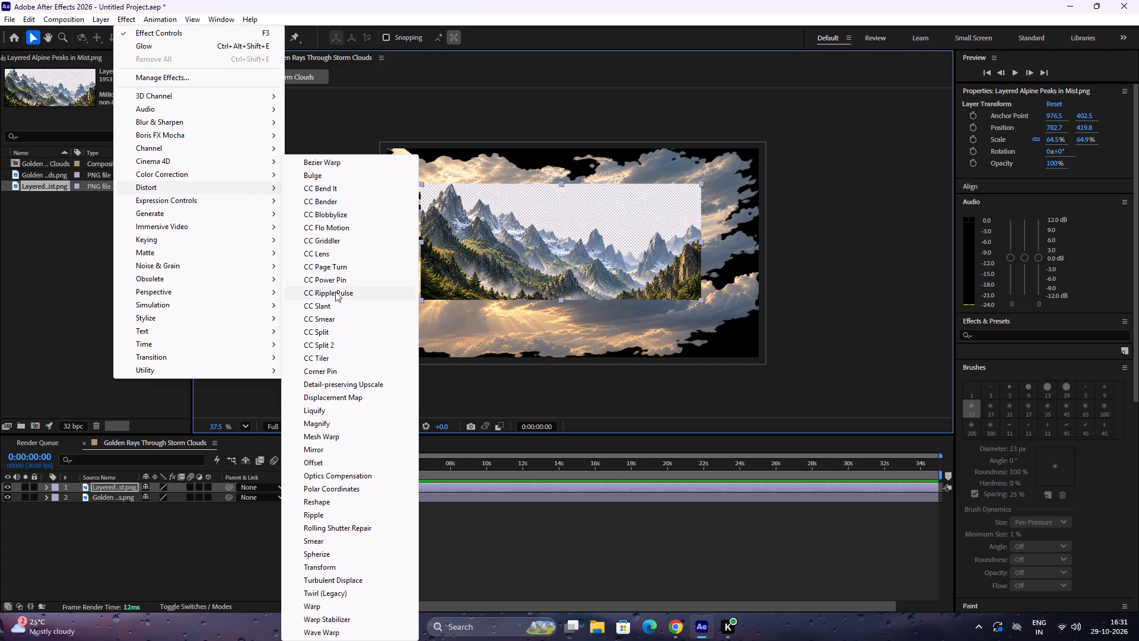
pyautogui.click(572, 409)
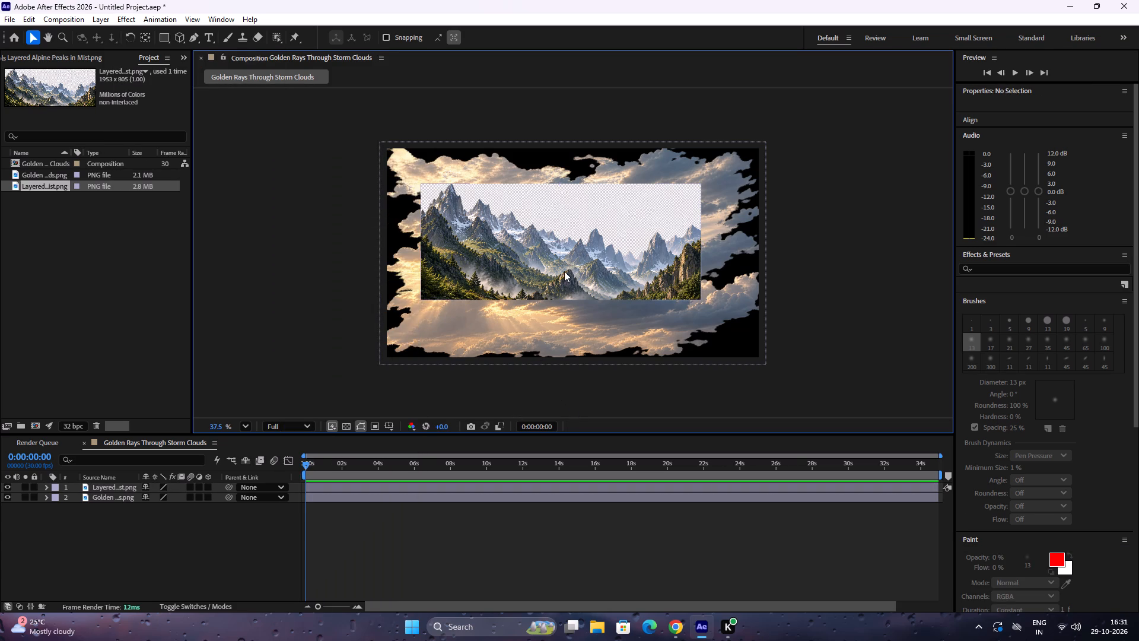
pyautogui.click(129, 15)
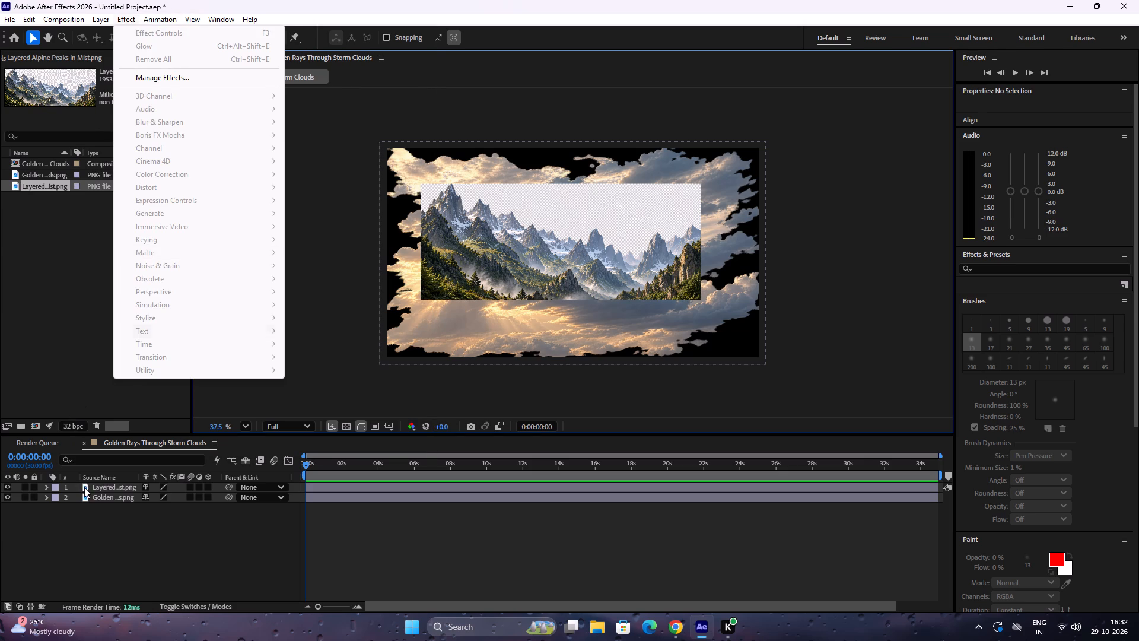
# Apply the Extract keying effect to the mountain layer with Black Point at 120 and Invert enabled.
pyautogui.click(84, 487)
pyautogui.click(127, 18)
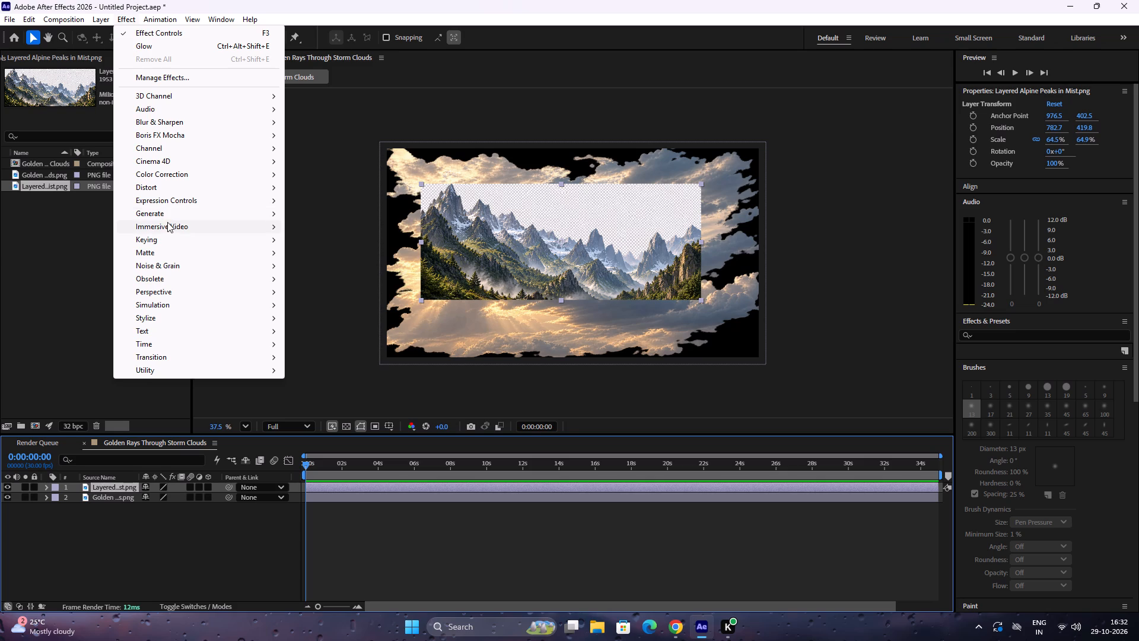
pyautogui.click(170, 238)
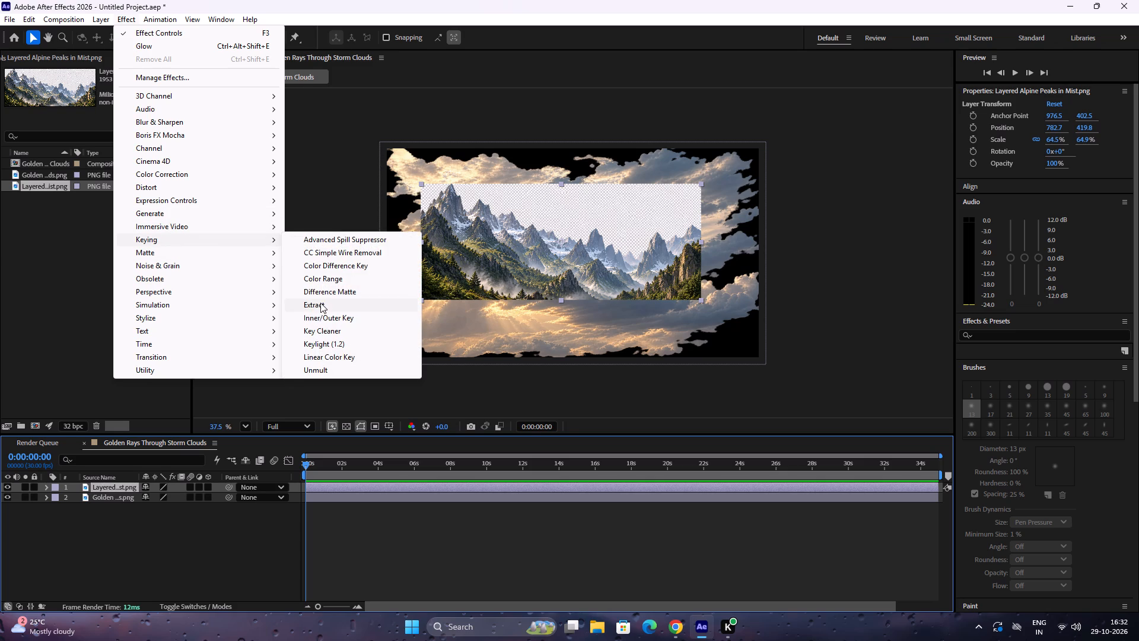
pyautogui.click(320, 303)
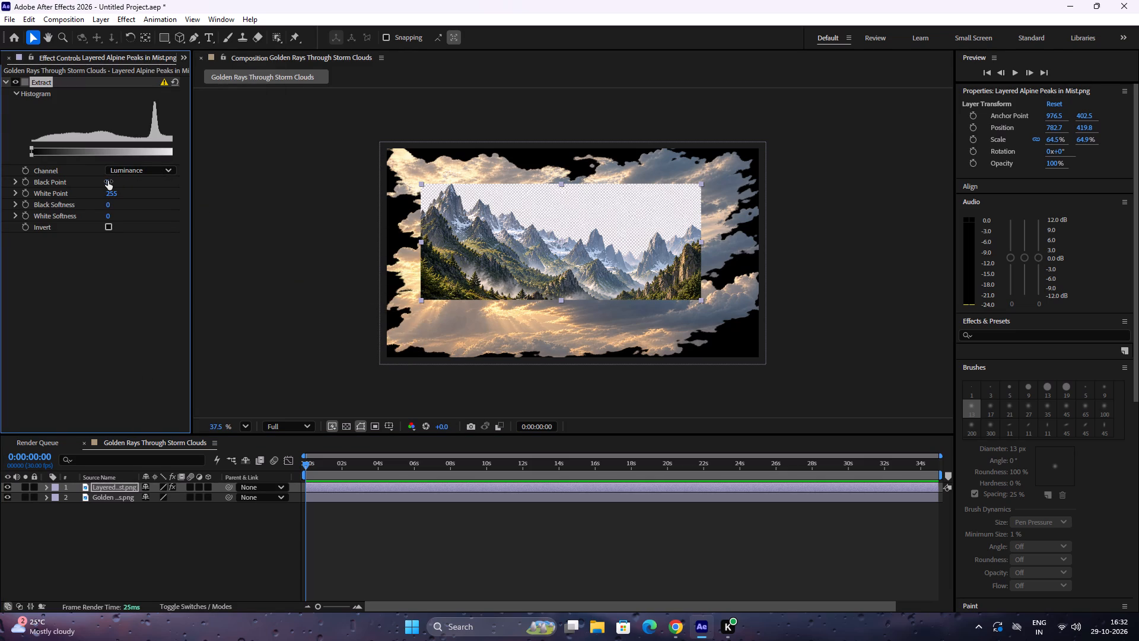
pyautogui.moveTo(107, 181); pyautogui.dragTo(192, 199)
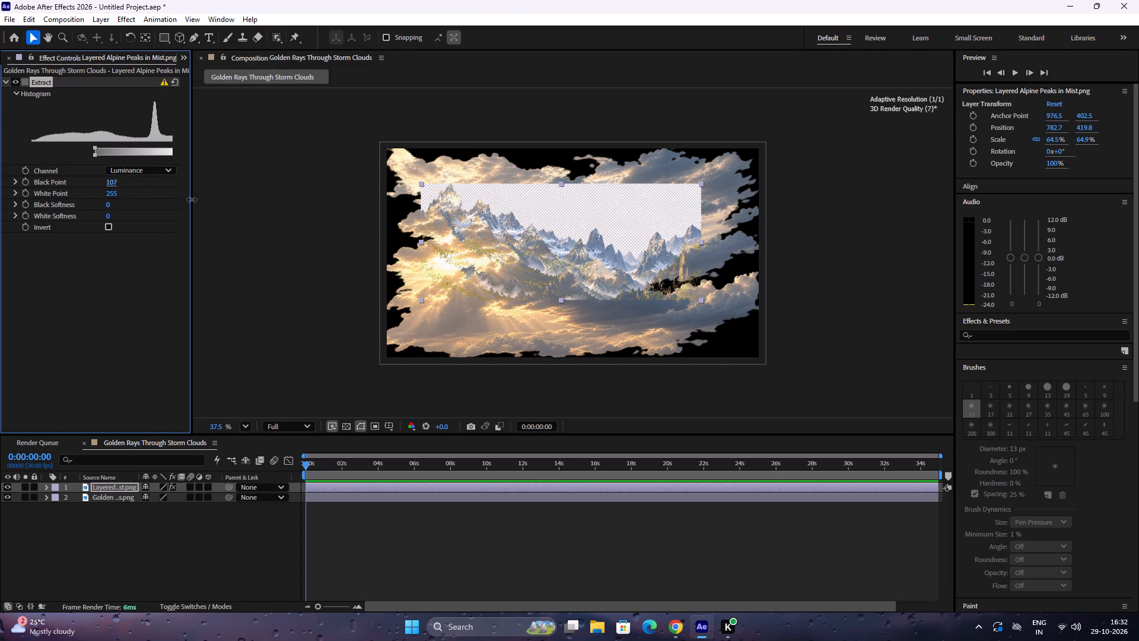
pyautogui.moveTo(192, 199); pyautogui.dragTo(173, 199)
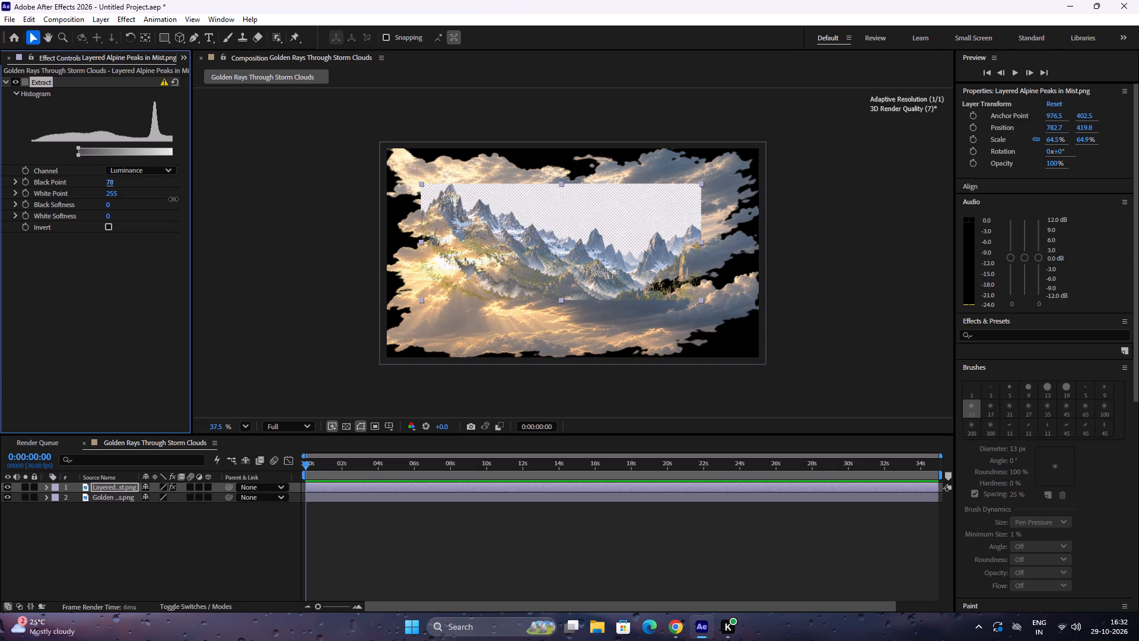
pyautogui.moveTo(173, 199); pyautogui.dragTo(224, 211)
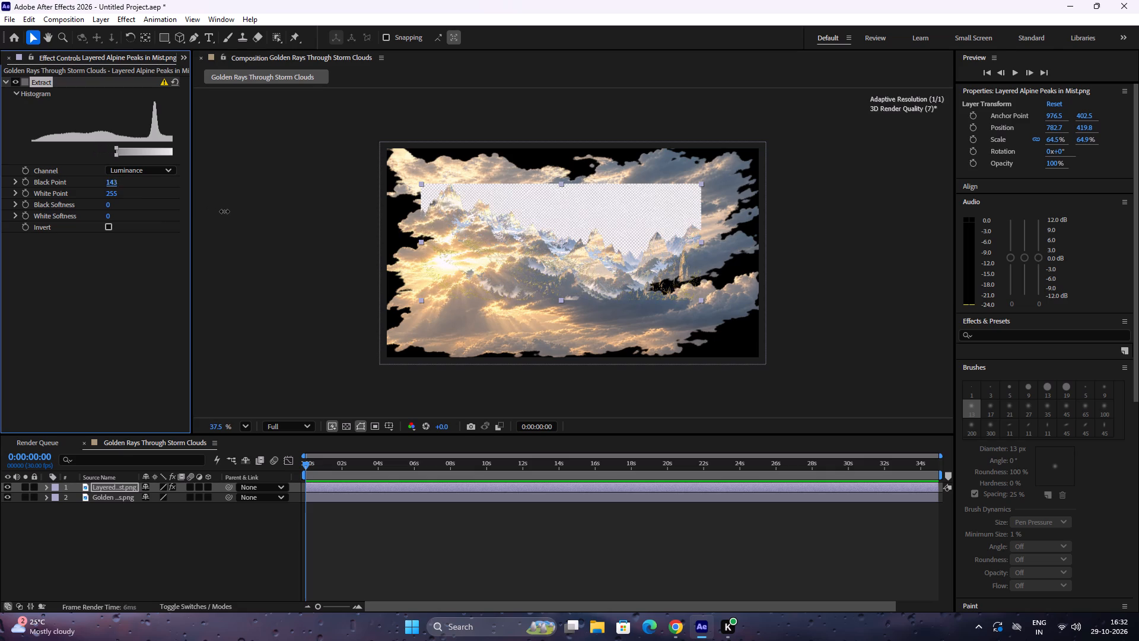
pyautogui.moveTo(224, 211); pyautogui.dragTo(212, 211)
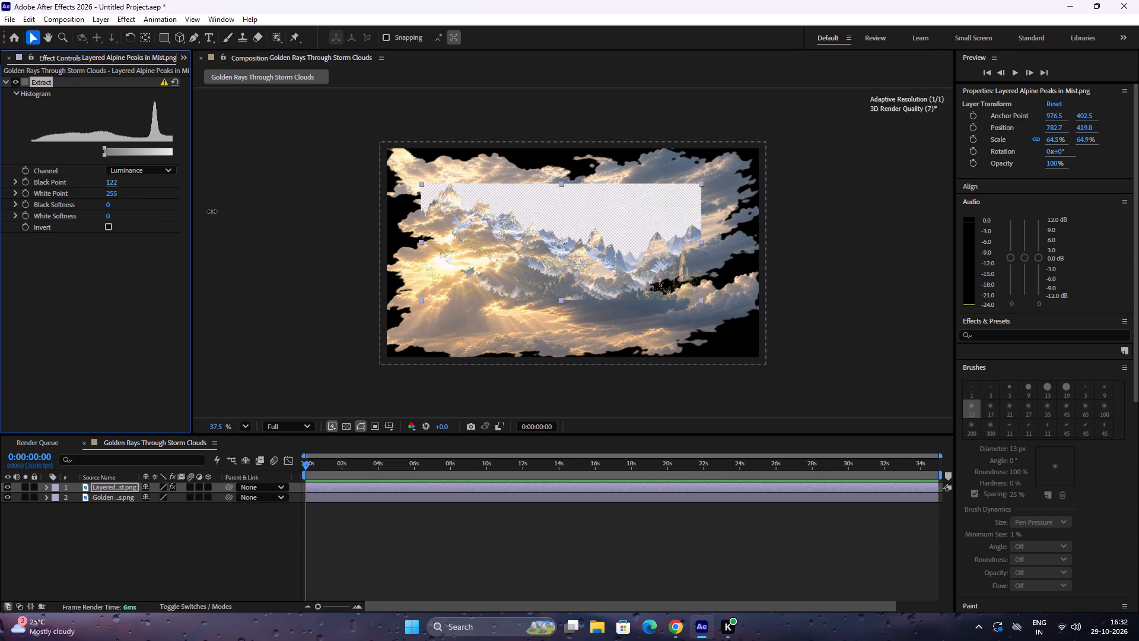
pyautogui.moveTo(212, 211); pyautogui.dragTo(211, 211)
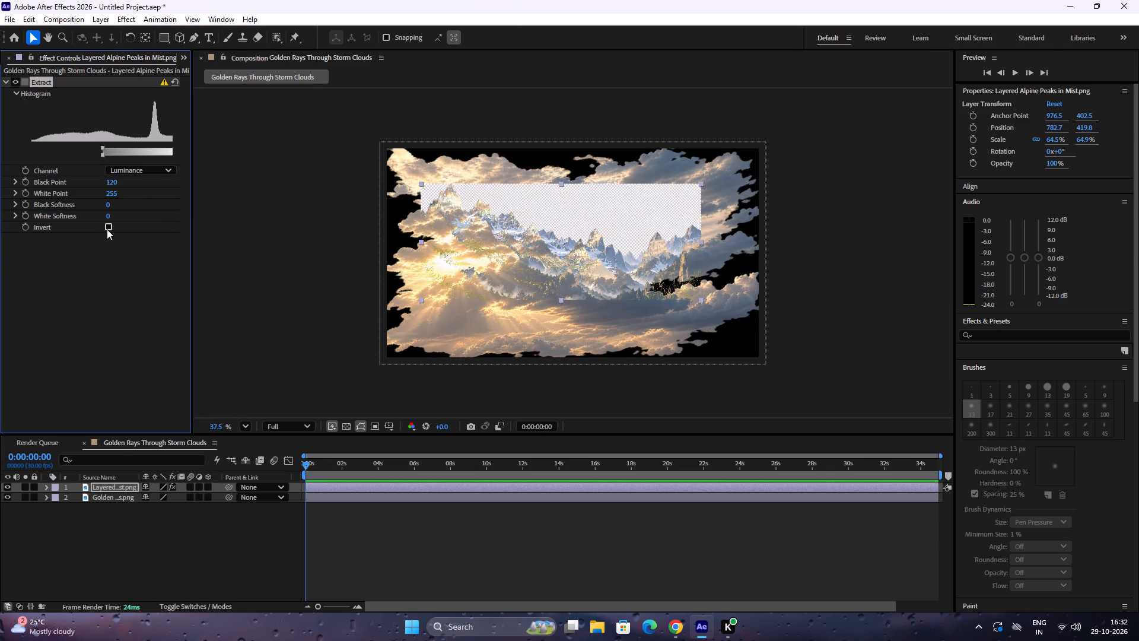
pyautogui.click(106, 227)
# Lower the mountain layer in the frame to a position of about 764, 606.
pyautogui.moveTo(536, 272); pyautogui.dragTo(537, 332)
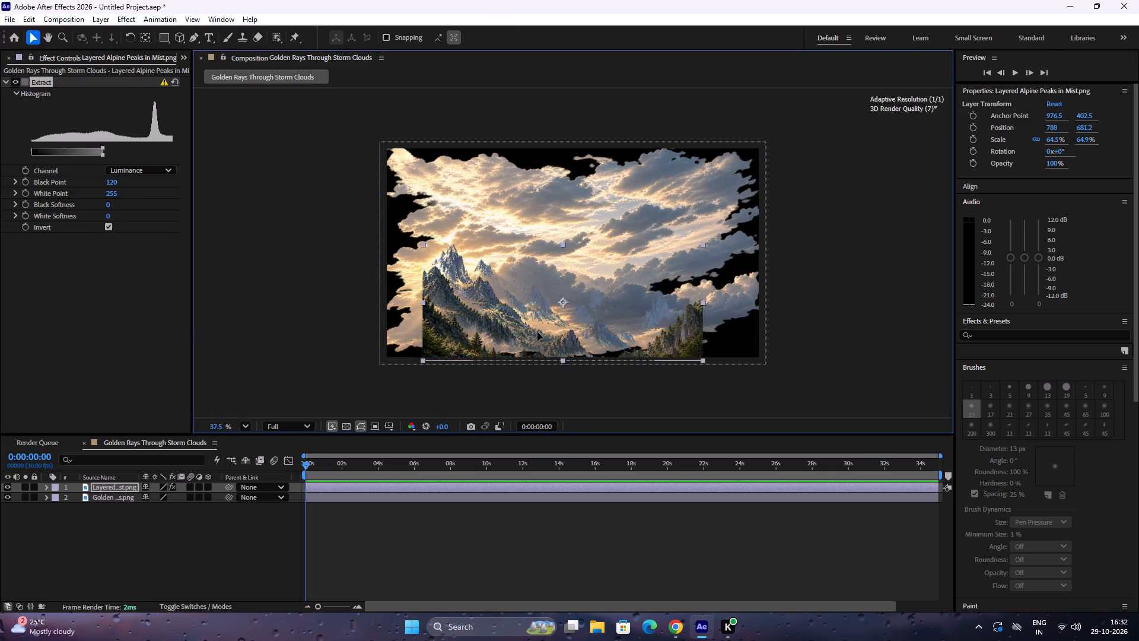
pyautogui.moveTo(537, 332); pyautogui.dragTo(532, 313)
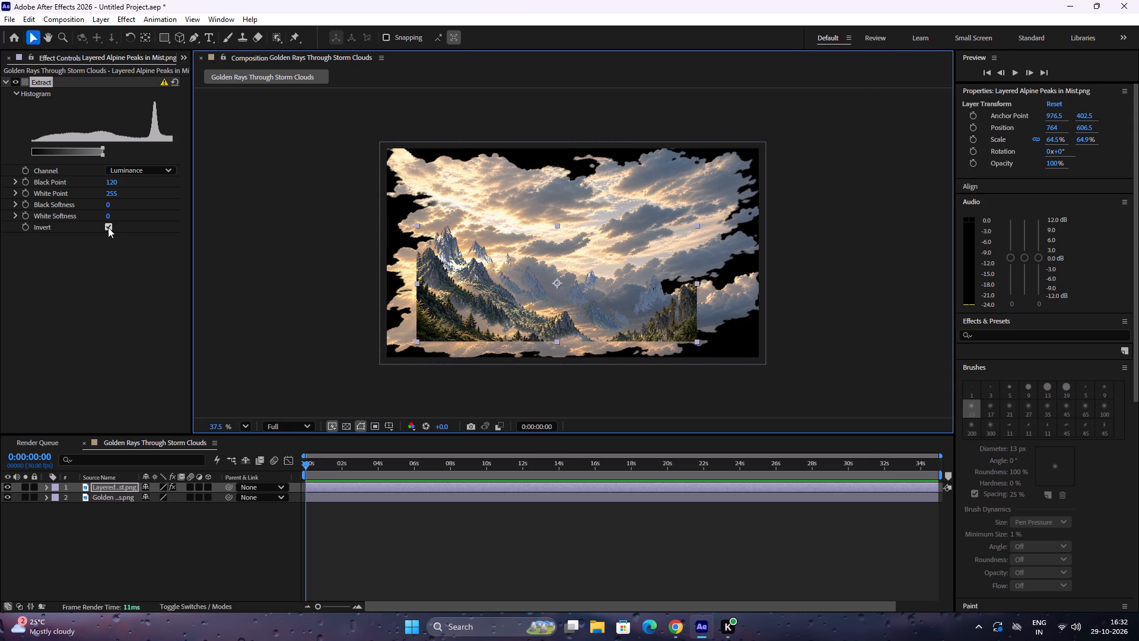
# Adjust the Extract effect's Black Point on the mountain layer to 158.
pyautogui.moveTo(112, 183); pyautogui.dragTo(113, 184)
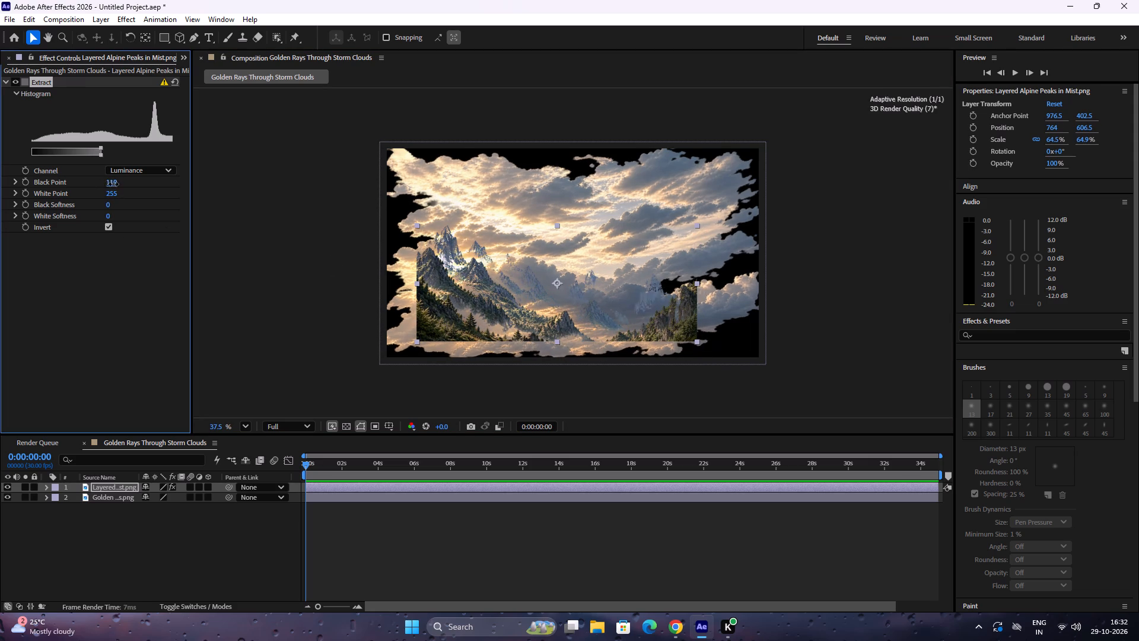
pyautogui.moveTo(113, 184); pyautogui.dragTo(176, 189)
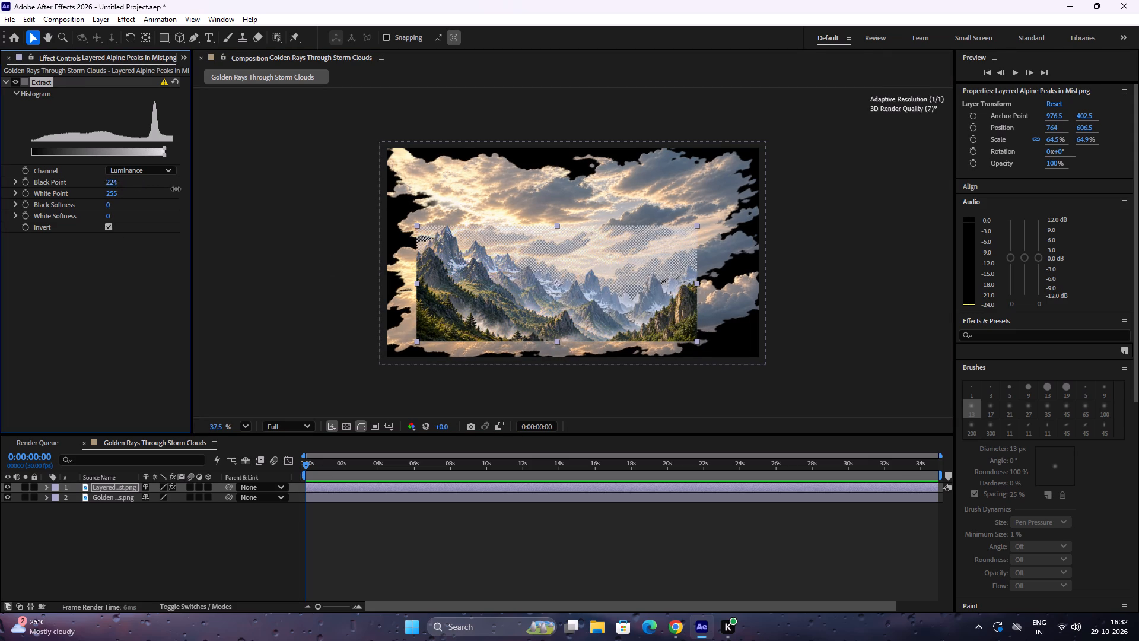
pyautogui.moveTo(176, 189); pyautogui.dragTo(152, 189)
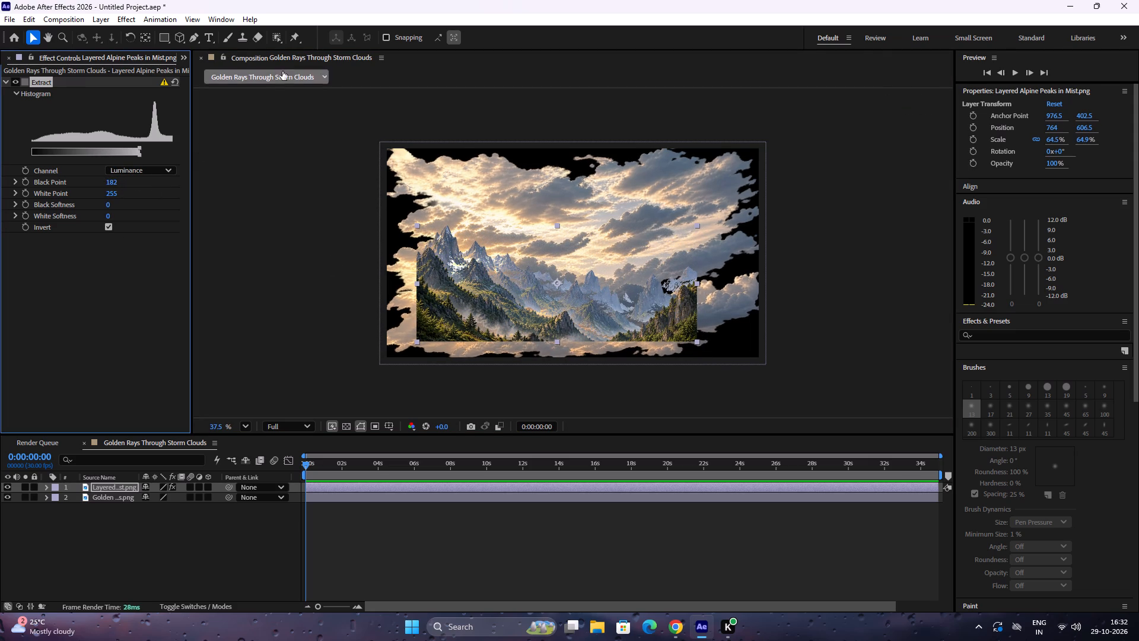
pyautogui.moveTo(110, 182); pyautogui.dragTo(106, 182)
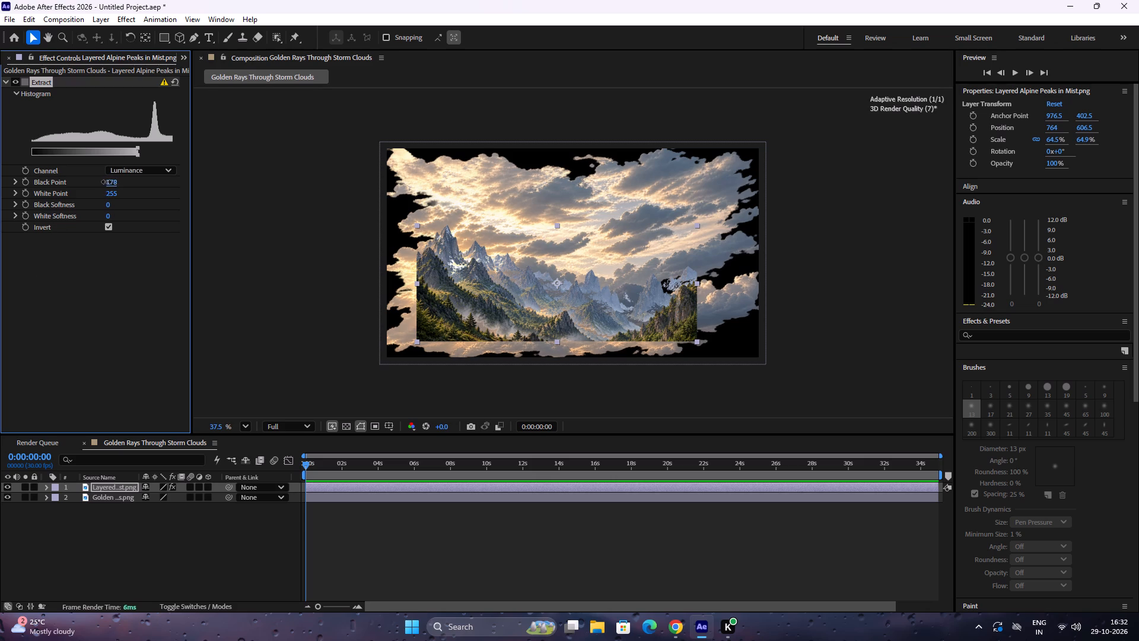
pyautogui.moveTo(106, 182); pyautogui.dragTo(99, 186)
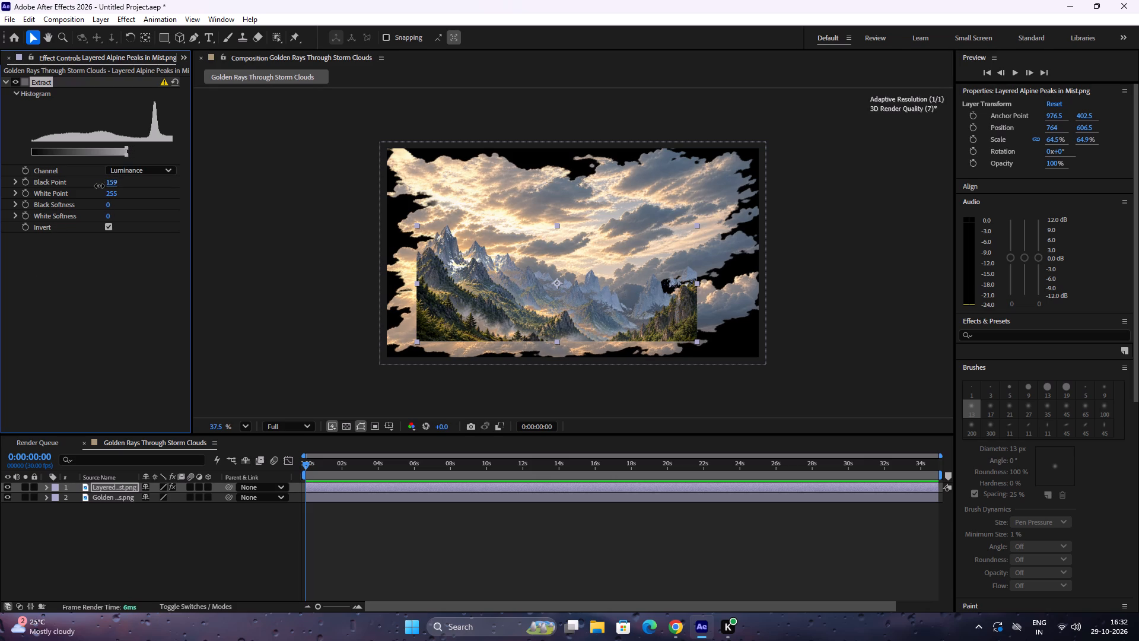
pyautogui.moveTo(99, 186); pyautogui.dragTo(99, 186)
# Move the mountain layer to about 743, 681 at the frame's bottom and widen it to about 71.9% horizontal scale.
pyautogui.moveTo(501, 295); pyautogui.dragTo(497, 312)
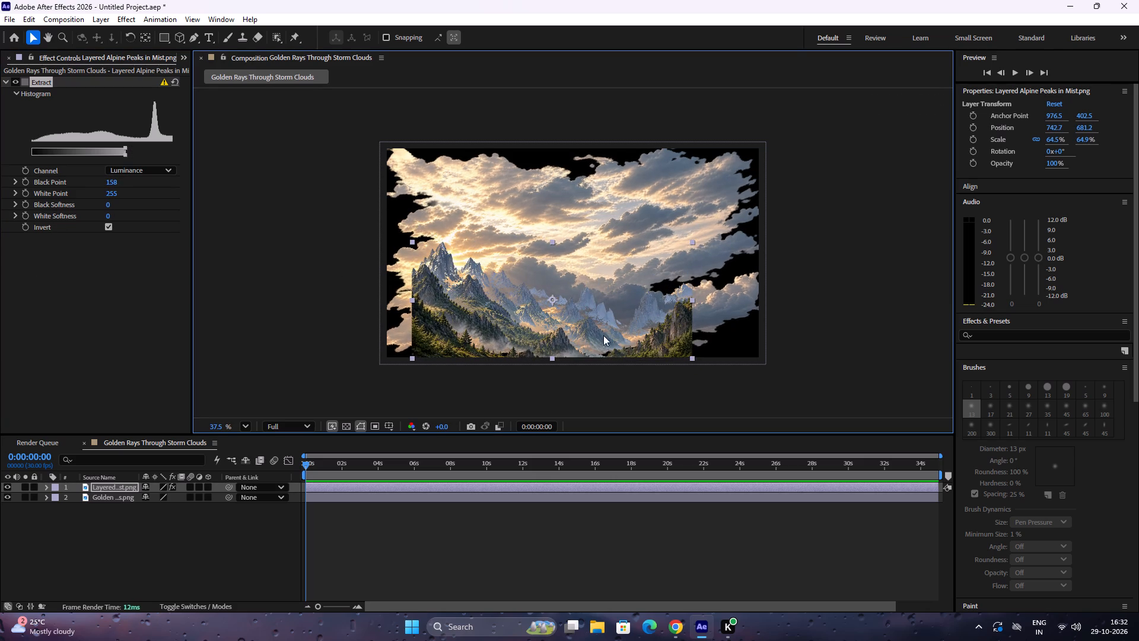
pyautogui.moveTo(691, 300); pyautogui.dragTo(753, 315)
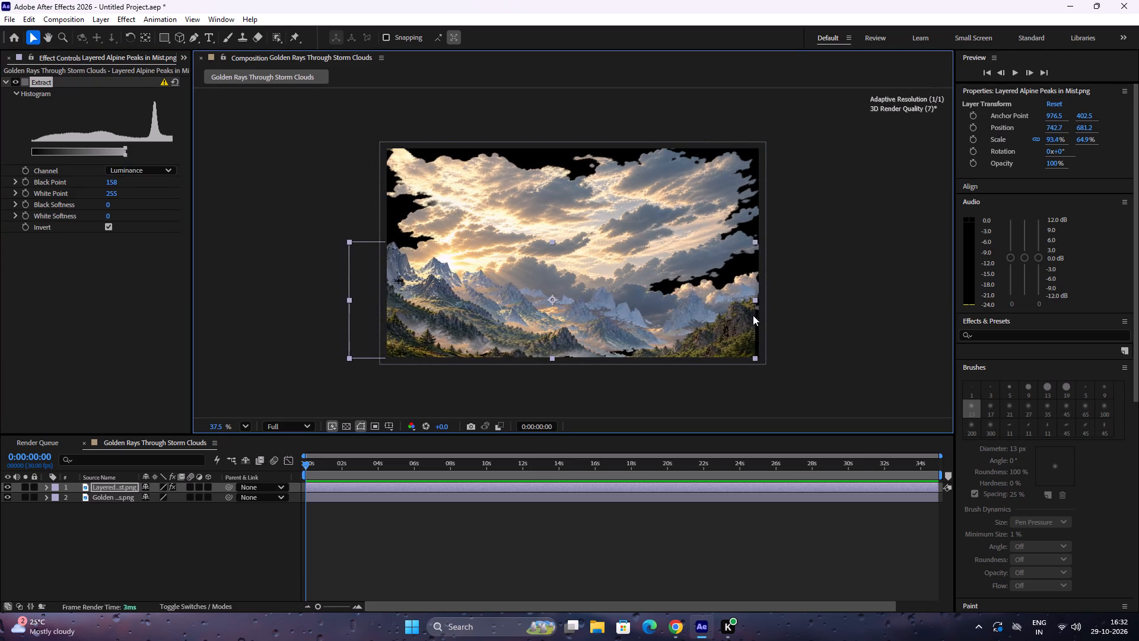
pyautogui.moveTo(753, 315); pyautogui.dragTo(707, 320)
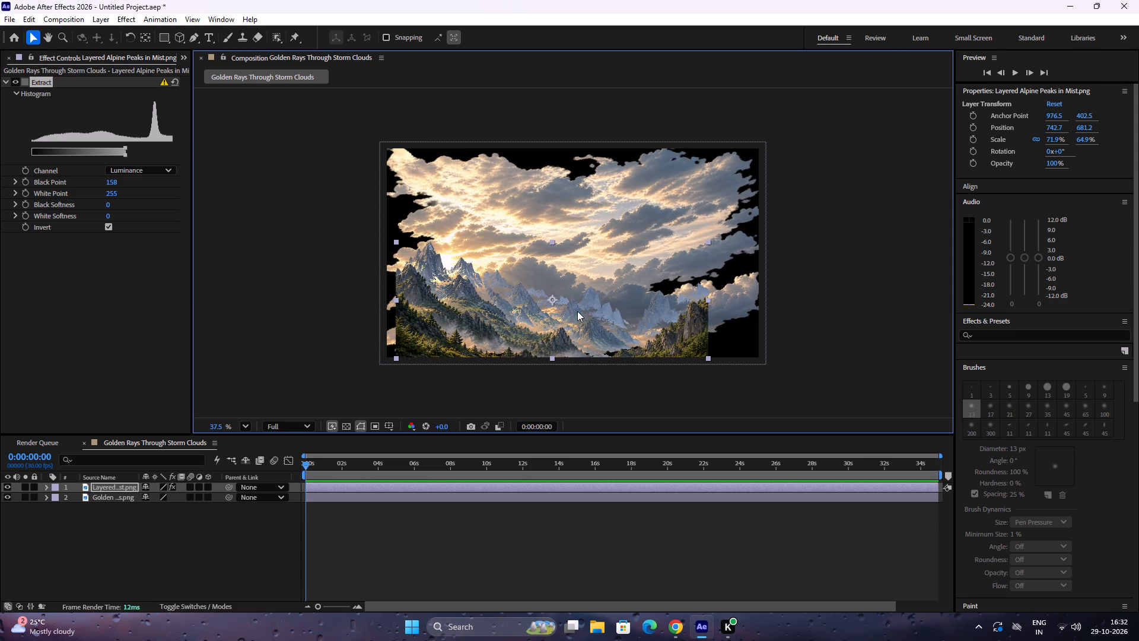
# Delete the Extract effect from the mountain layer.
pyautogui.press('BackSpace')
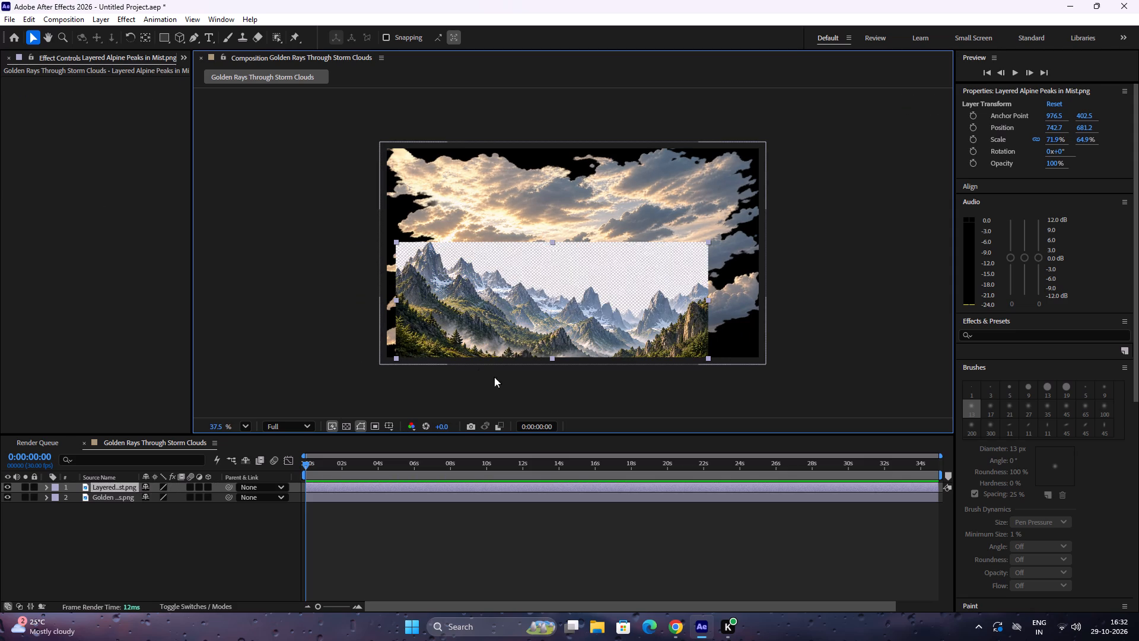
# Switch to Chrome, close the image sharing dialog, and examine the original painting and the component sheets in the ChatGPT conversation.
pyautogui.click(683, 629)
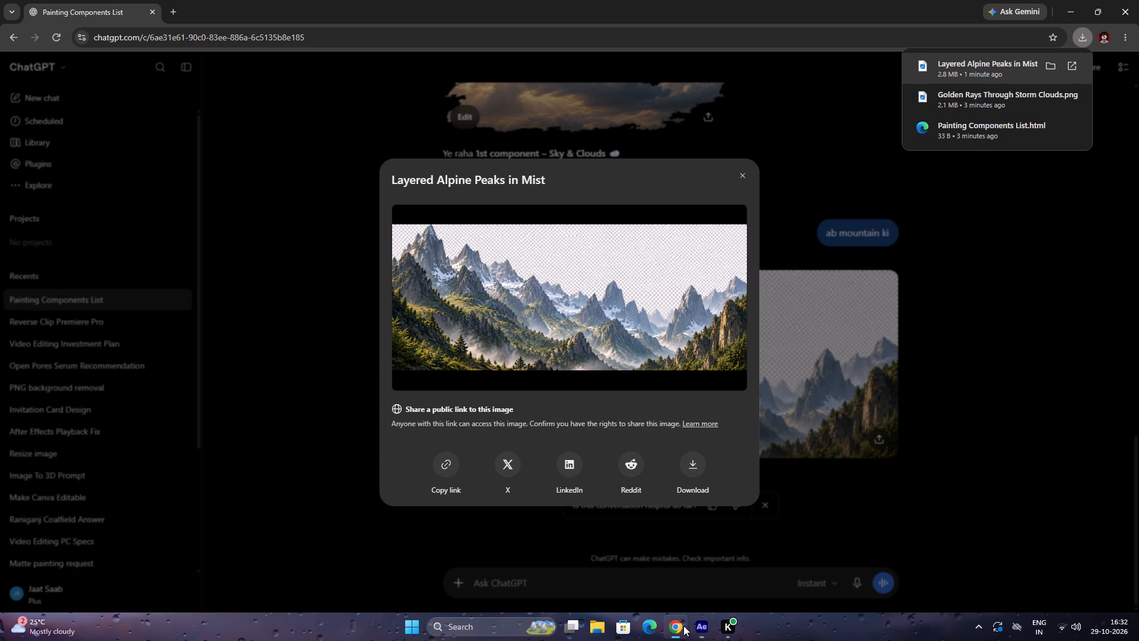
pyautogui.click(1014, 468)
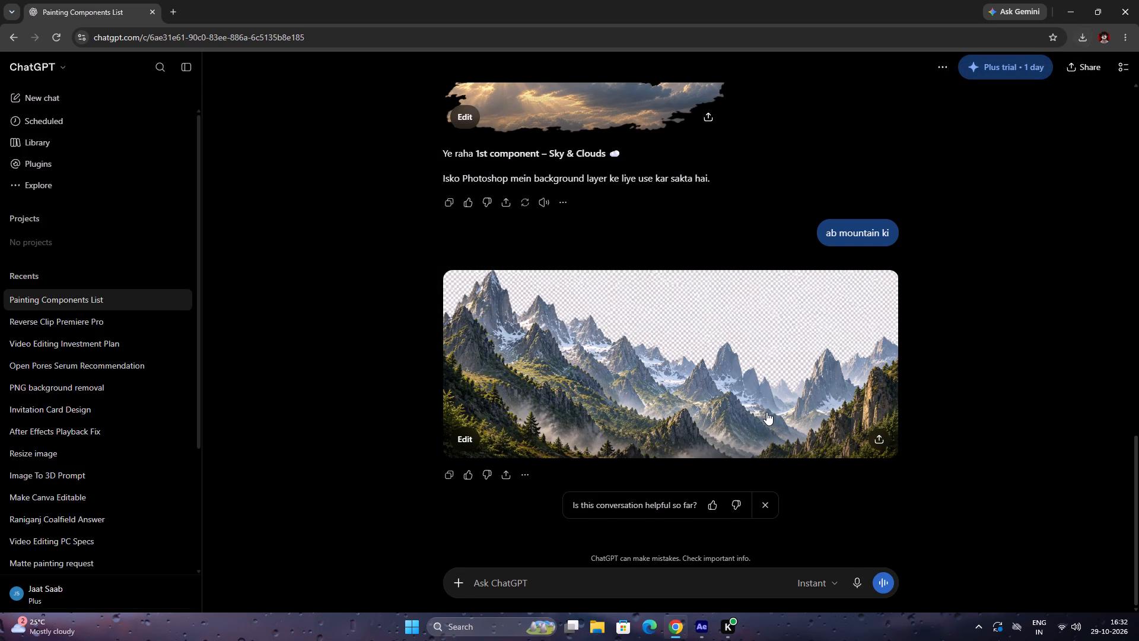
pyautogui.scroll(5, 738, 389)
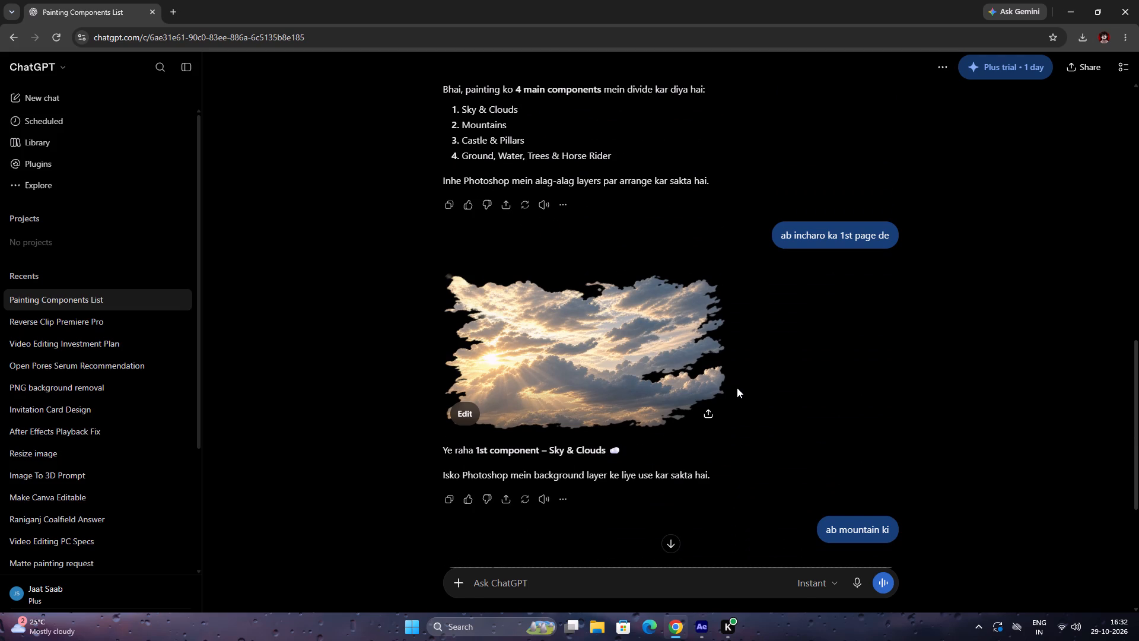
pyautogui.scroll(4, 664, 388)
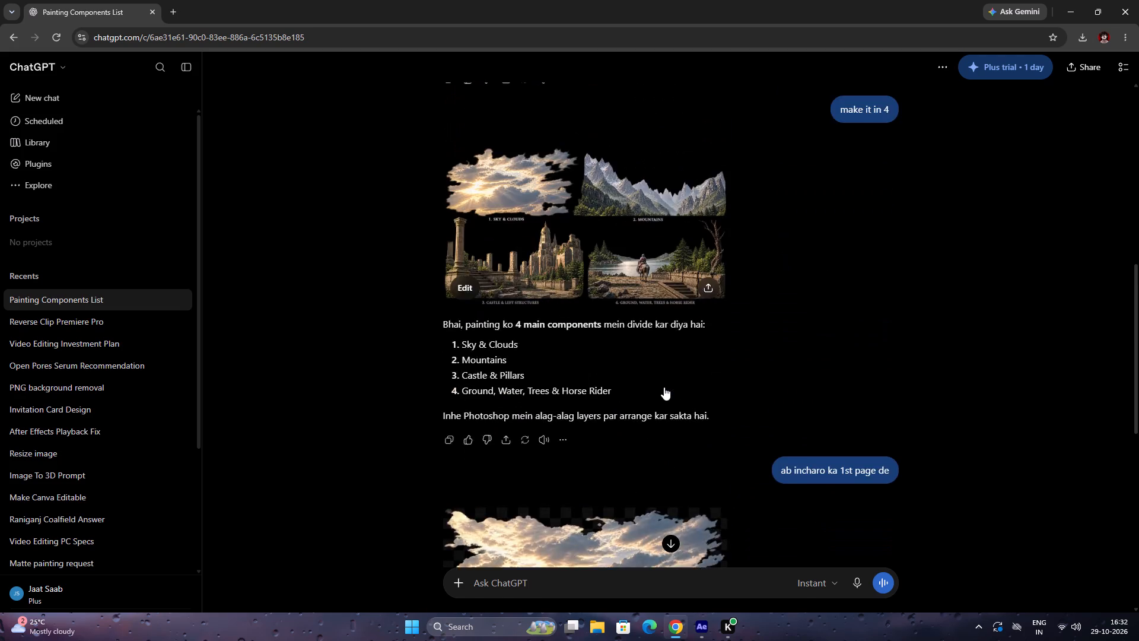
pyautogui.scroll(10, 664, 387)
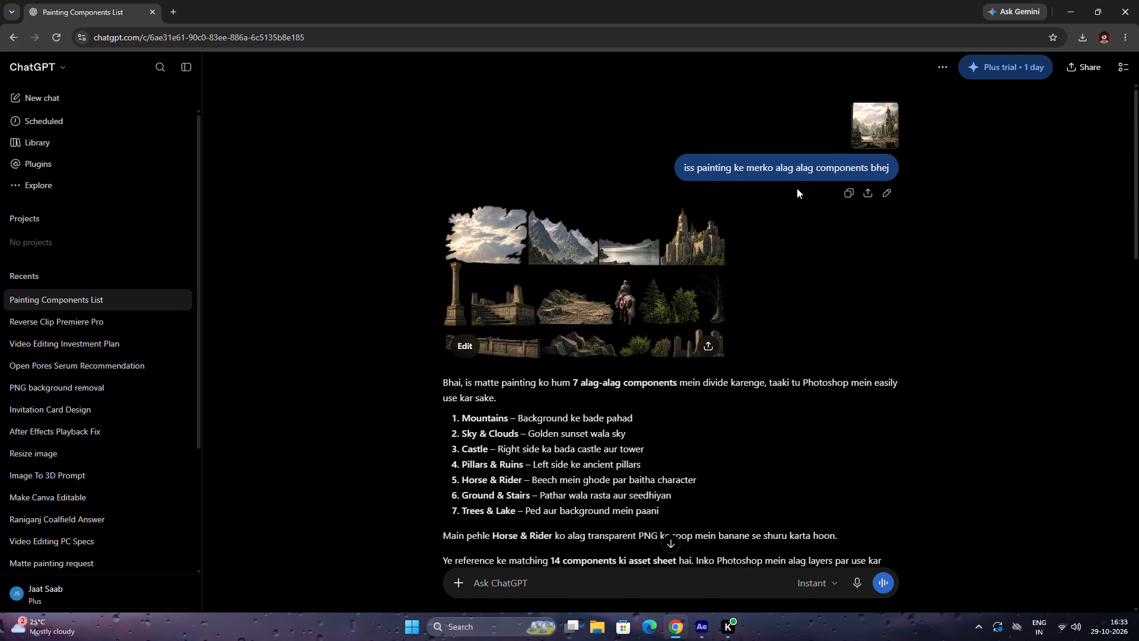
pyautogui.click(864, 137)
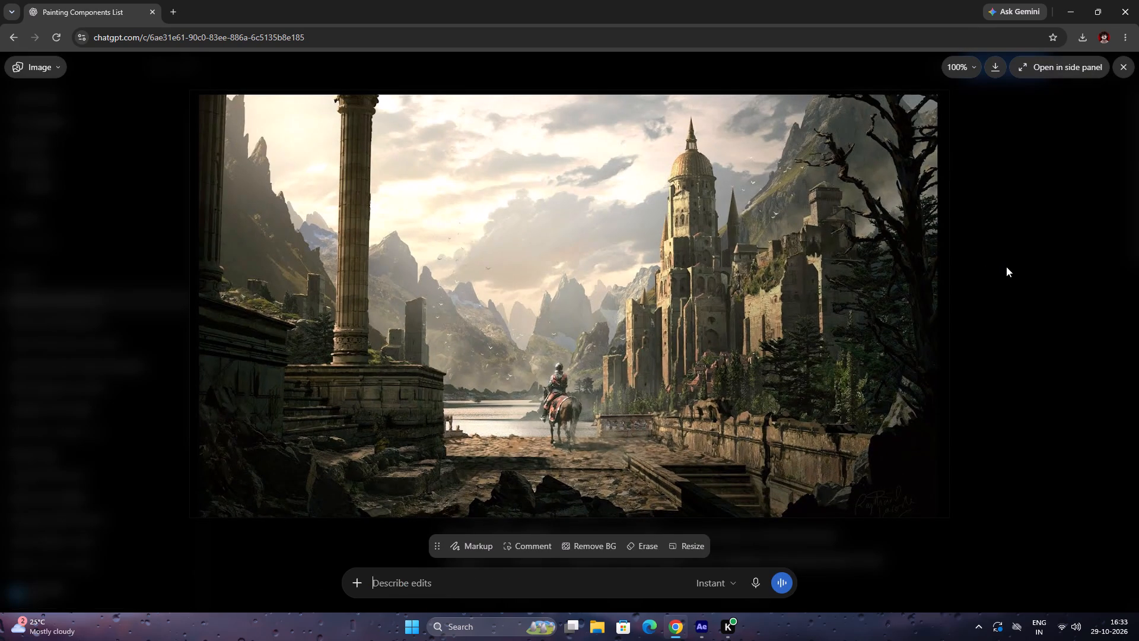
pyautogui.click(1006, 266)
pyautogui.click(1006, 266)
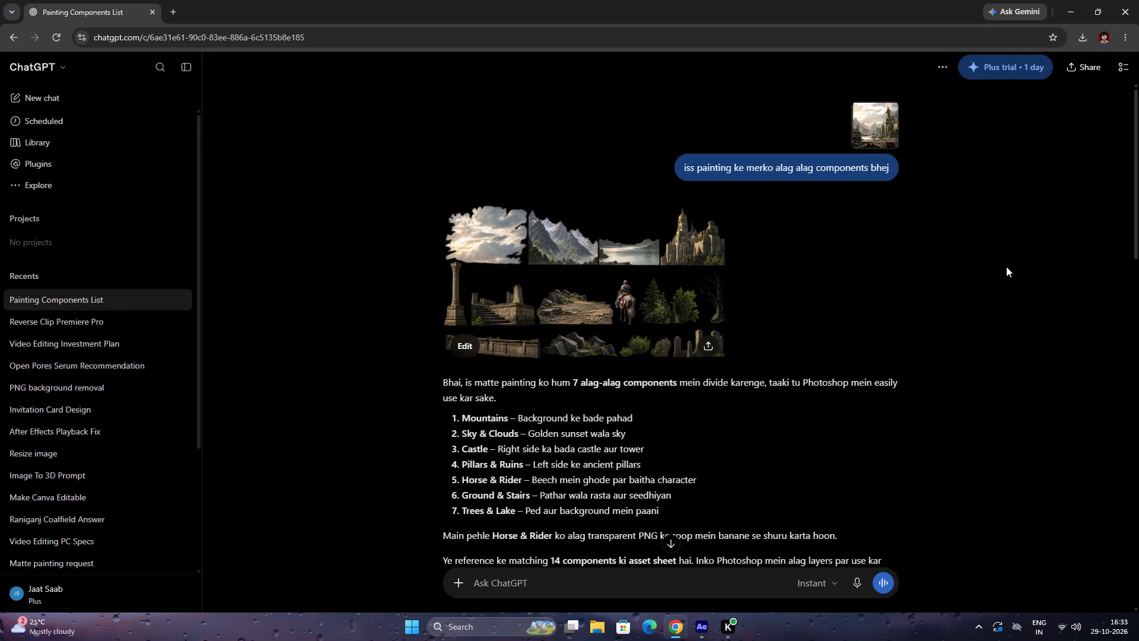
pyautogui.scroll(-7, 918, 347)
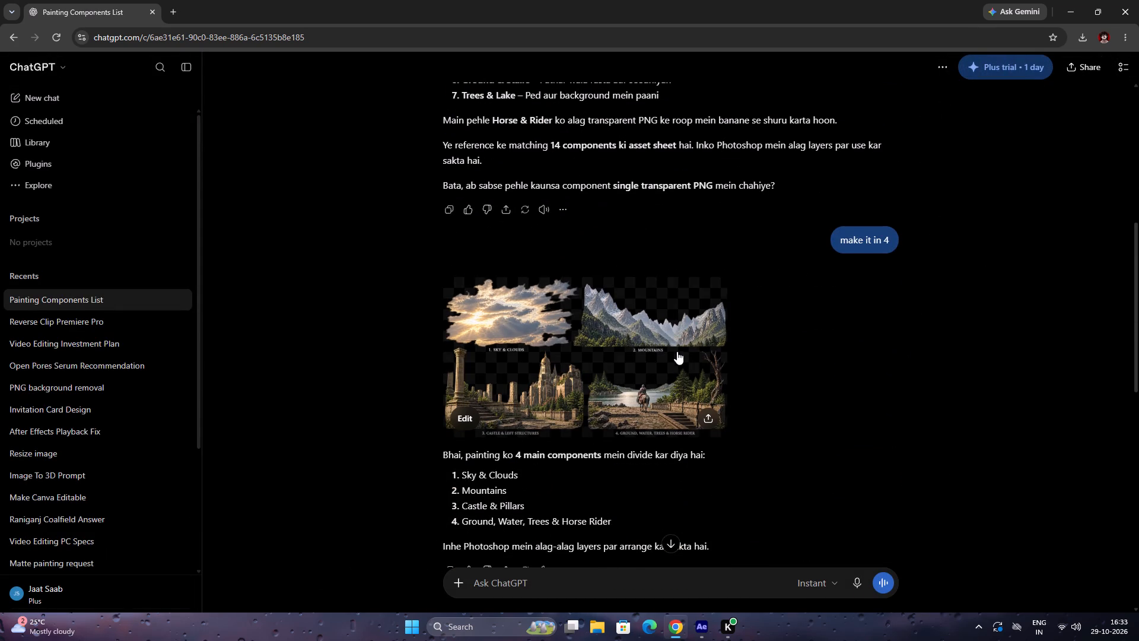
# Switch to After Effects and move the mountain layer to about 876, 583 in the composition.
pyautogui.click(700, 630)
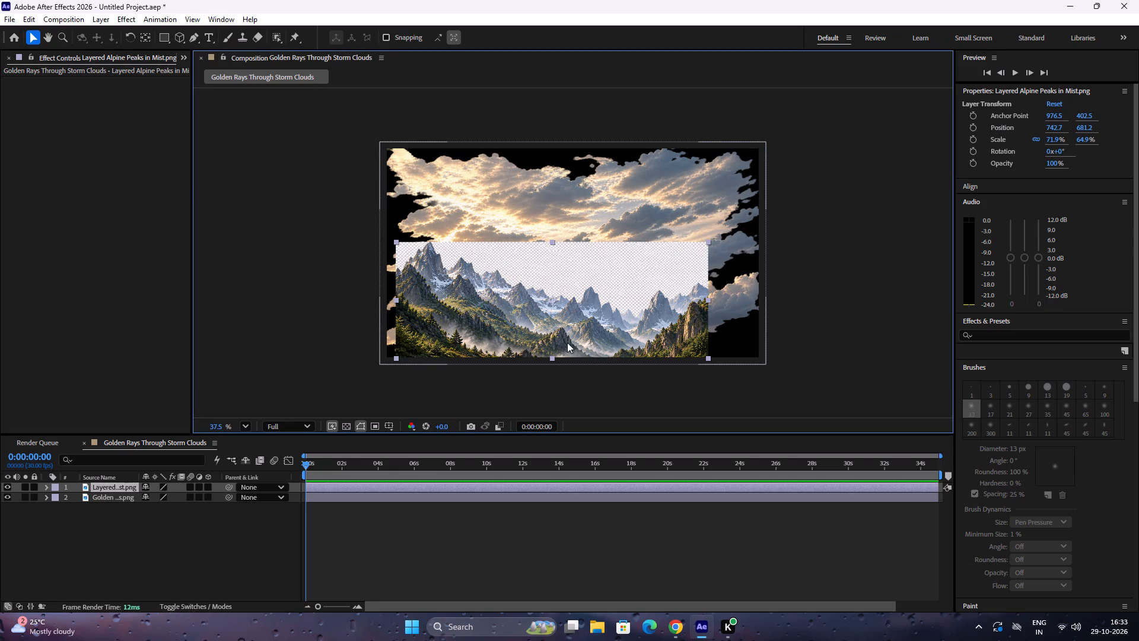
pyautogui.moveTo(586, 322); pyautogui.dragTo(621, 313)
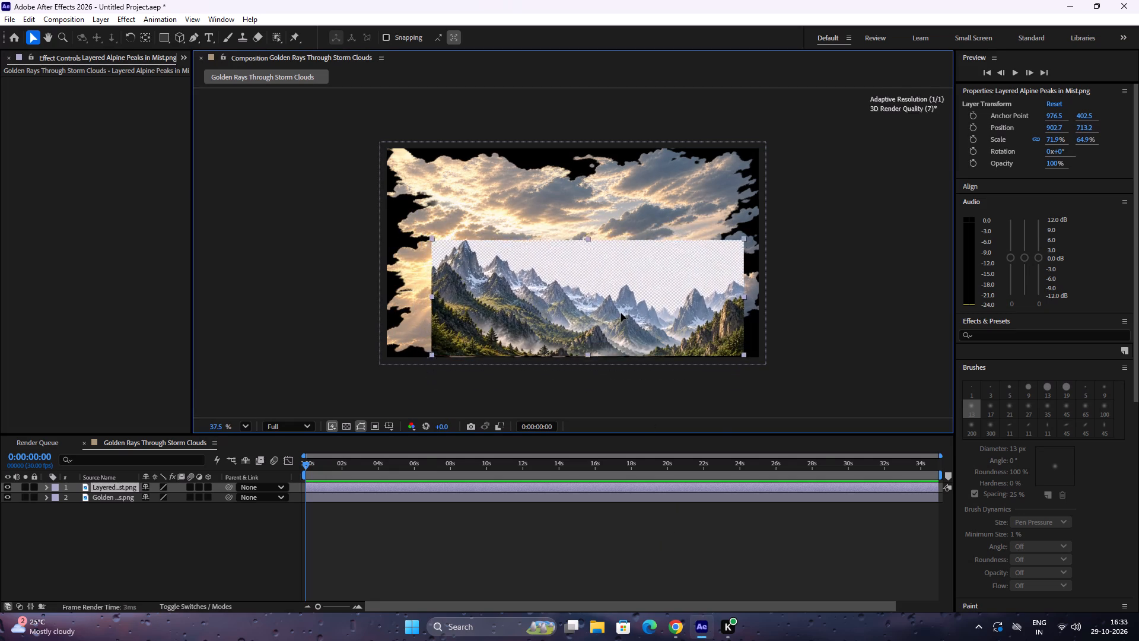
pyautogui.moveTo(621, 313); pyautogui.dragTo(615, 300)
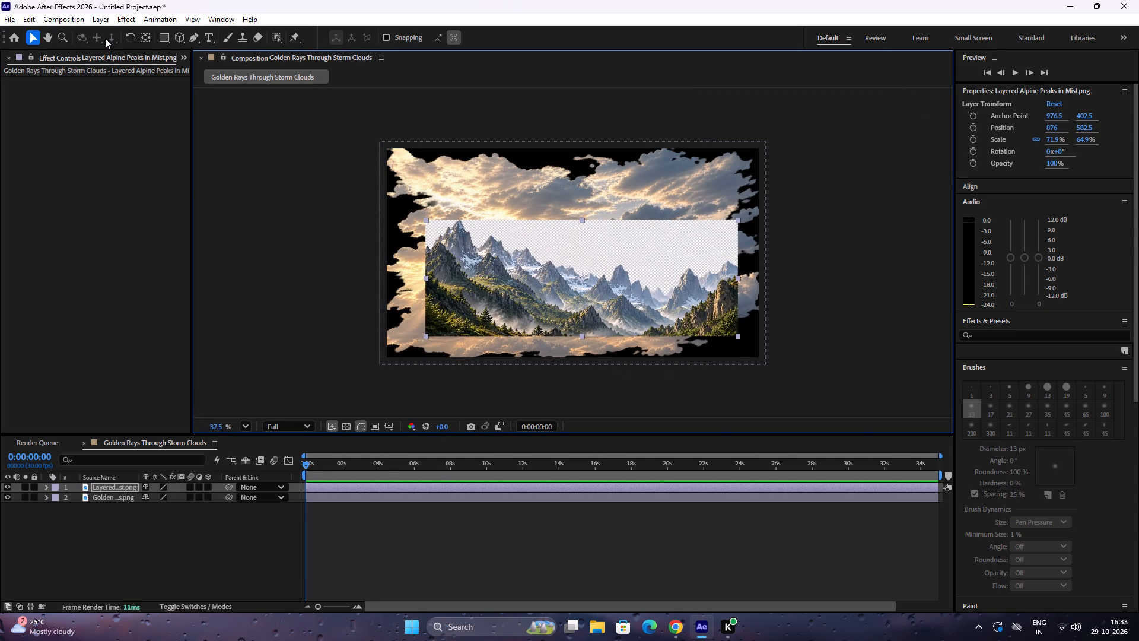
# Apply the Extract keying effect to the mountain layer with Invert enabled and a Black Point of 199.
pyautogui.click(128, 19)
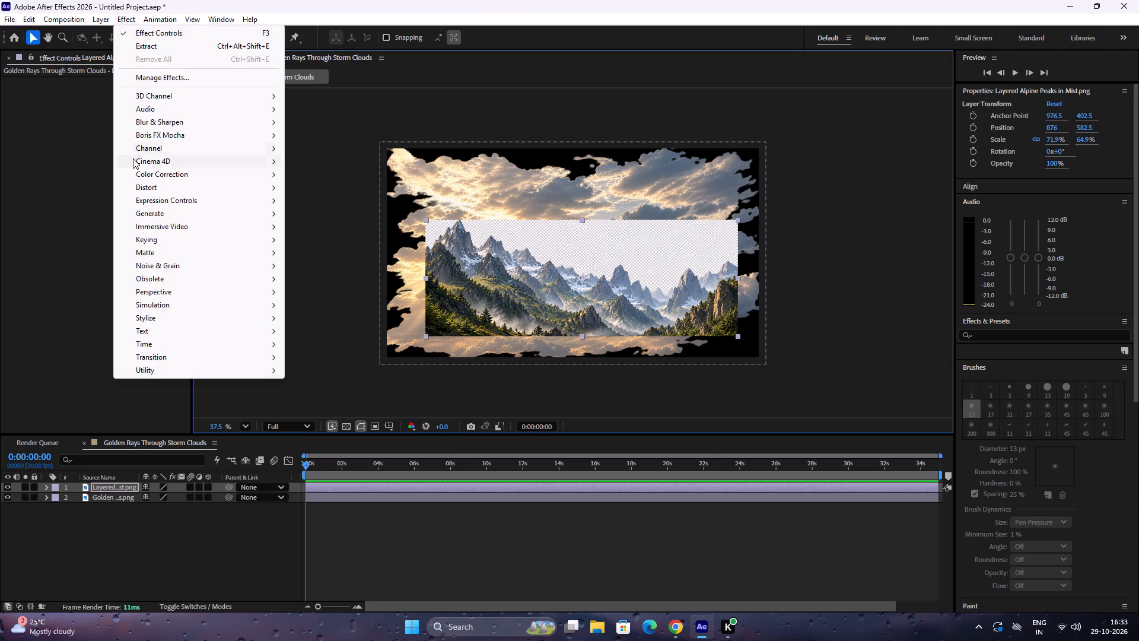
pyautogui.click(160, 245)
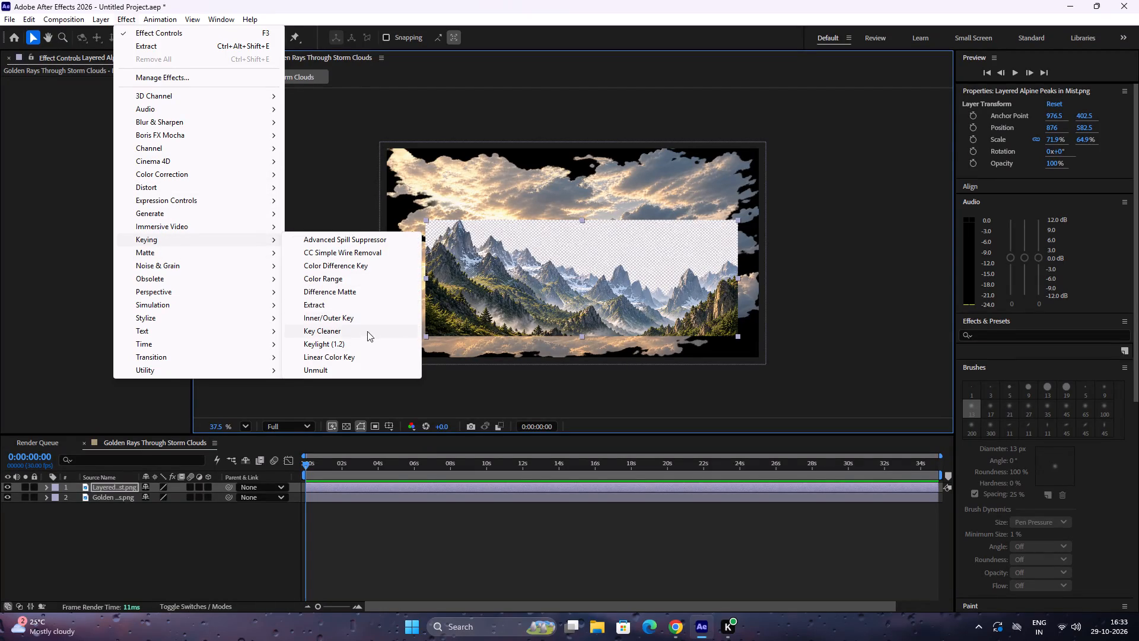
pyautogui.click(363, 303)
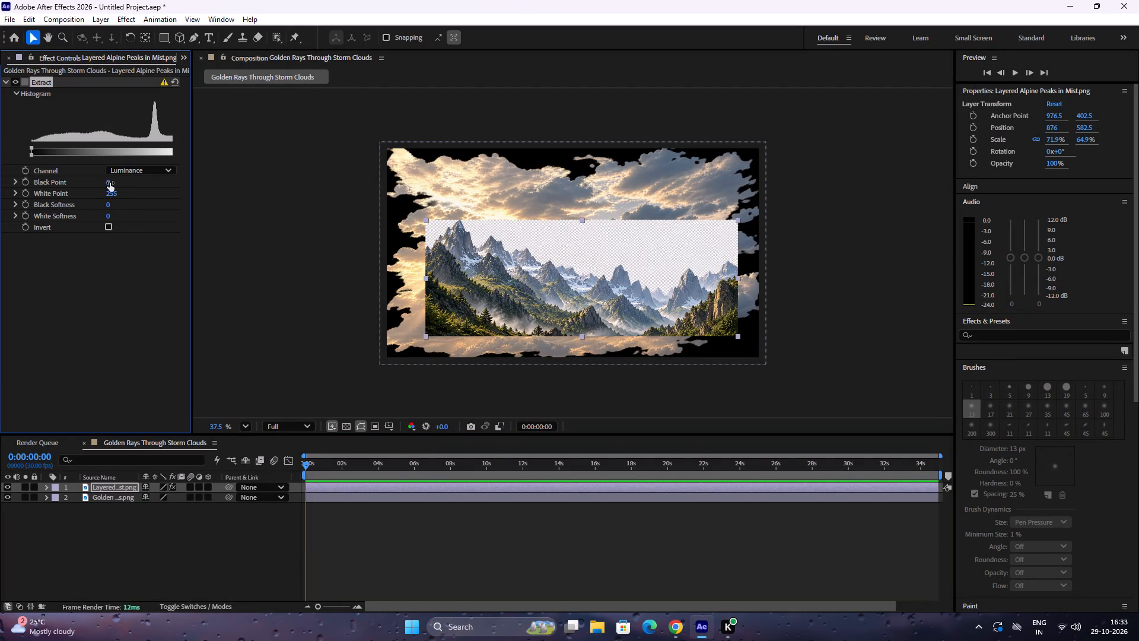
pyautogui.moveTo(107, 180); pyautogui.dragTo(163, 191)
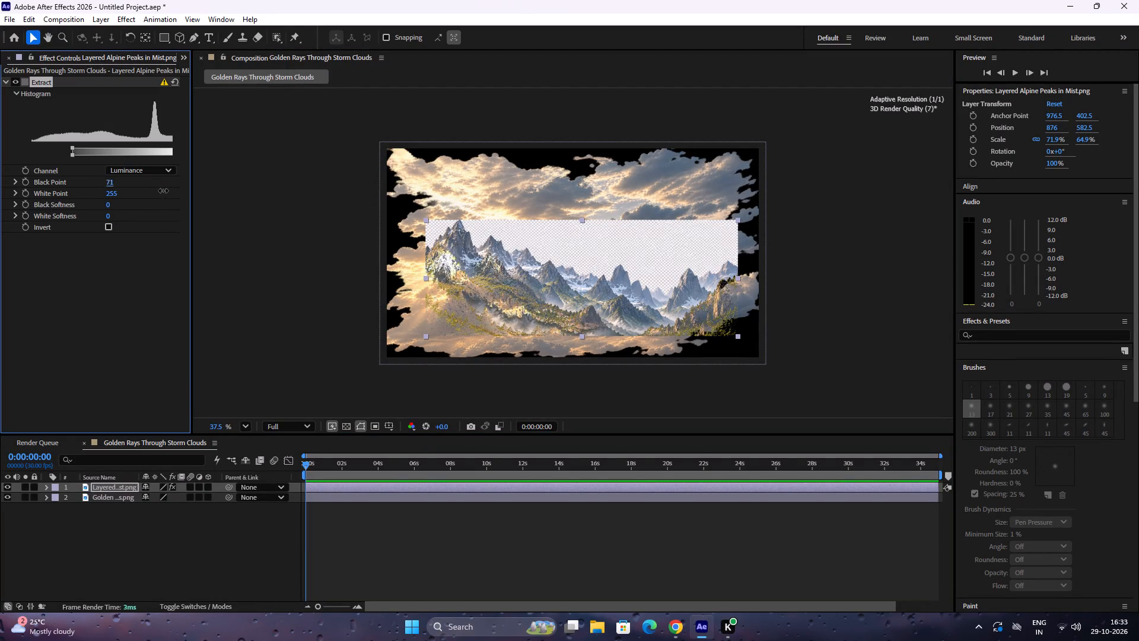
pyautogui.moveTo(163, 191); pyautogui.dragTo(241, 199)
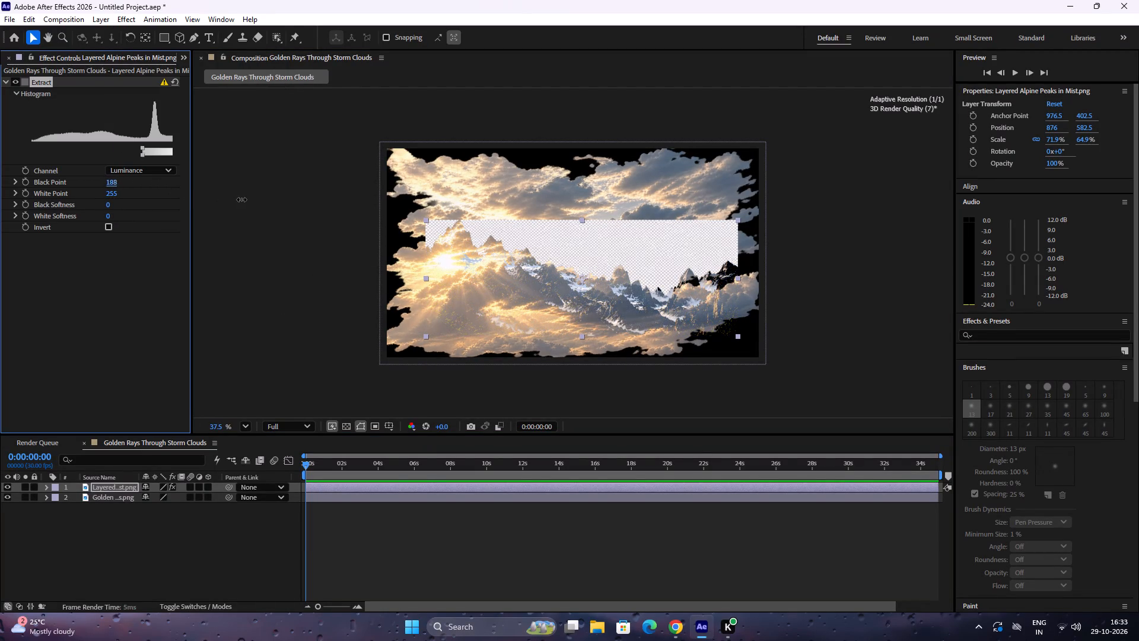
pyautogui.moveTo(241, 199); pyautogui.dragTo(260, 201)
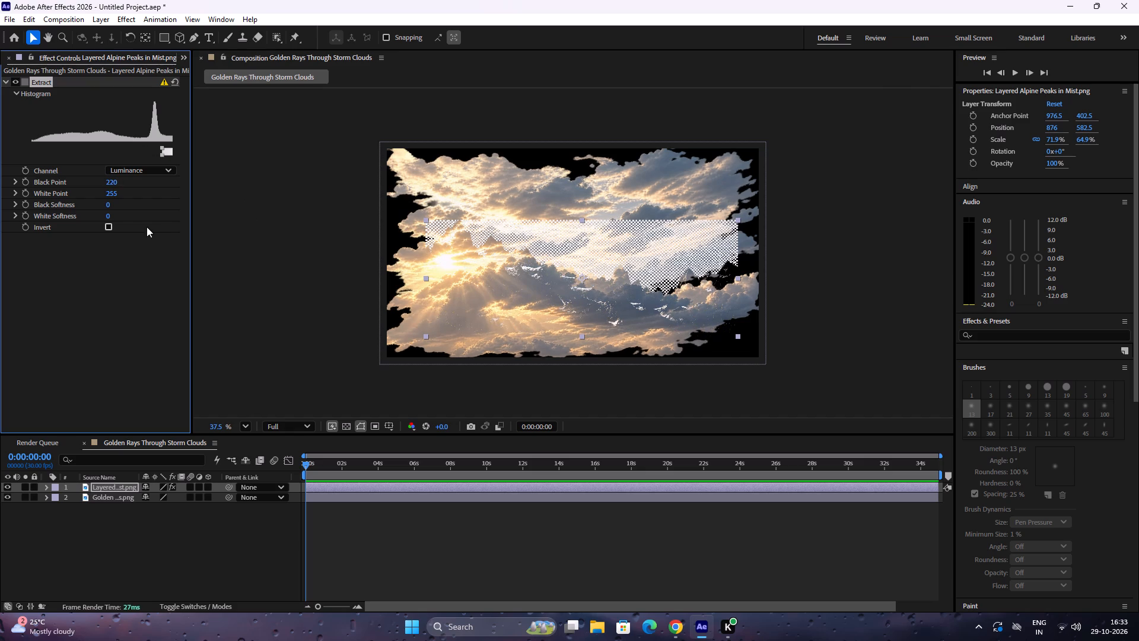
pyautogui.click(108, 228)
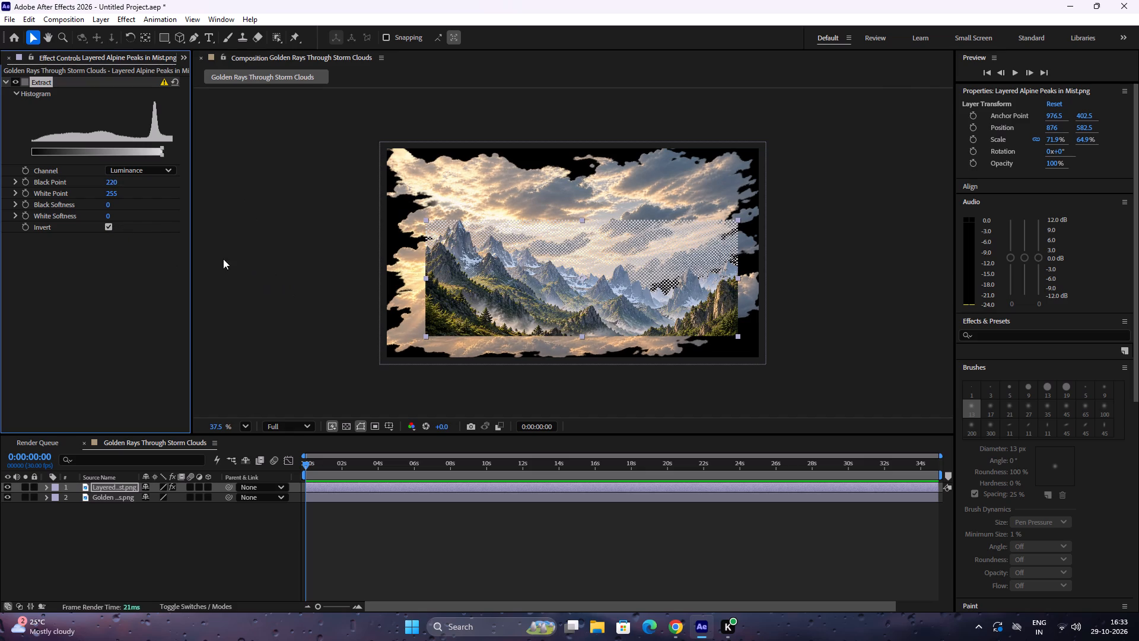
pyautogui.moveTo(111, 182); pyautogui.dragTo(88, 183)
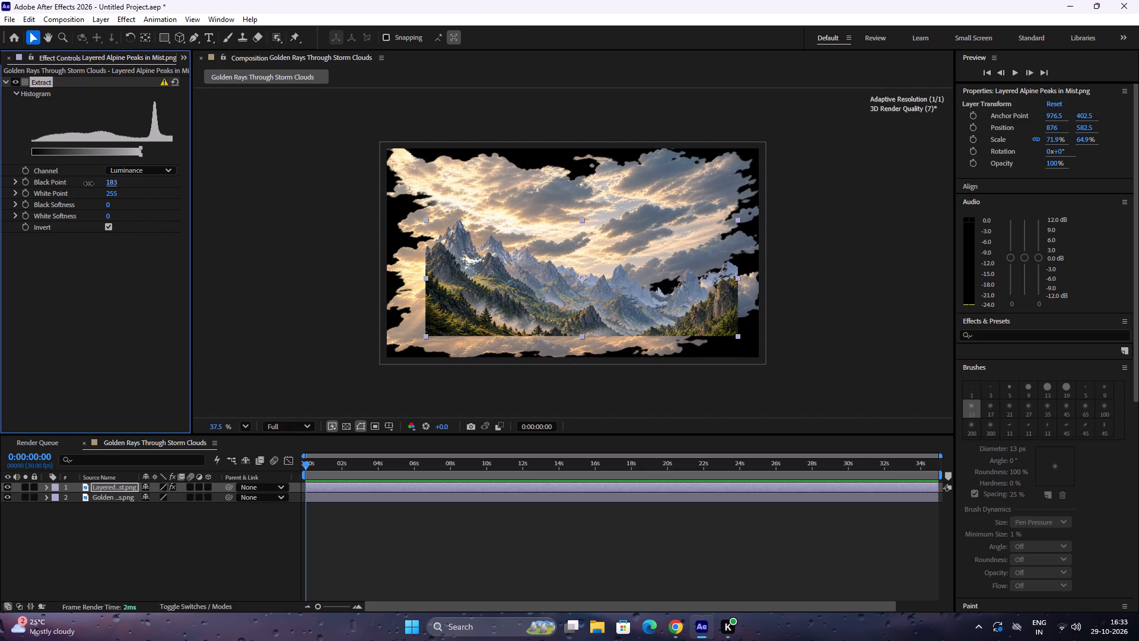
pyautogui.moveTo(88, 183); pyautogui.dragTo(55, 189)
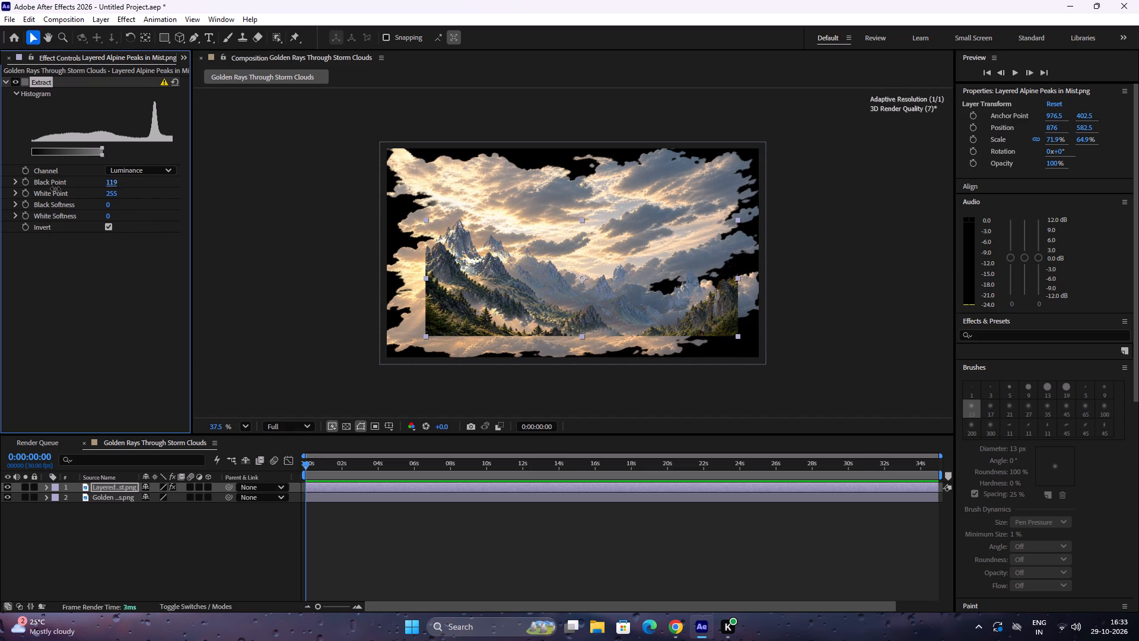
pyautogui.moveTo(55, 189); pyautogui.dragTo(104, 190)
# Move the mountain layer to about 879, 628 and enlarge it to about 93.7% by 83.4% scale.
pyautogui.moveTo(552, 300); pyautogui.dragTo(540, 301)
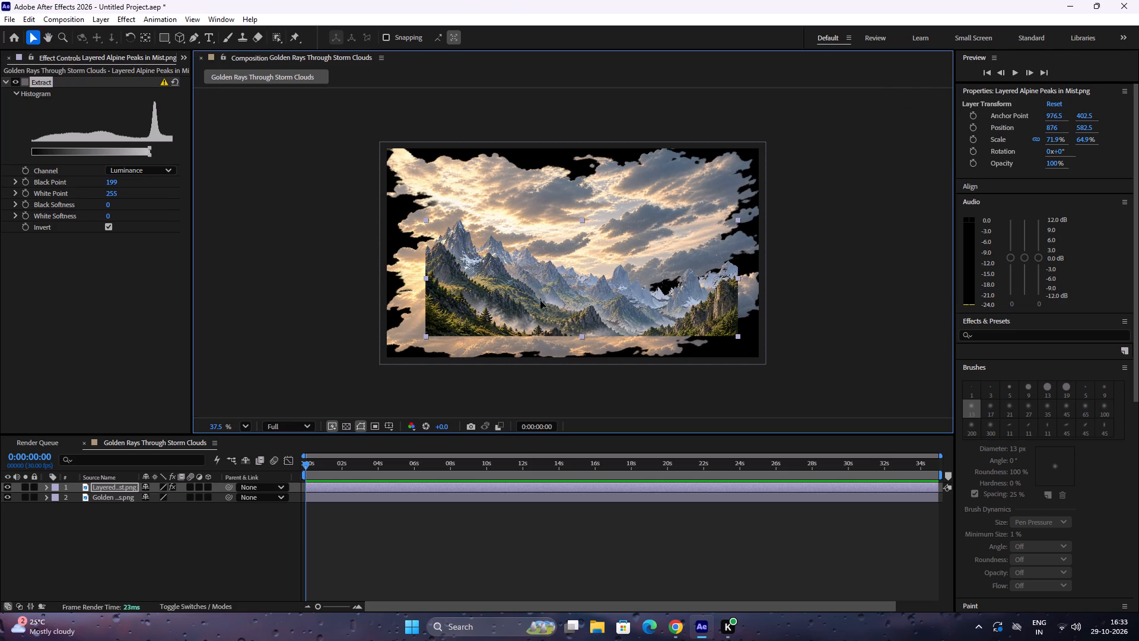
pyautogui.moveTo(540, 301); pyautogui.dragTo(526, 313)
pyautogui.moveTo(710, 352); pyautogui.dragTo(729, 354)
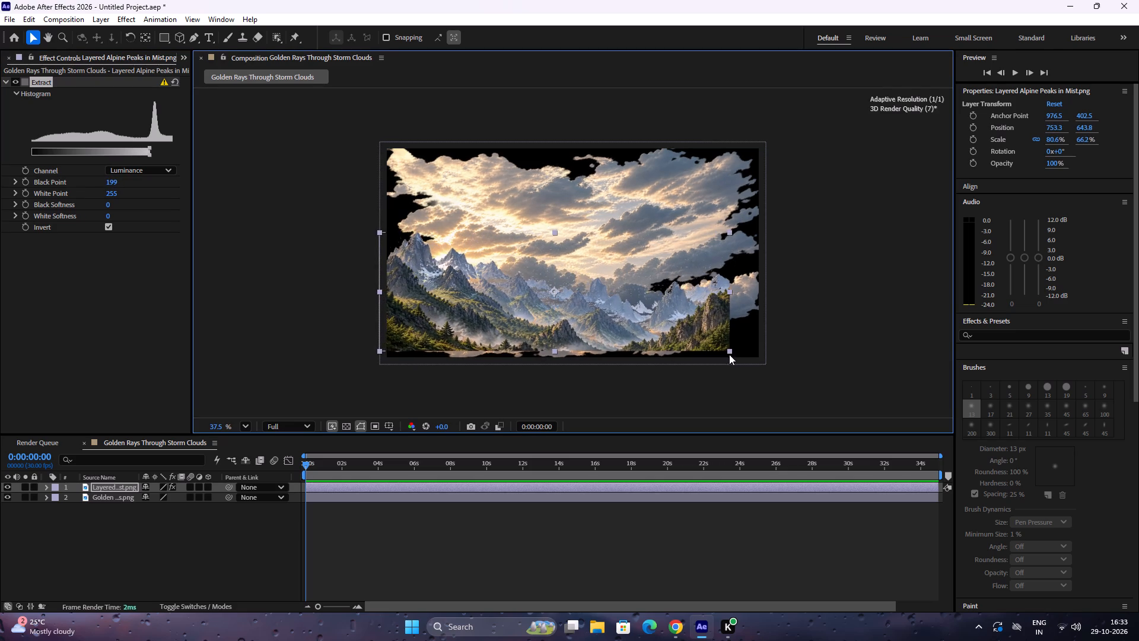
pyautogui.moveTo(729, 354); pyautogui.dragTo(728, 356)
pyautogui.moveTo(633, 340); pyautogui.dragTo(661, 337)
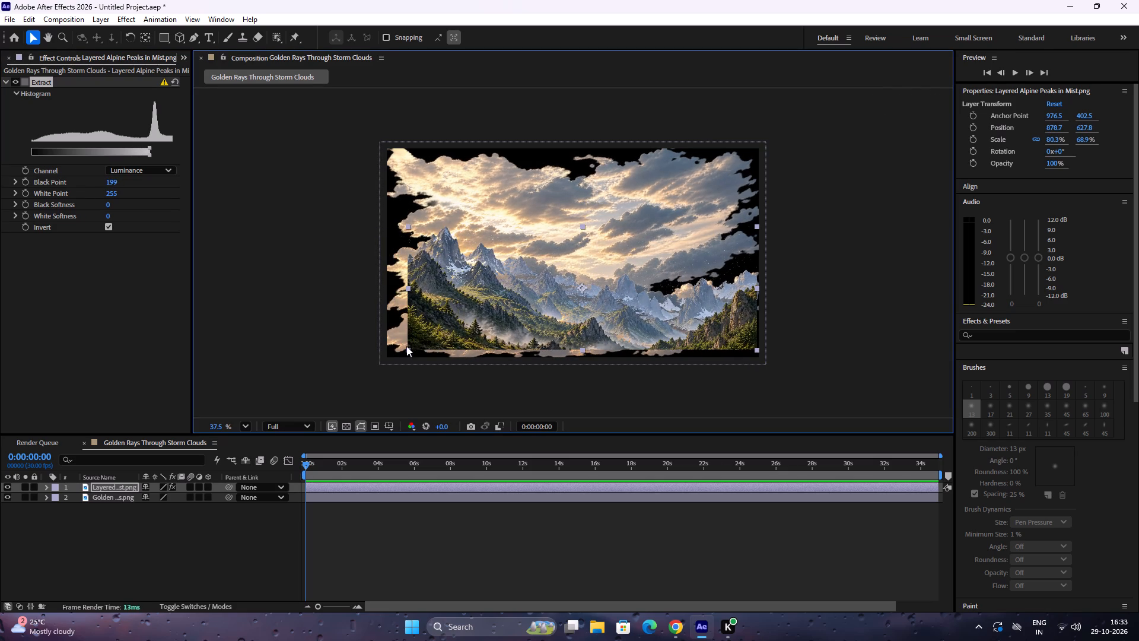
pyautogui.moveTo(405, 348); pyautogui.dragTo(376, 361)
# Stretch the mountain layer vertically to about 108% scale and position it at about 868, 535.
pyautogui.moveTo(549, 310); pyautogui.dragTo(548, 307)
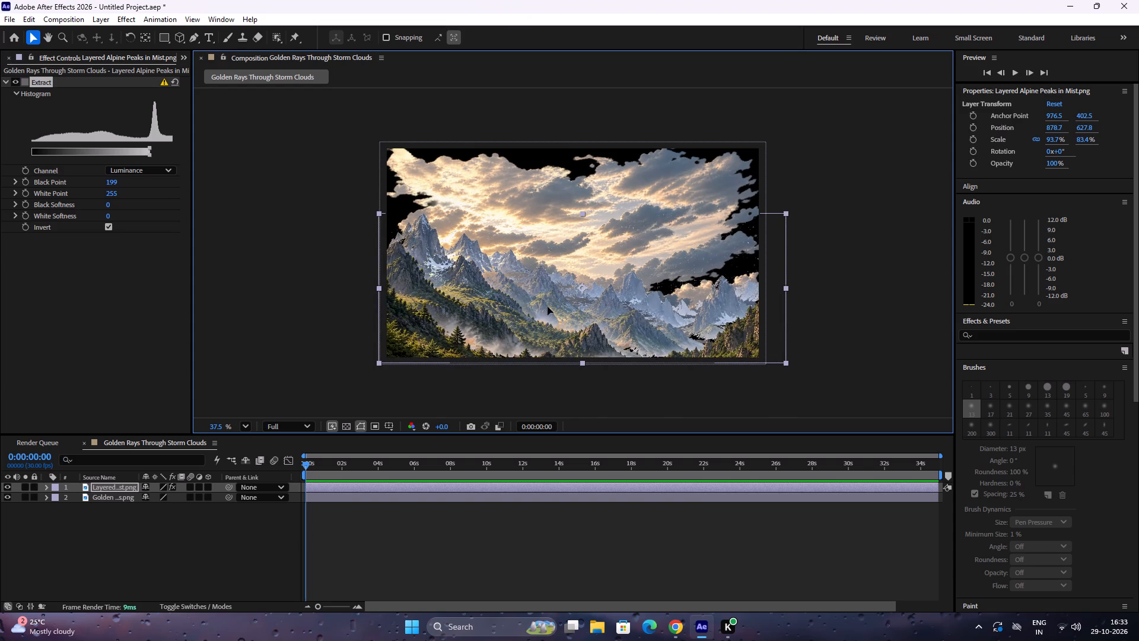
pyautogui.moveTo(548, 307); pyautogui.dragTo(545, 290)
pyautogui.moveTo(577, 343); pyautogui.dragTo(578, 350)
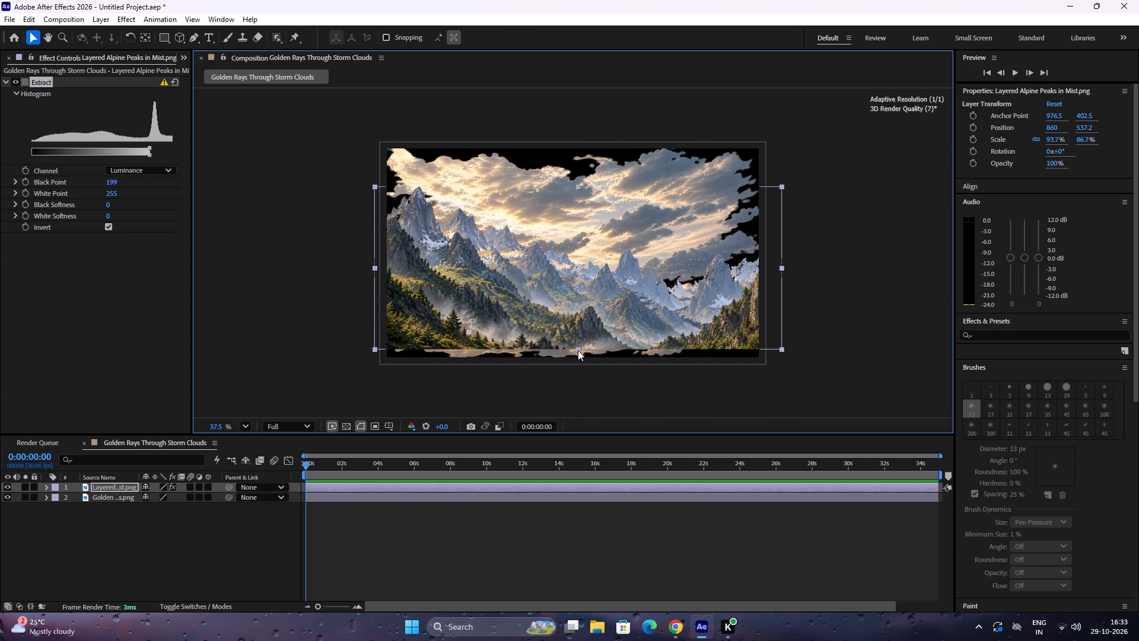
pyautogui.moveTo(578, 350); pyautogui.dragTo(578, 361)
pyautogui.moveTo(586, 322); pyautogui.dragTo(587, 307)
pyautogui.moveTo(580, 343); pyautogui.dragTo(580, 357)
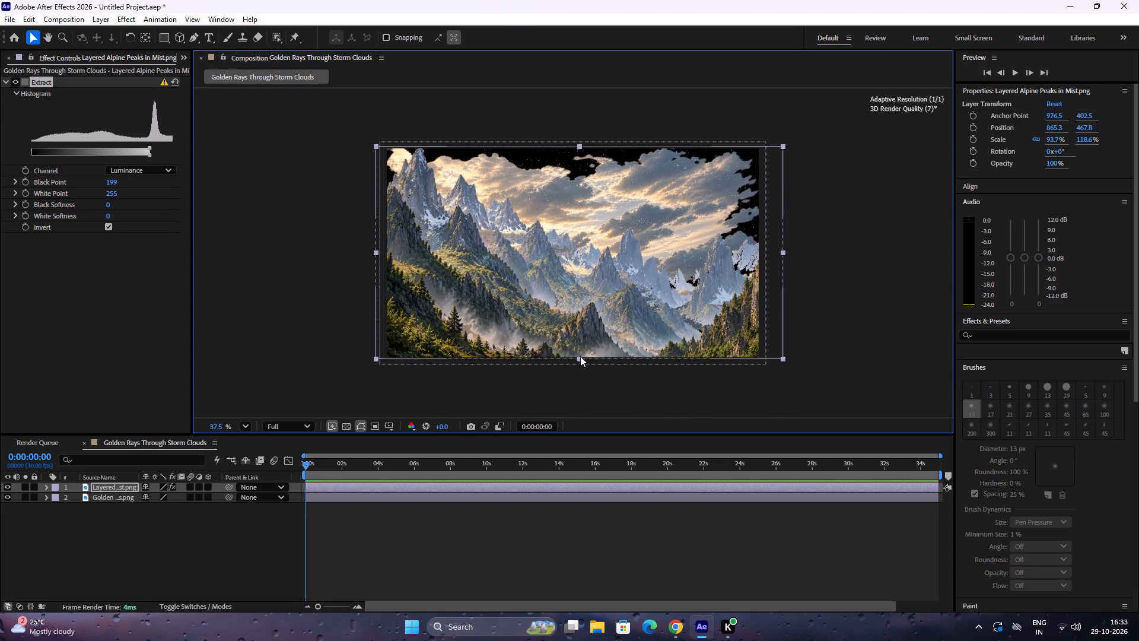
pyautogui.moveTo(580, 302); pyautogui.dragTo(581, 313)
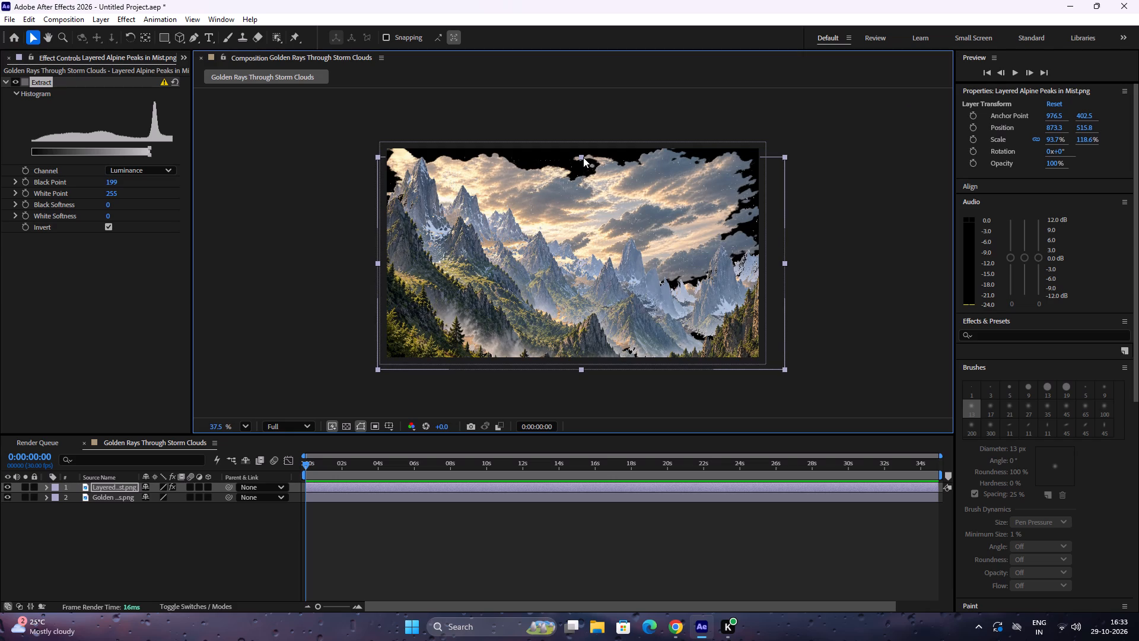
pyautogui.moveTo(582, 155); pyautogui.dragTo(581, 164)
pyautogui.click(584, 326)
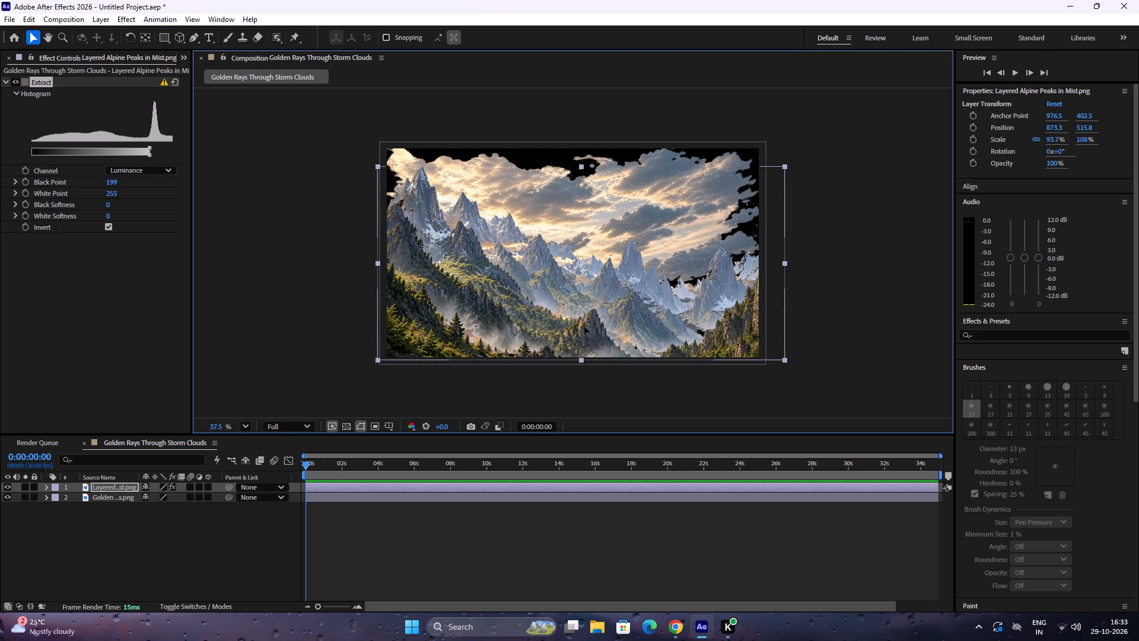
pyautogui.click(675, 640)
pyautogui.scroll(12, 667, 360)
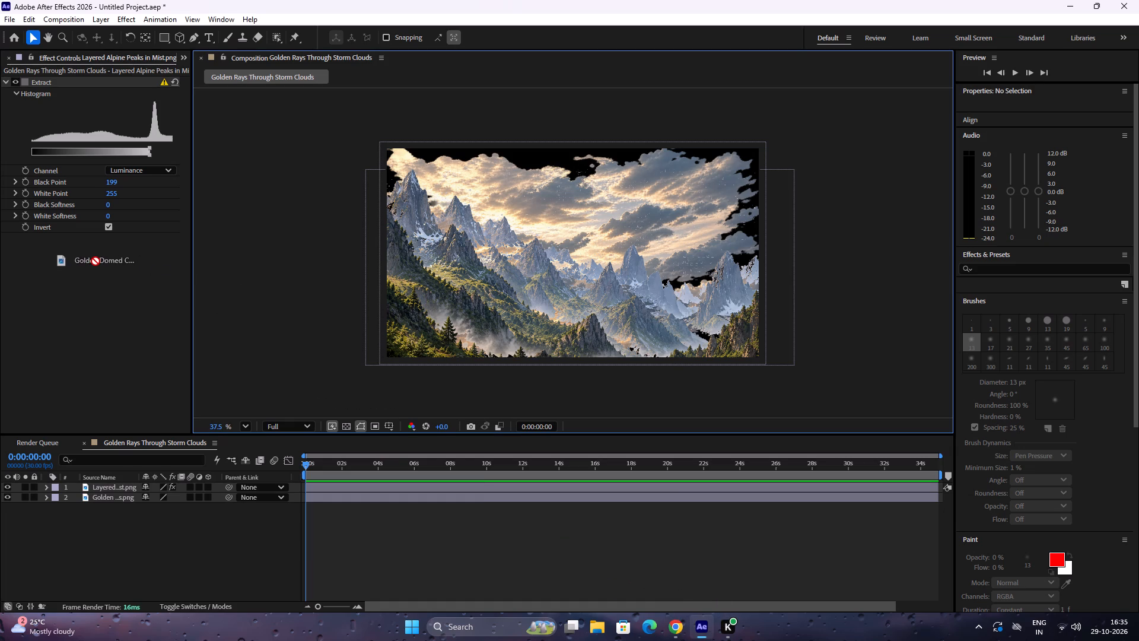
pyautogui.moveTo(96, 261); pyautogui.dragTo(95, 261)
# Close the mountain layer's effect controls to bring up the project's footage list.
pyautogui.click(183, 59)
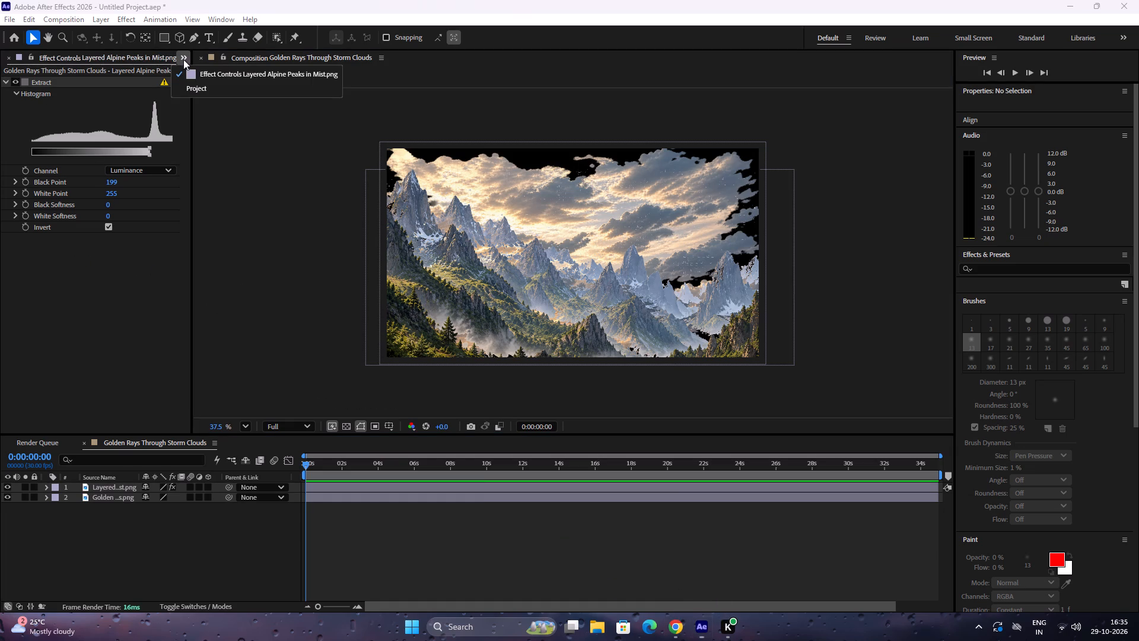
pyautogui.click(5, 59)
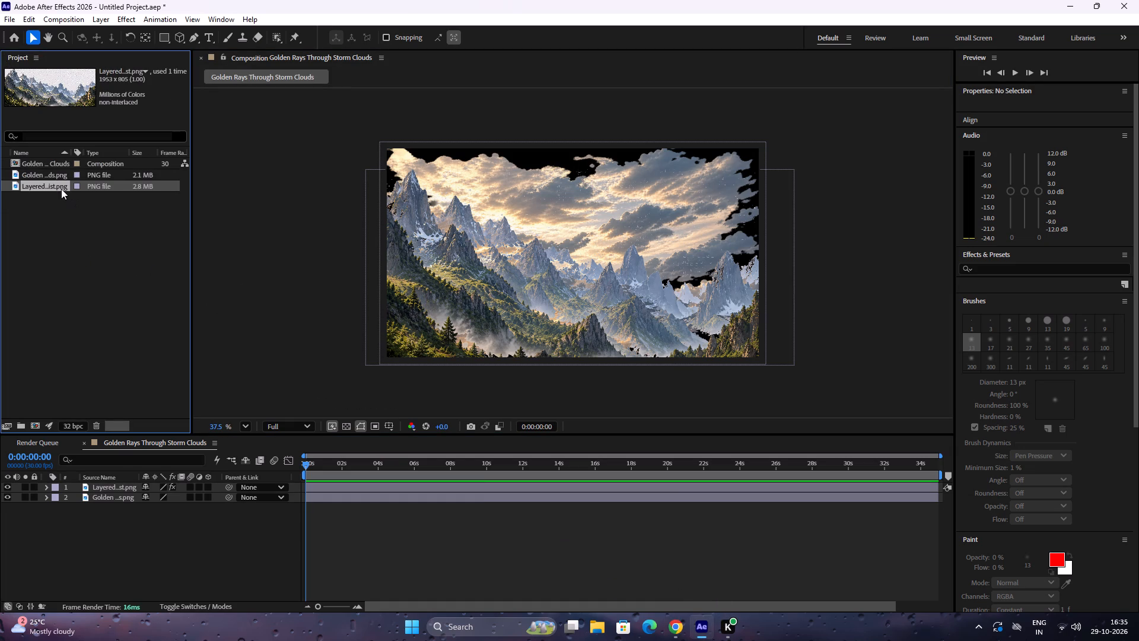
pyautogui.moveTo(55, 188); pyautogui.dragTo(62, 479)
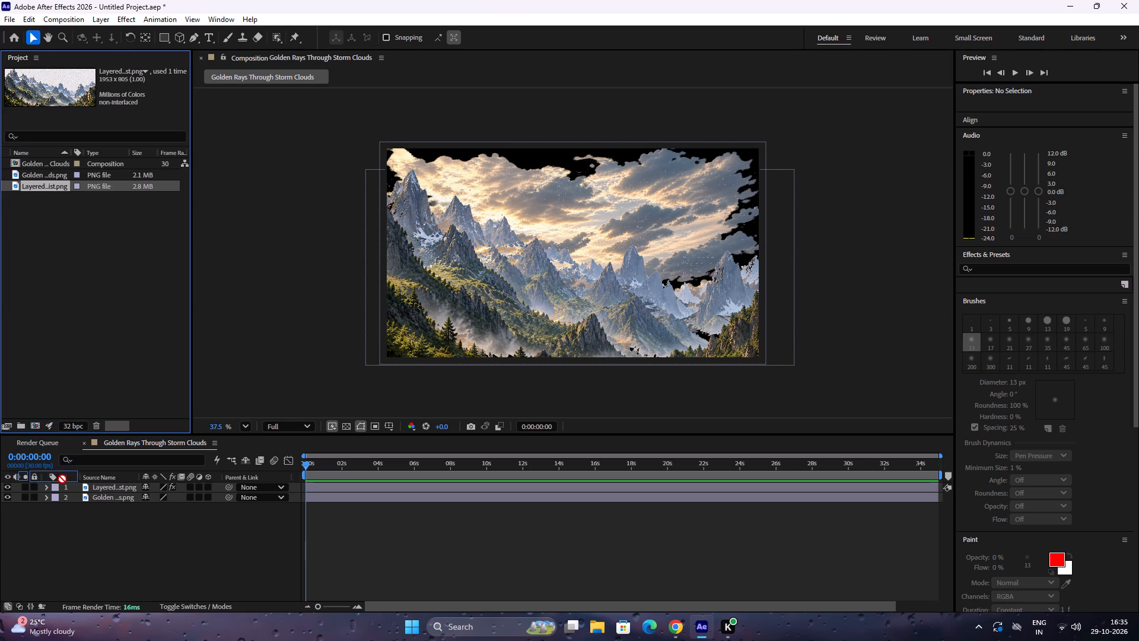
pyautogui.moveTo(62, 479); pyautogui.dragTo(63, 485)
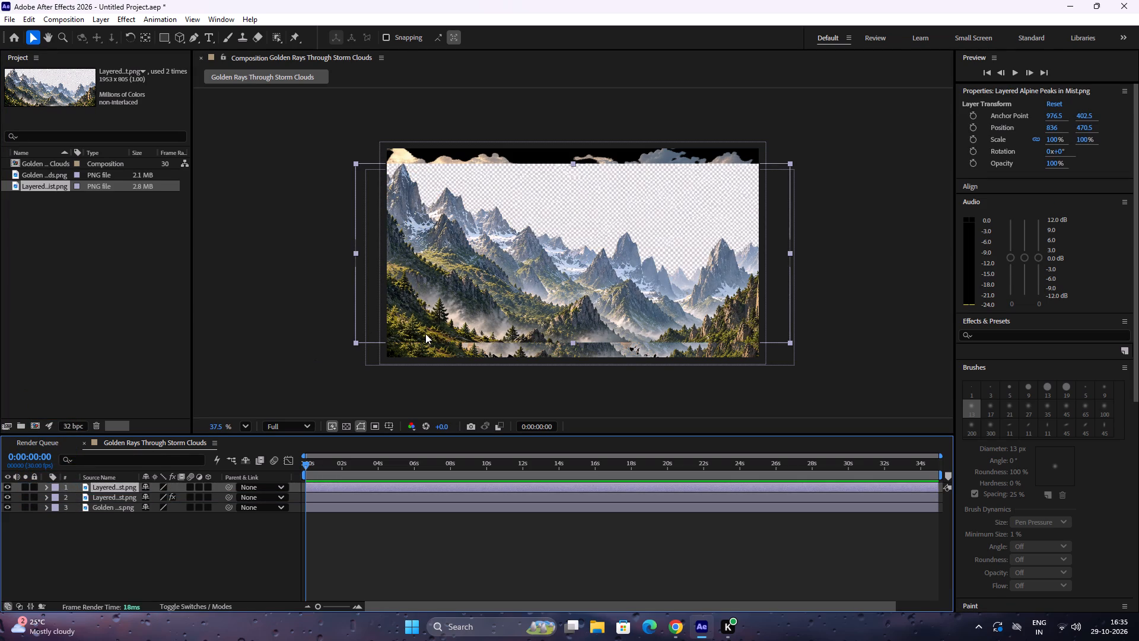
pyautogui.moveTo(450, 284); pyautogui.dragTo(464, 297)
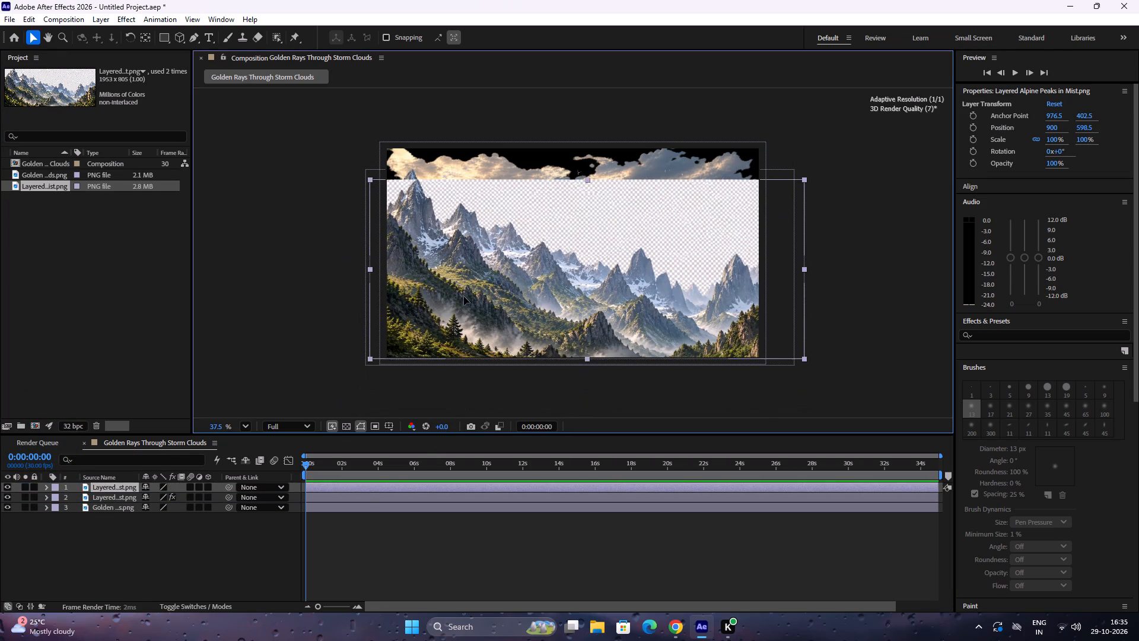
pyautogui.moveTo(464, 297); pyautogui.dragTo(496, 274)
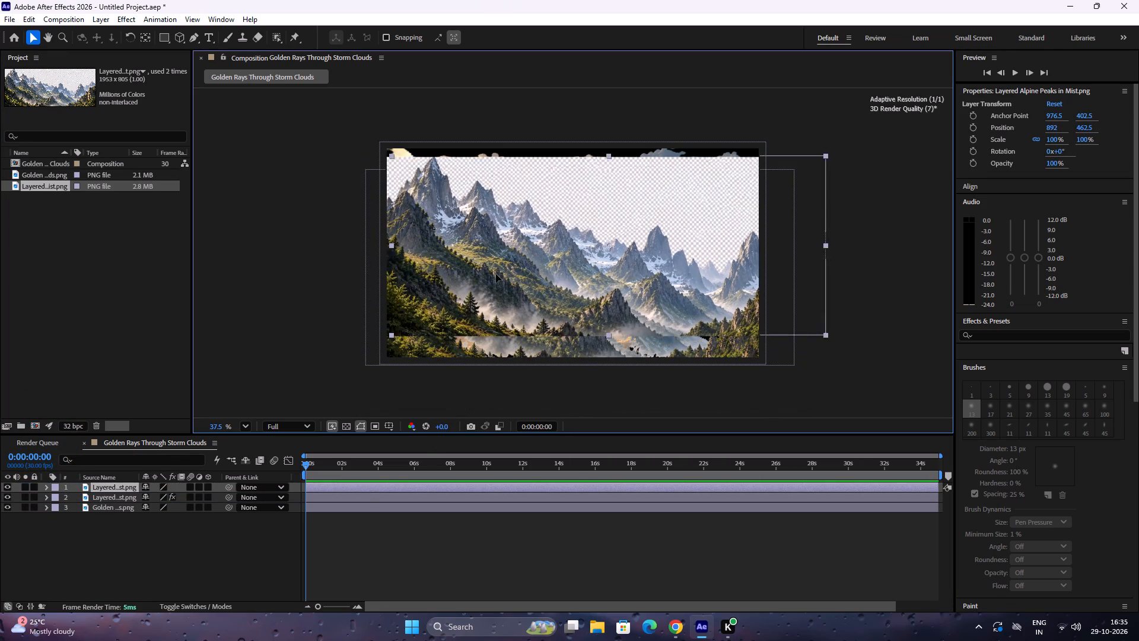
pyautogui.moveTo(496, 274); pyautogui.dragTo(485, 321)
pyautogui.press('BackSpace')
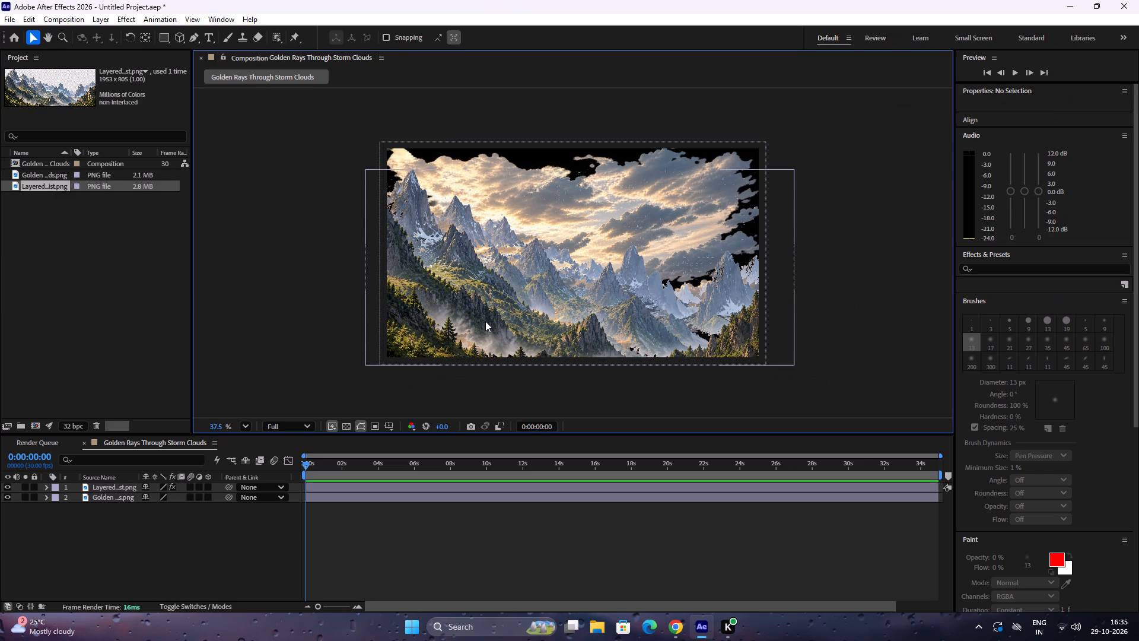
# Import the downloaded castle cutout PNG from Chrome into the After Effects project and add it as the composition's top layer.
pyautogui.click(683, 630)
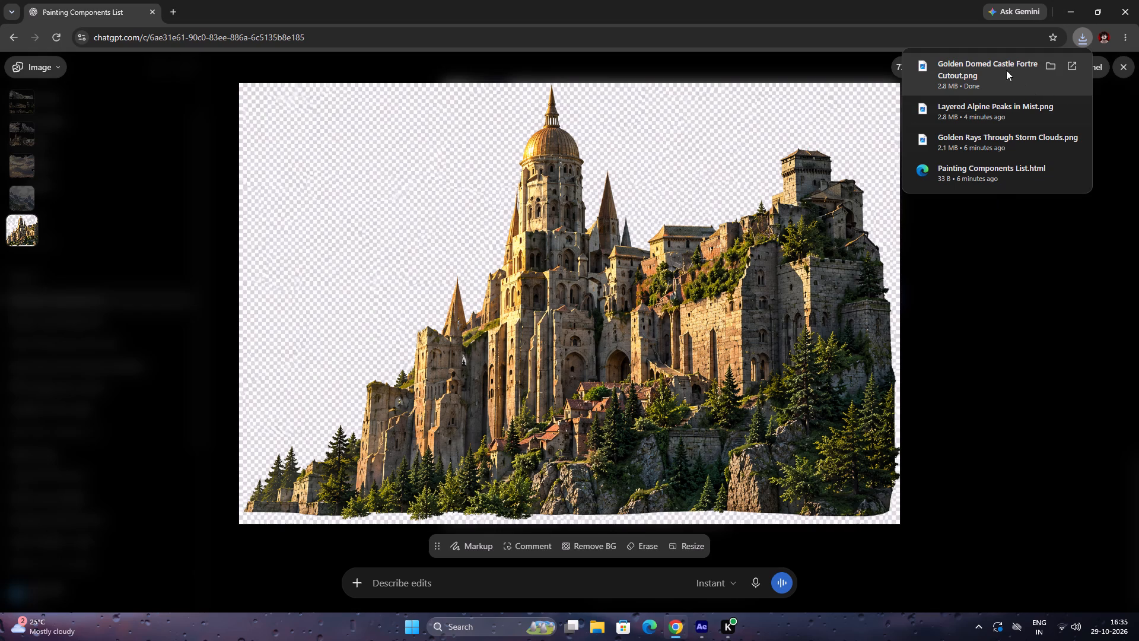
pyautogui.moveTo(1004, 72); pyautogui.dragTo(153, 332)
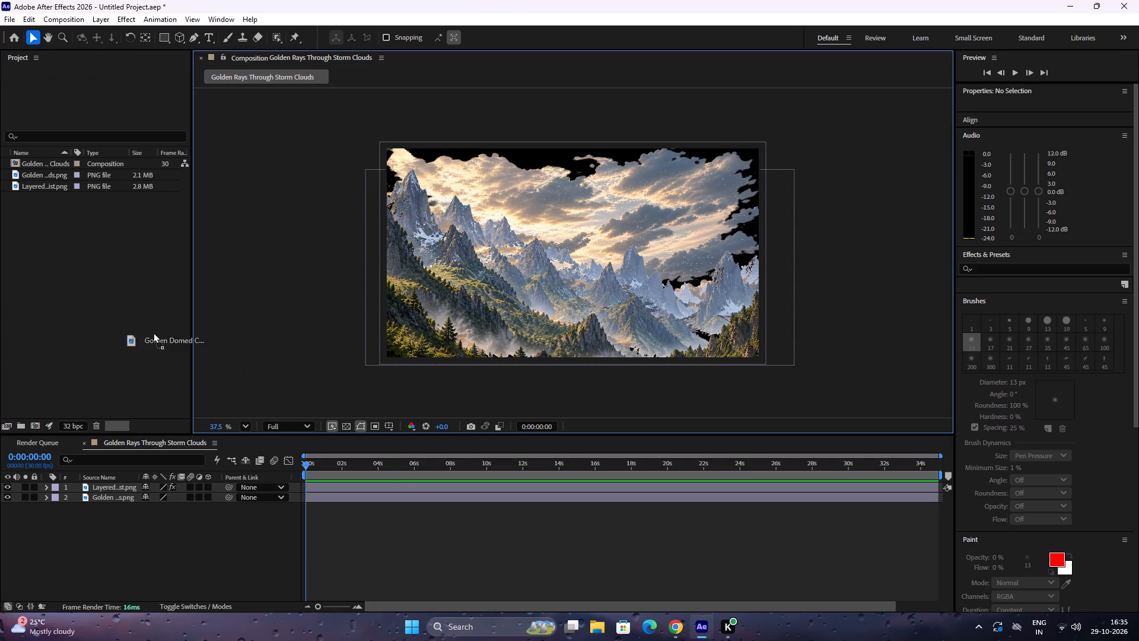
pyautogui.moveTo(153, 332); pyautogui.dragTo(68, 277)
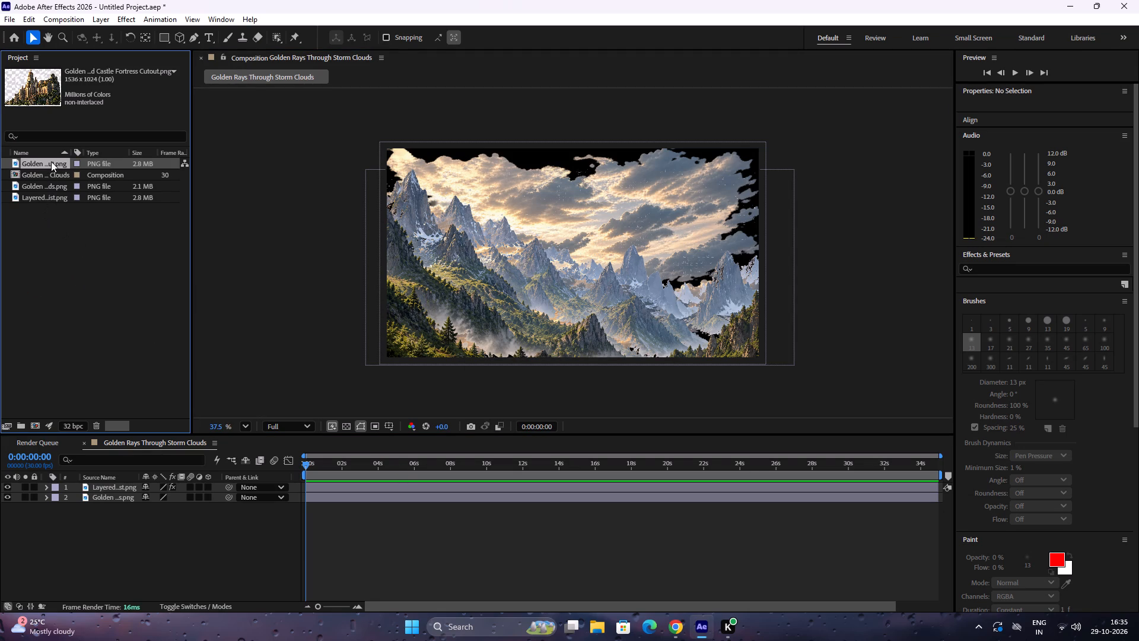
pyautogui.moveTo(50, 160); pyautogui.dragTo(69, 481)
pyautogui.moveTo(69, 481); pyautogui.dragTo(68, 482)
pyautogui.moveTo(68, 159); pyautogui.dragTo(93, 485)
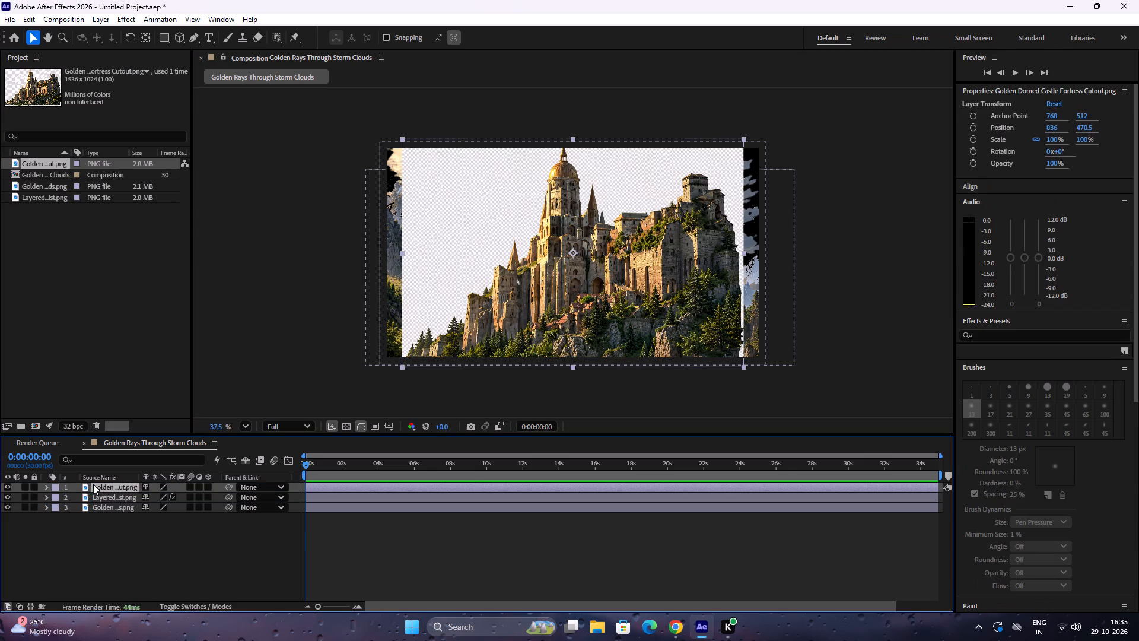
# Apply the Extract keying effect to the castle layer, with Black Point at 129 and Invert enabled.
pyautogui.click(126, 23)
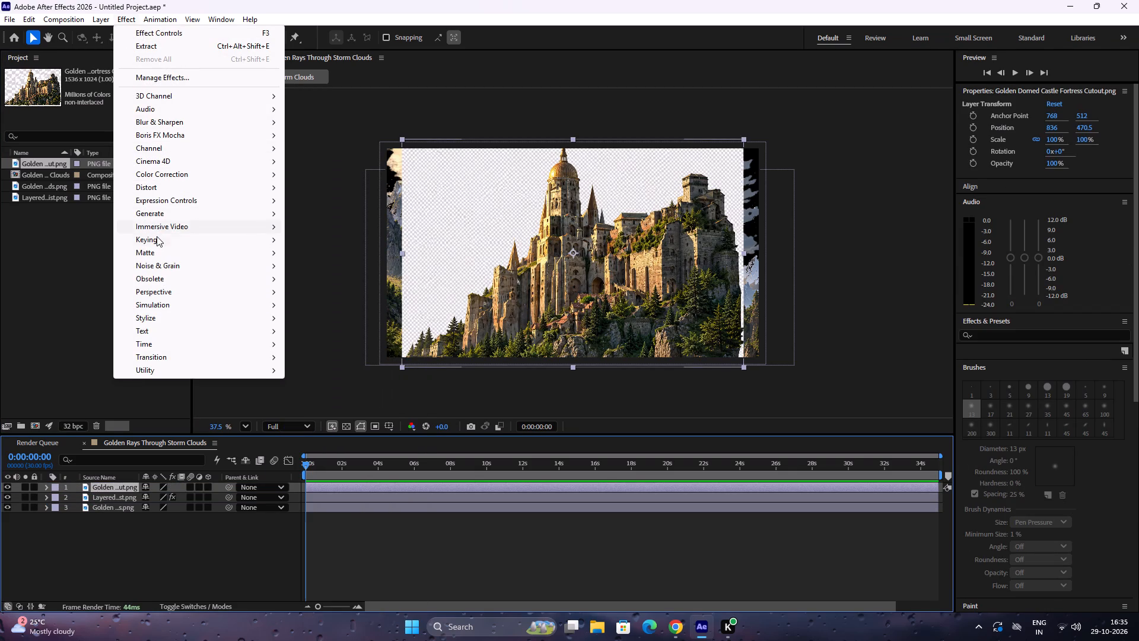
pyautogui.click(157, 236)
pyautogui.click(333, 301)
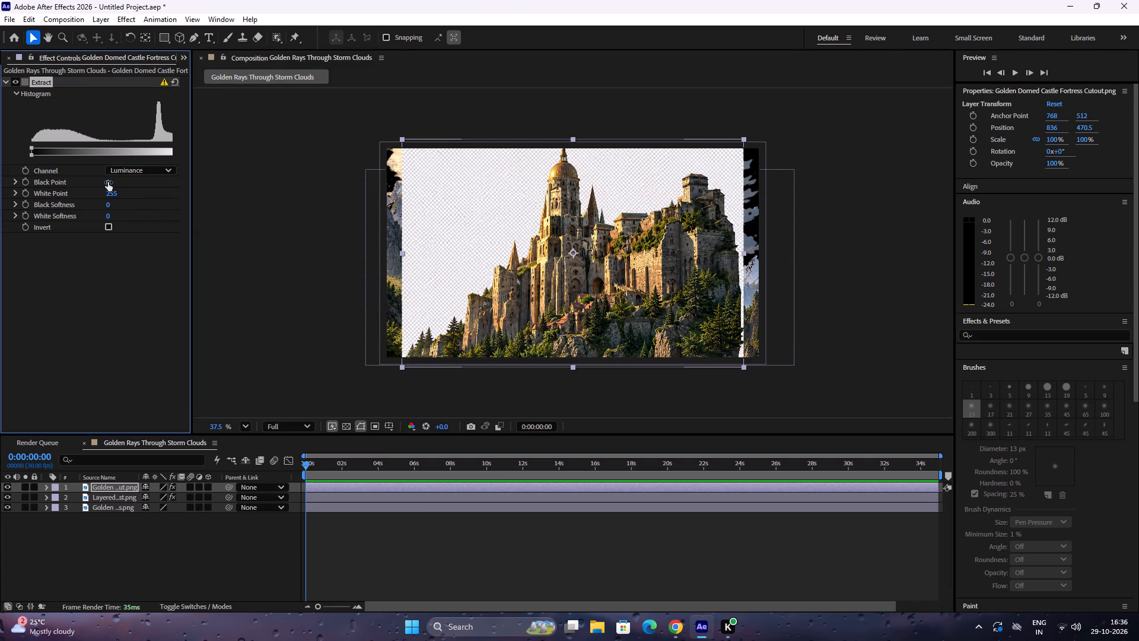
pyautogui.moveTo(108, 182); pyautogui.dragTo(161, 186)
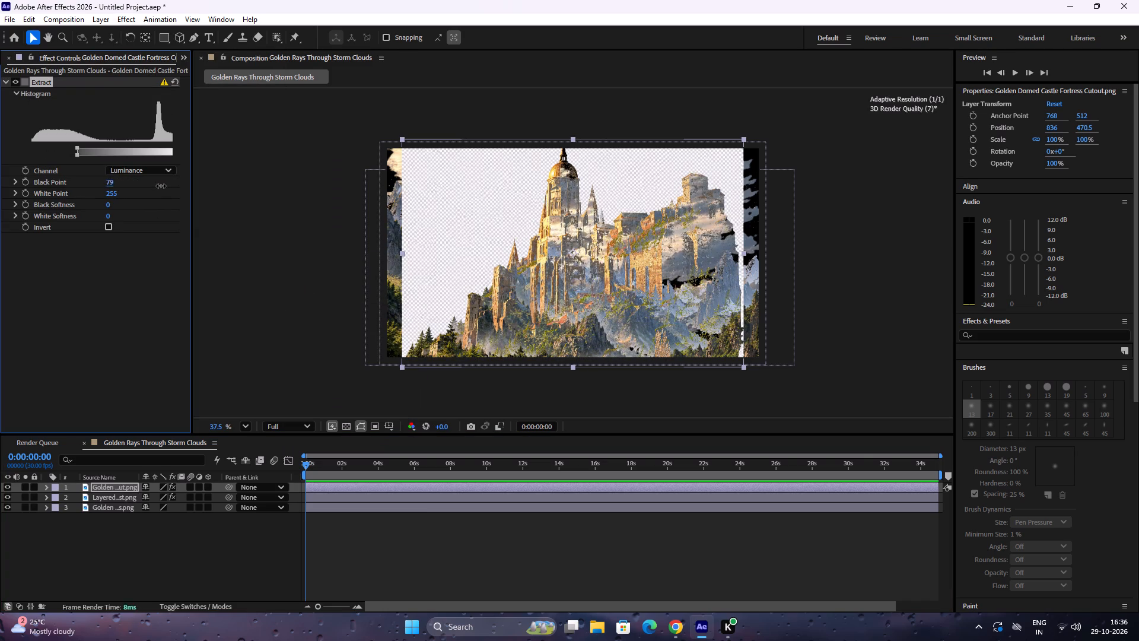
pyautogui.moveTo(161, 186); pyautogui.dragTo(227, 188)
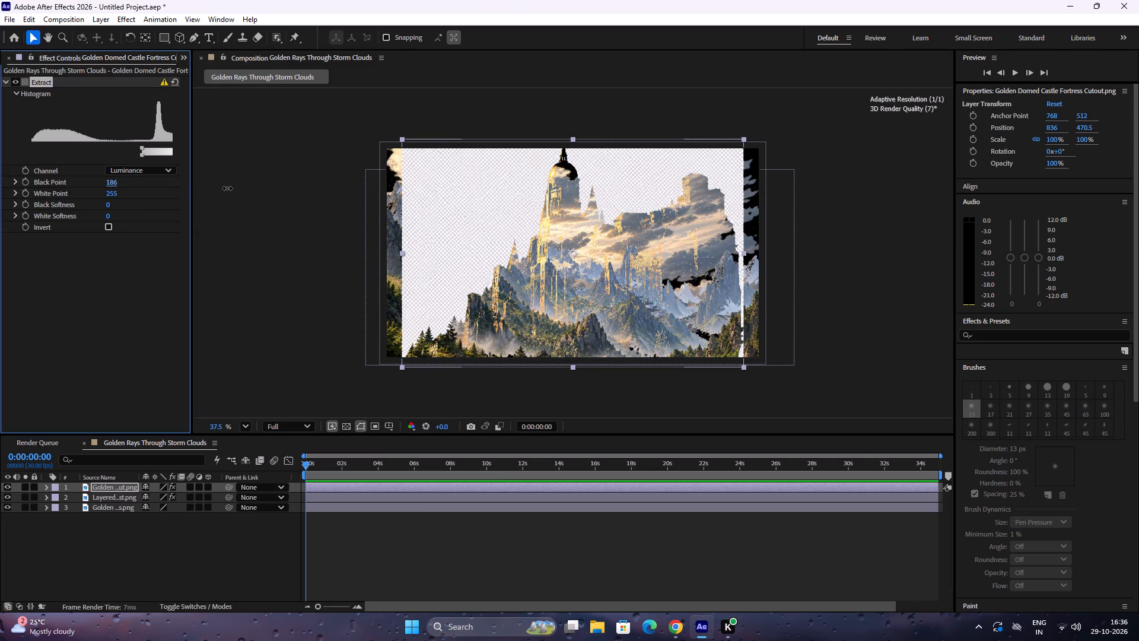
pyautogui.moveTo(227, 188); pyautogui.dragTo(196, 193)
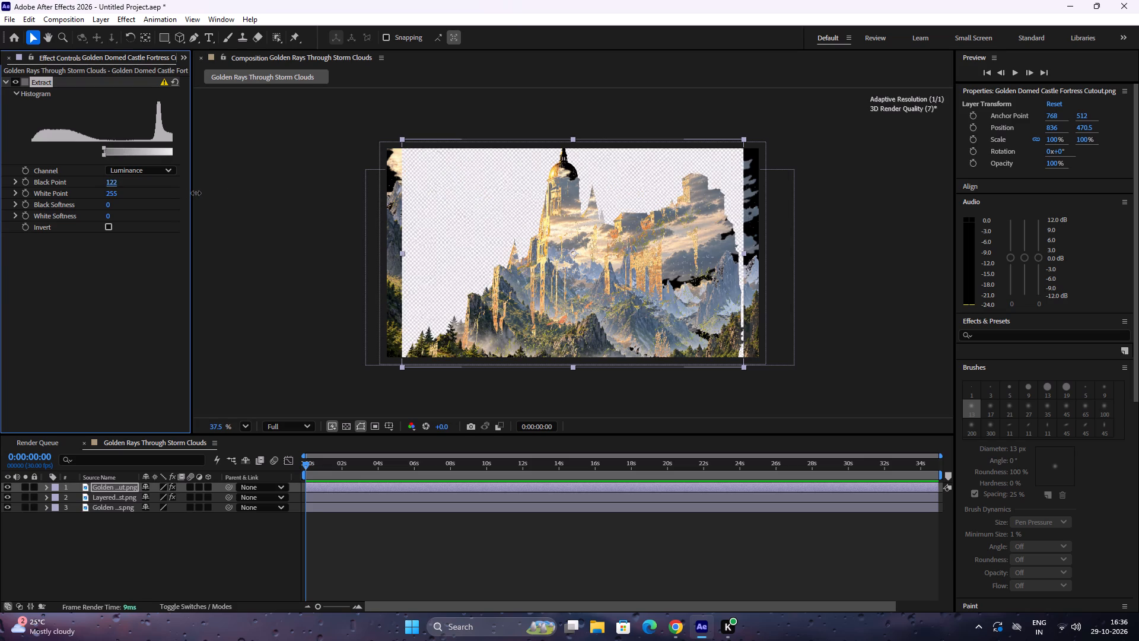
pyautogui.moveTo(196, 193); pyautogui.dragTo(197, 193)
pyautogui.click(108, 227)
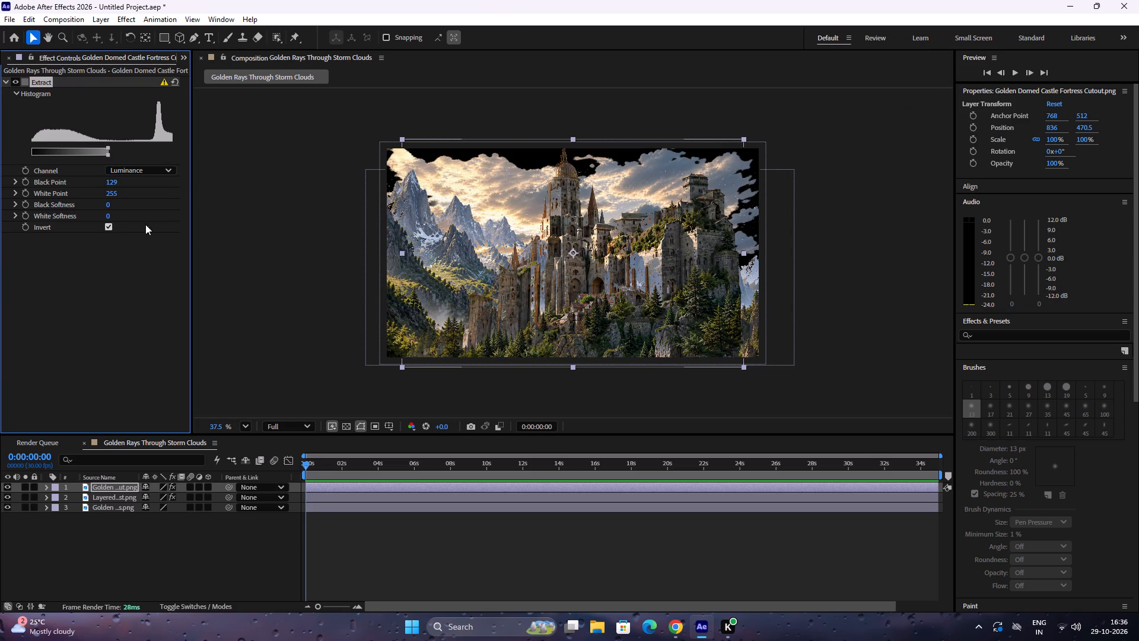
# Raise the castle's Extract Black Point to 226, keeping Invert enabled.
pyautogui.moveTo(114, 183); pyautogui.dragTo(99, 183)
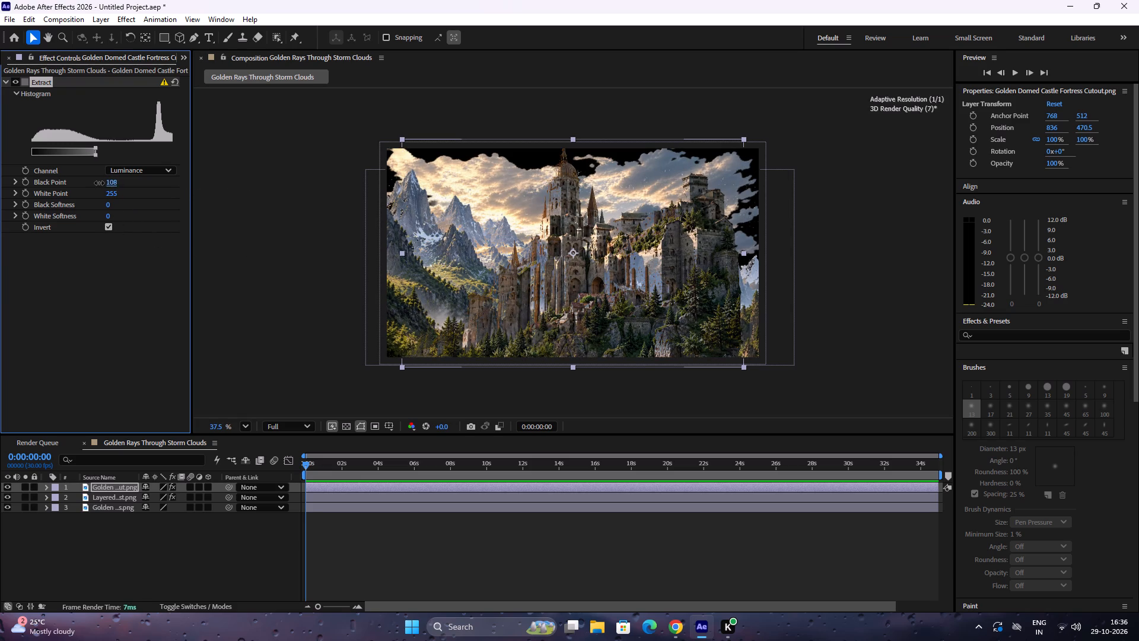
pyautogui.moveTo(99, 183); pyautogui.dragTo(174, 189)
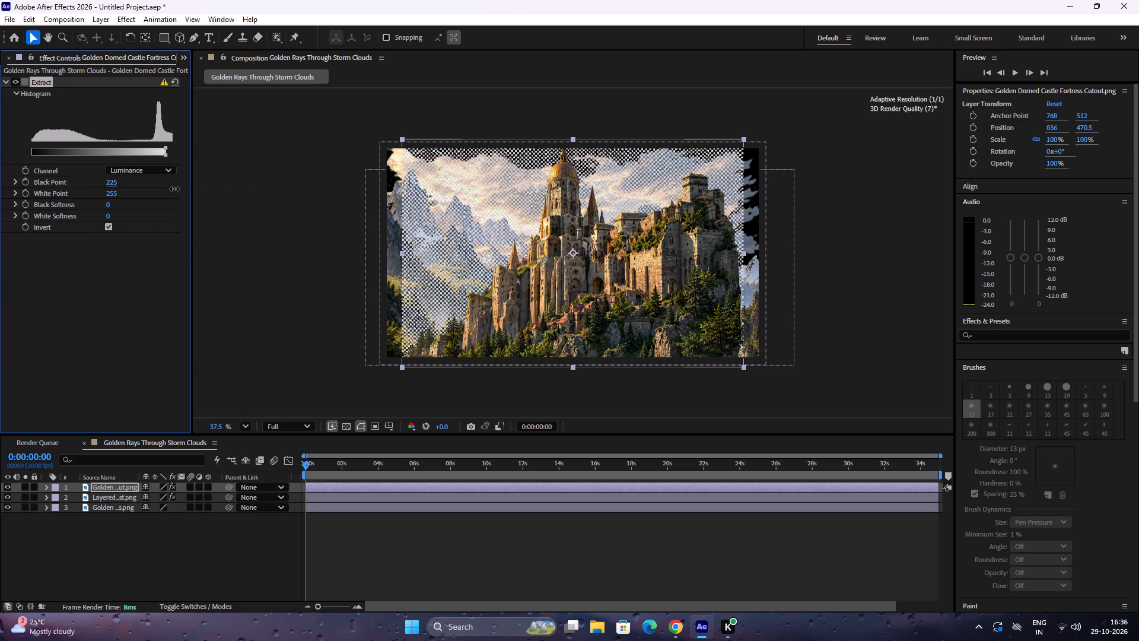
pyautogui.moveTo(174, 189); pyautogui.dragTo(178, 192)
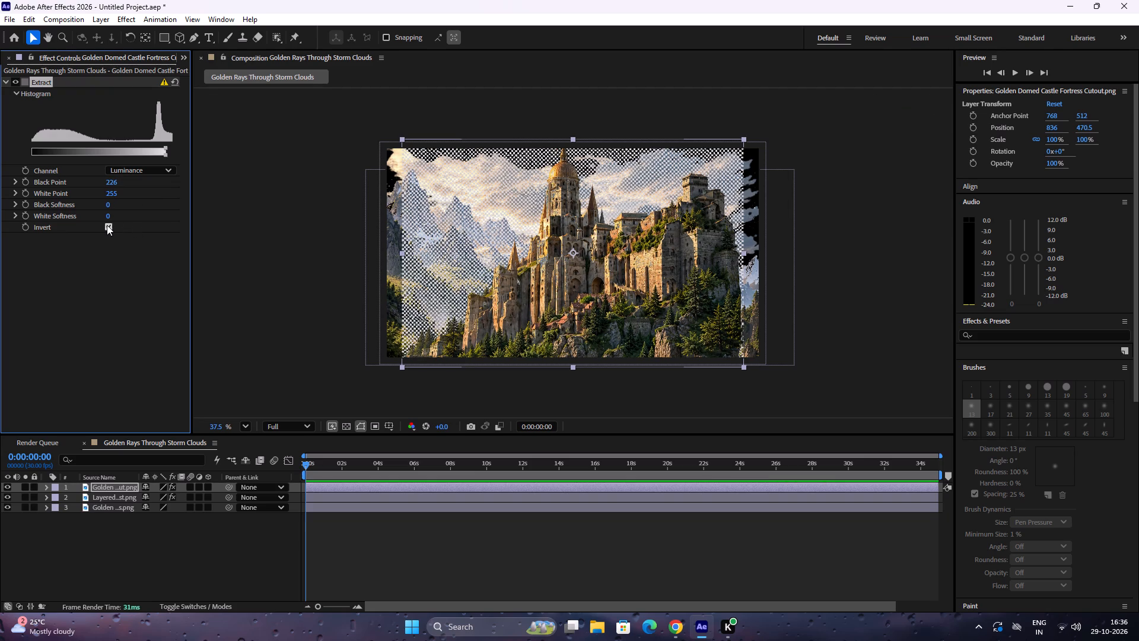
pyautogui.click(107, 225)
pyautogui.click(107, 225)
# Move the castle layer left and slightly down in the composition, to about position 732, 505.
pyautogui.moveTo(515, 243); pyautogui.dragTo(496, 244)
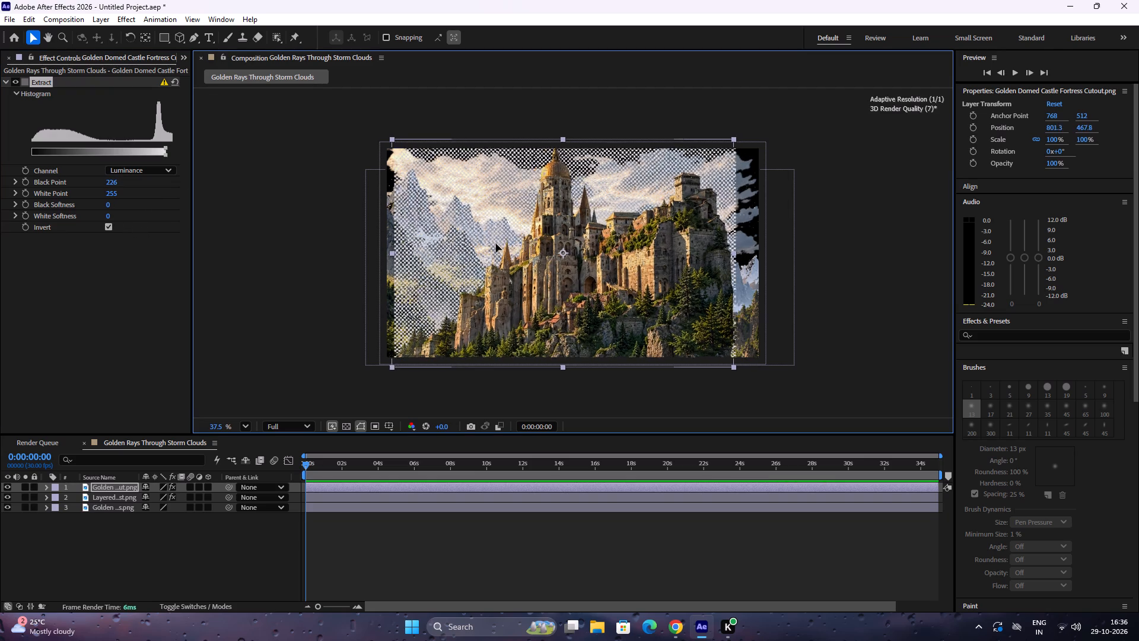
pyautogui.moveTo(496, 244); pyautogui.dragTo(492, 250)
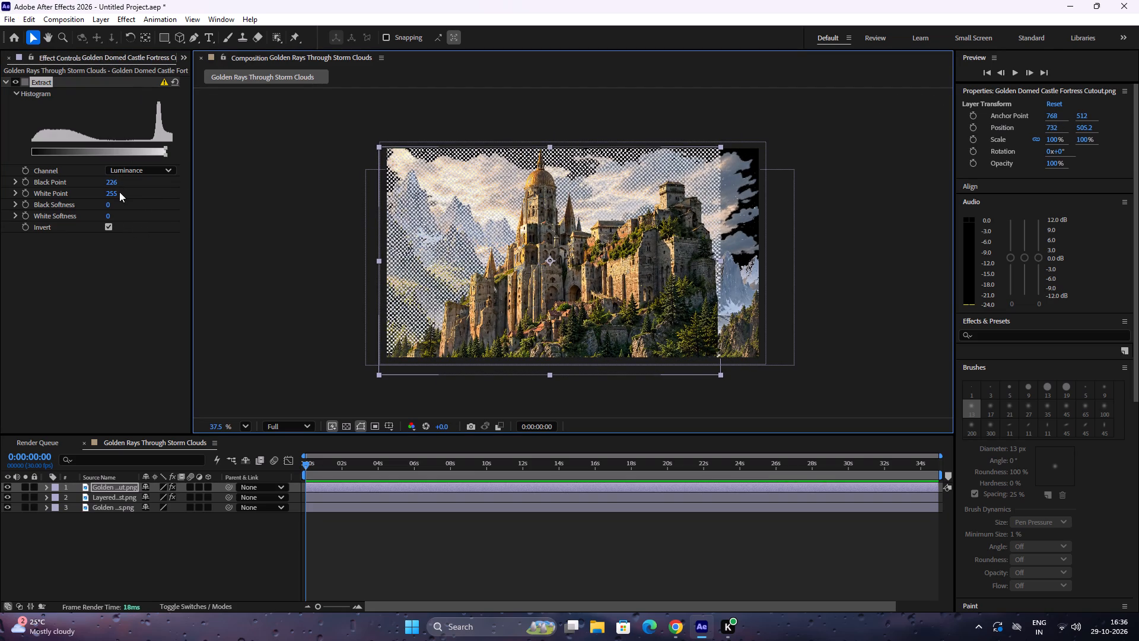
# Set the castle's Extract Black Point to 202 to key out the checkerboard background.
pyautogui.moveTo(112, 185); pyautogui.dragTo(99, 189)
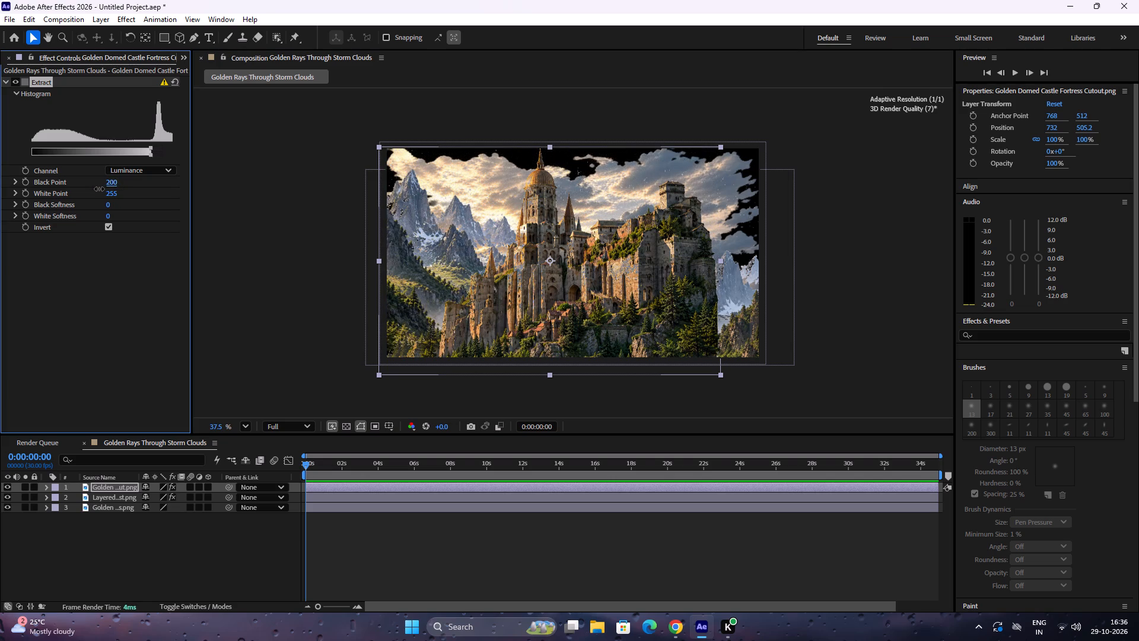
pyautogui.moveTo(99, 189); pyautogui.dragTo(98, 189)
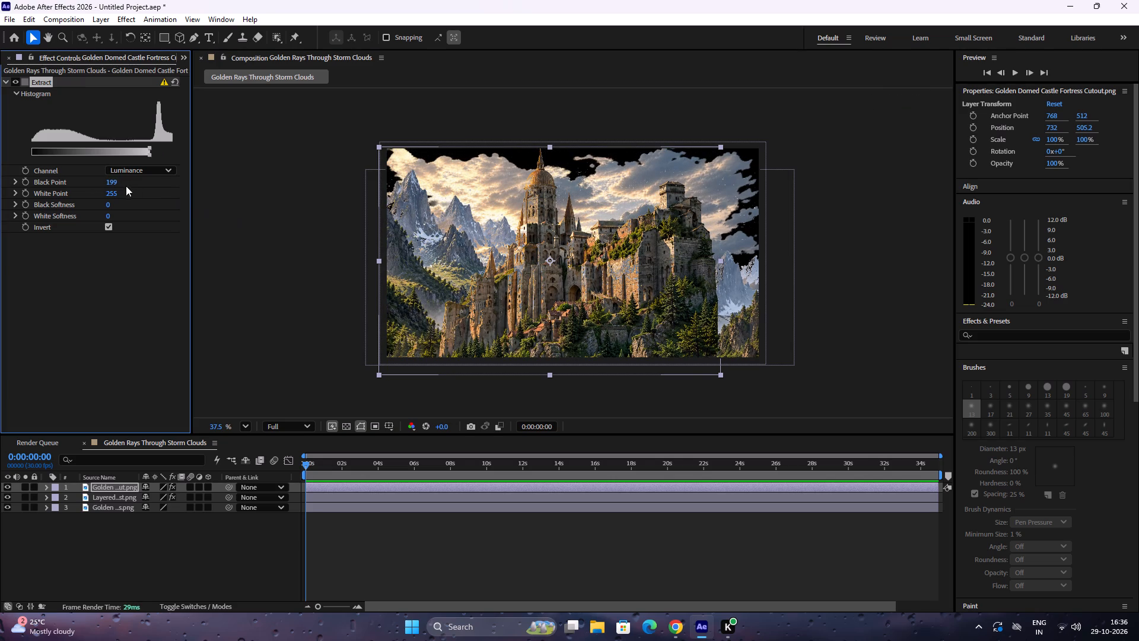
pyautogui.moveTo(112, 183); pyautogui.dragTo(123, 187)
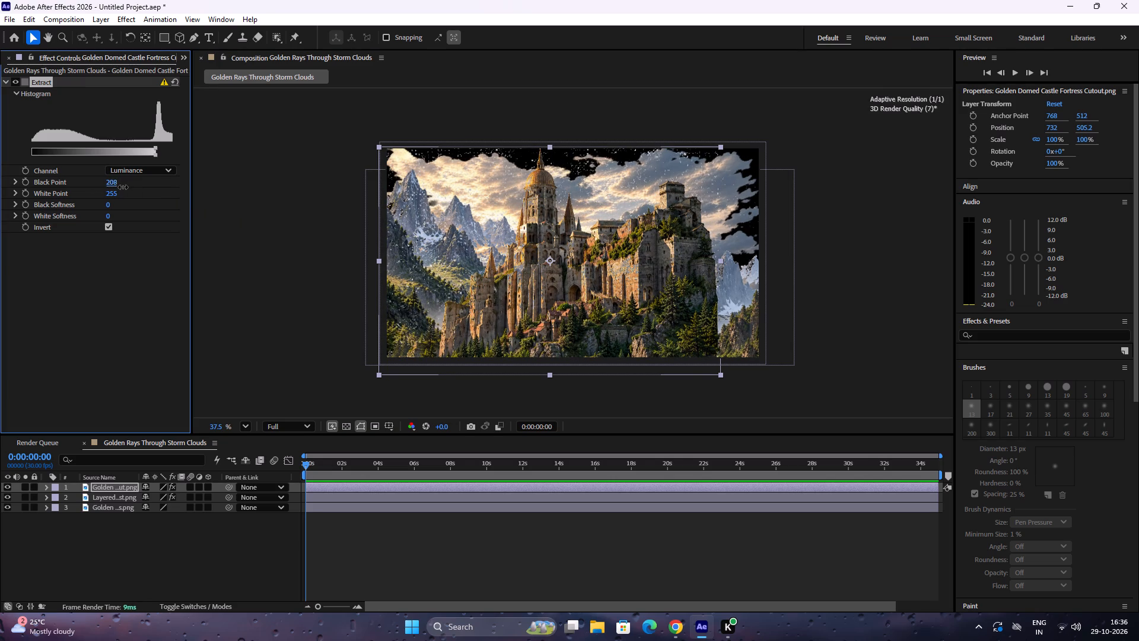
pyautogui.moveTo(123, 187); pyautogui.dragTo(120, 188)
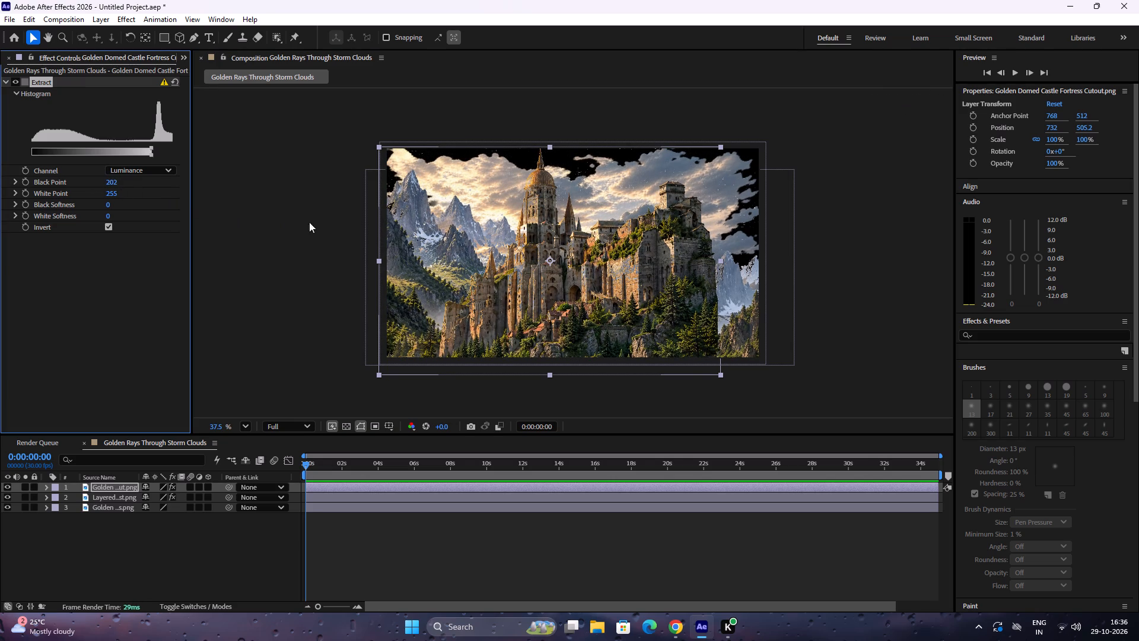
# Shrink the castle layer to about 81% by 87% and place it on the scene's right side, around position 1247, 518.
pyautogui.moveTo(556, 290); pyautogui.dragTo(617, 291)
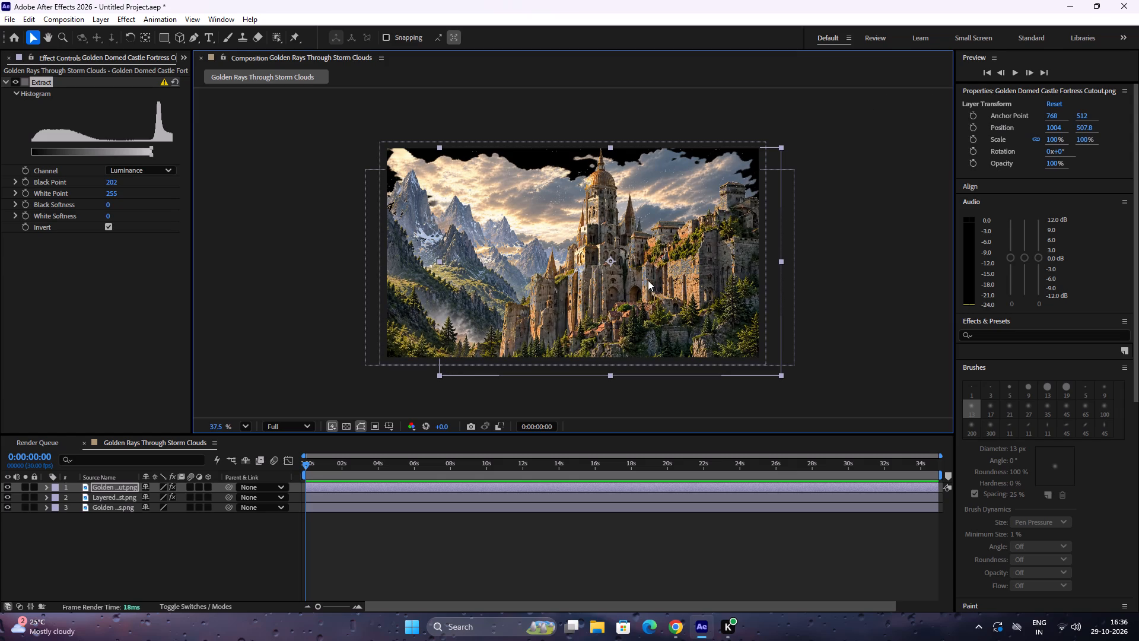
pyautogui.moveTo(781, 147); pyautogui.dragTo(759, 161)
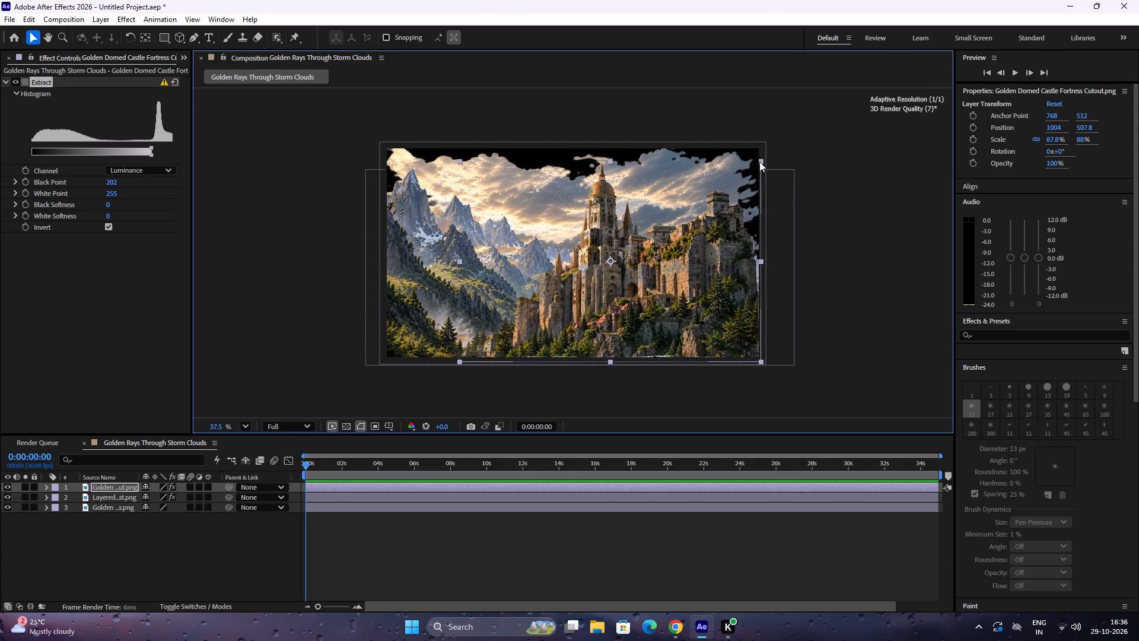
pyautogui.moveTo(759, 161); pyautogui.dragTo(749, 161)
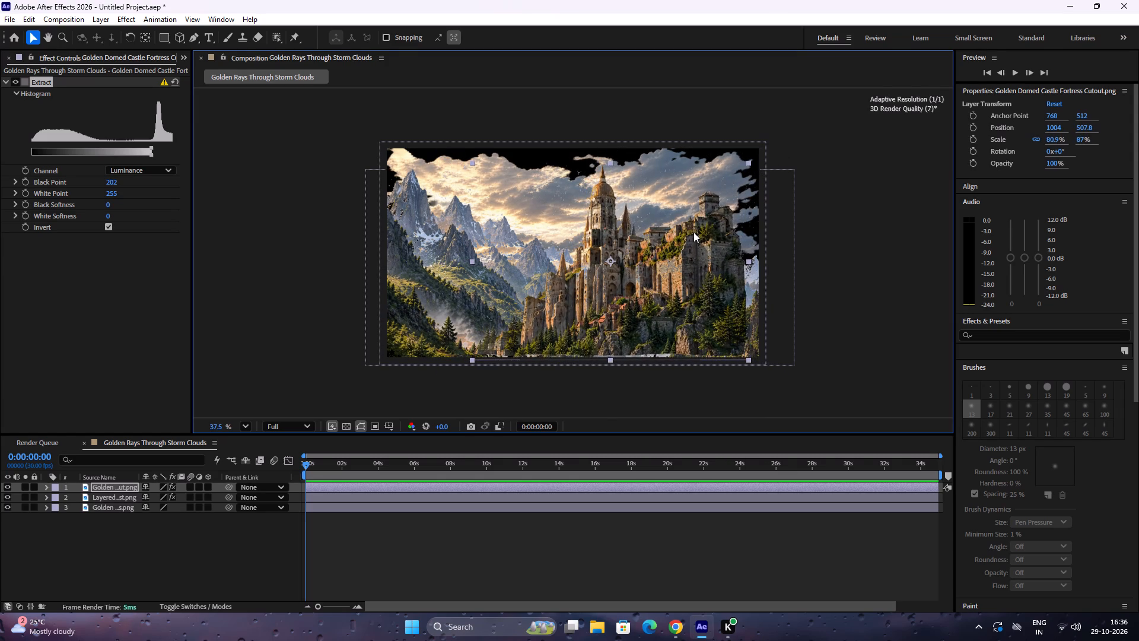
pyautogui.moveTo(682, 259); pyautogui.dragTo(731, 265)
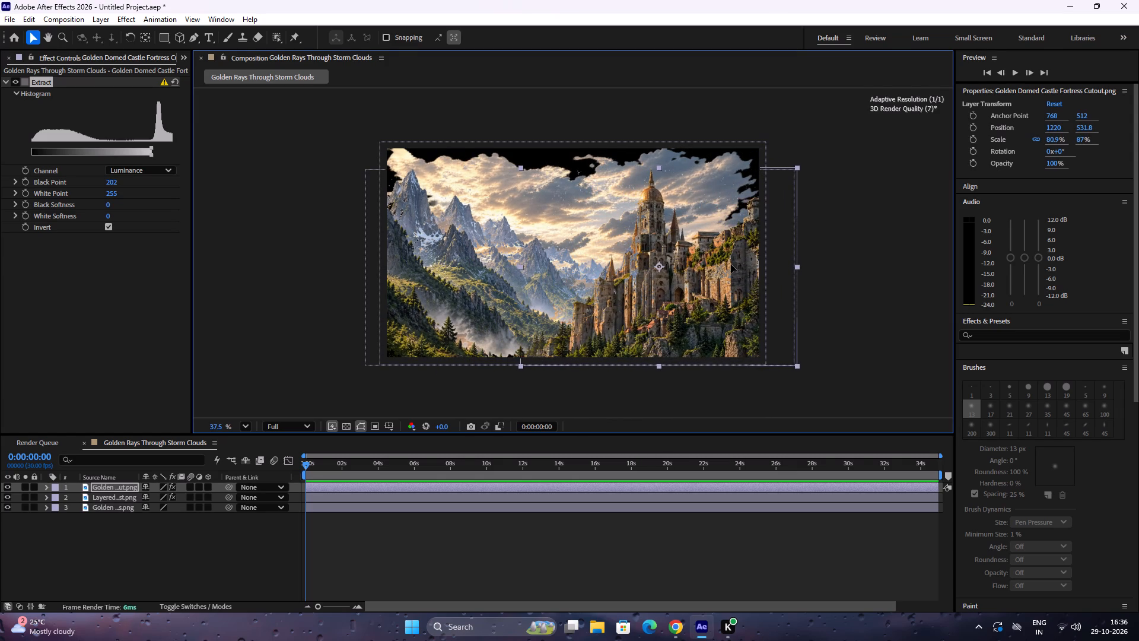
pyautogui.moveTo(731, 265); pyautogui.dragTo(740, 263)
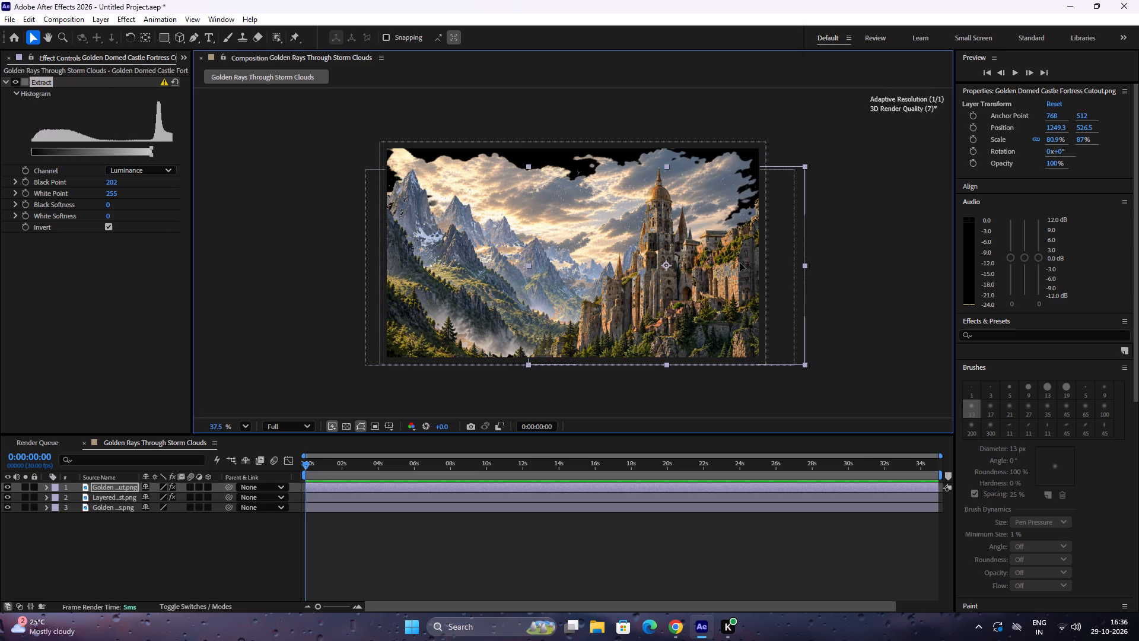
pyautogui.moveTo(740, 263); pyautogui.dragTo(736, 262)
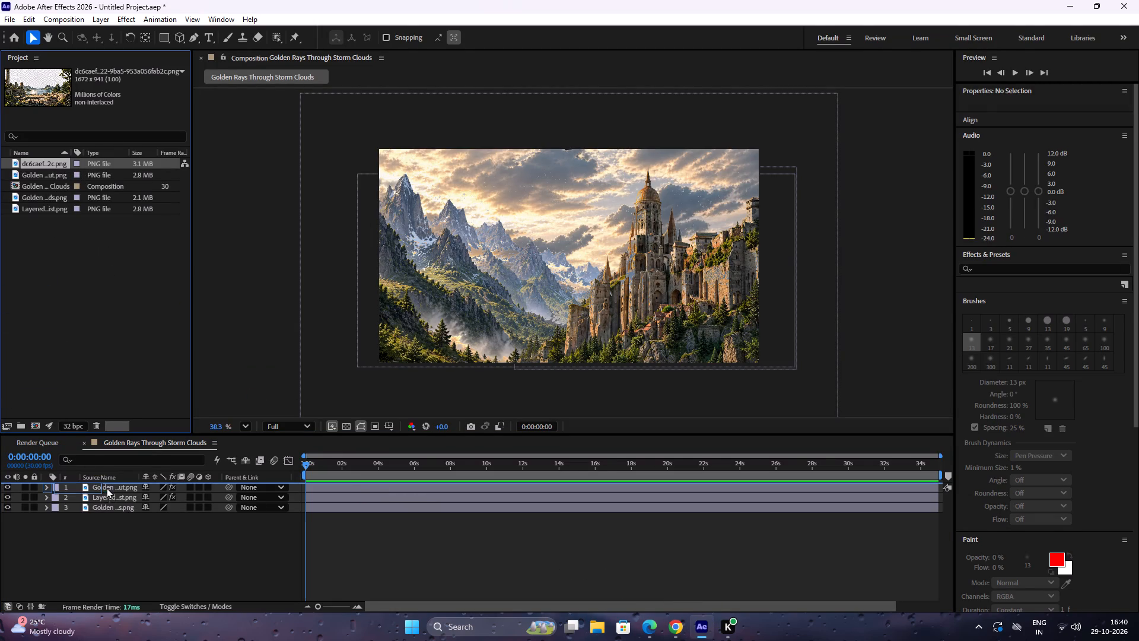
pyautogui.moveTo(106, 487); pyautogui.dragTo(106, 485)
pyautogui.click(107, 481)
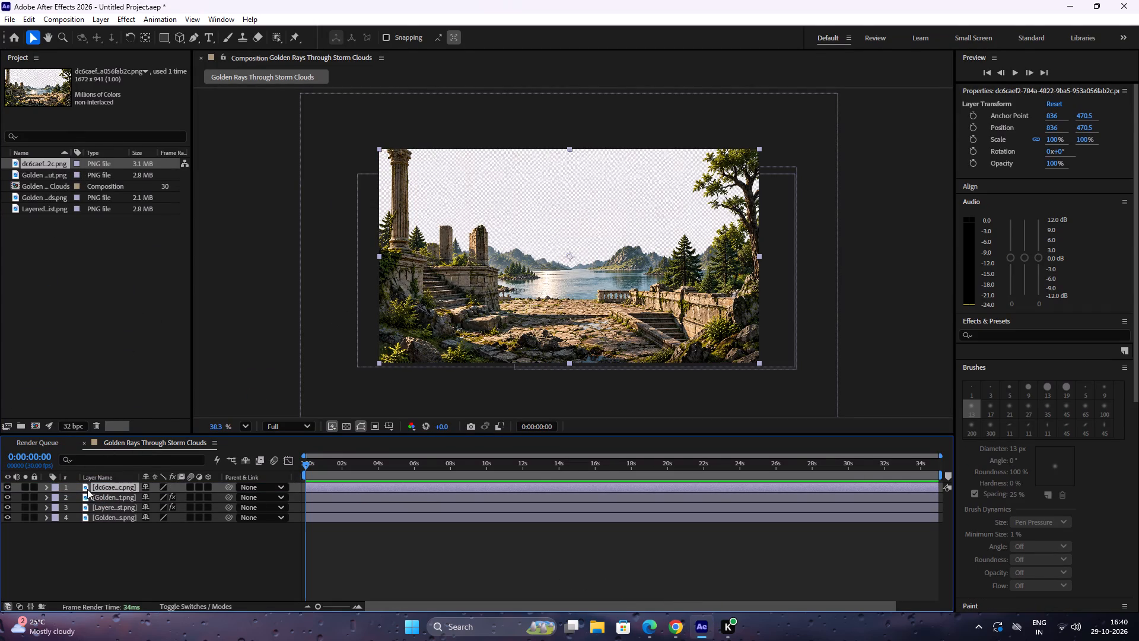
# Toggle the visibility of the ground and castle layers to check what lies beneath, leaving both visible.
pyautogui.click(6, 491)
pyautogui.click(5, 488)
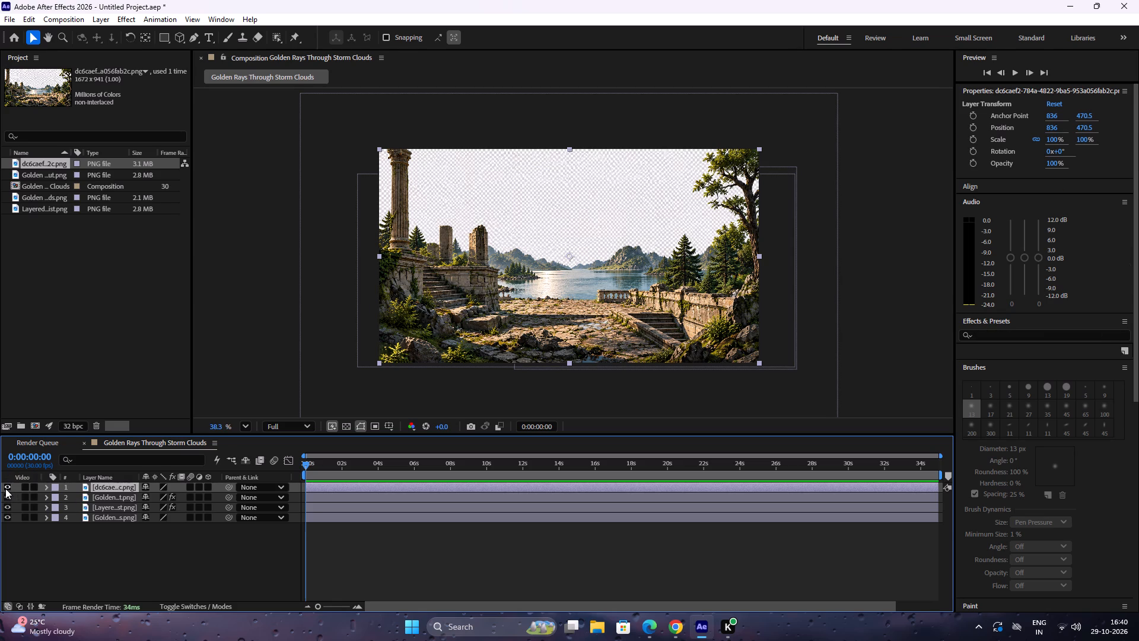
pyautogui.click(7, 490)
pyautogui.click(6, 490)
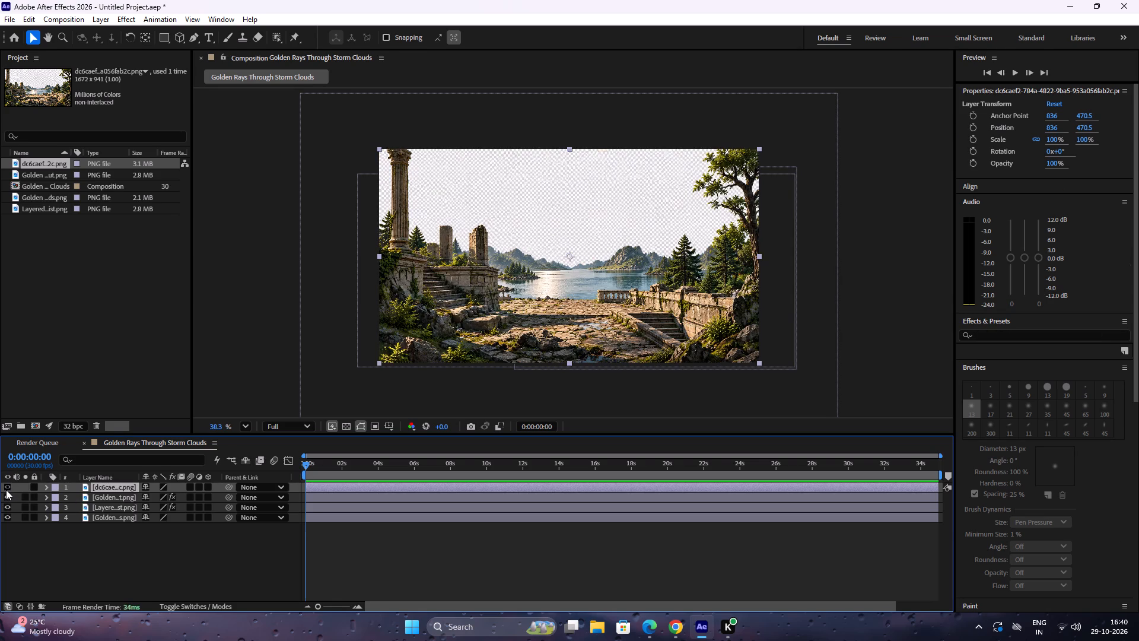
pyautogui.click(9, 487)
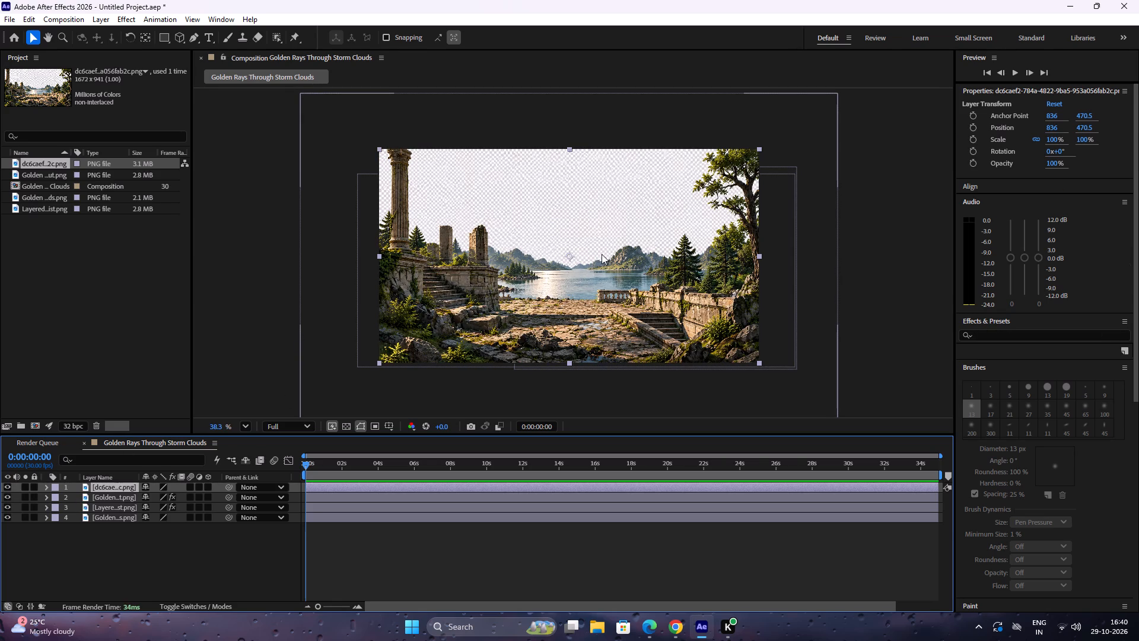
# Scale the ground and water layer down to about 85% wide by 84% high.
pyautogui.moveTo(762, 151); pyautogui.dragTo(734, 168)
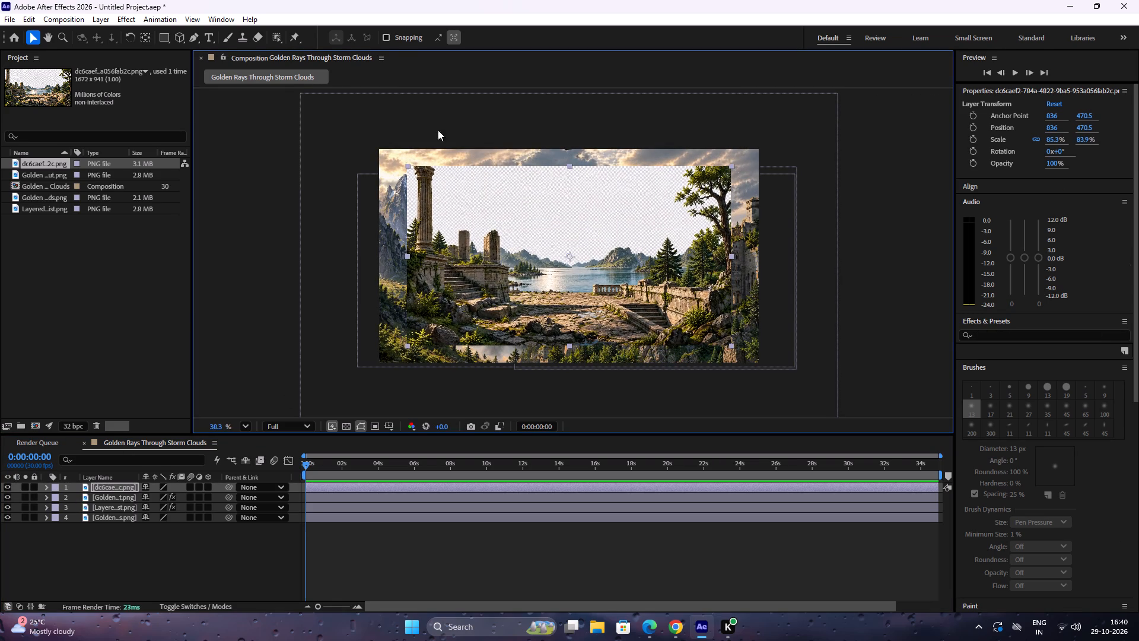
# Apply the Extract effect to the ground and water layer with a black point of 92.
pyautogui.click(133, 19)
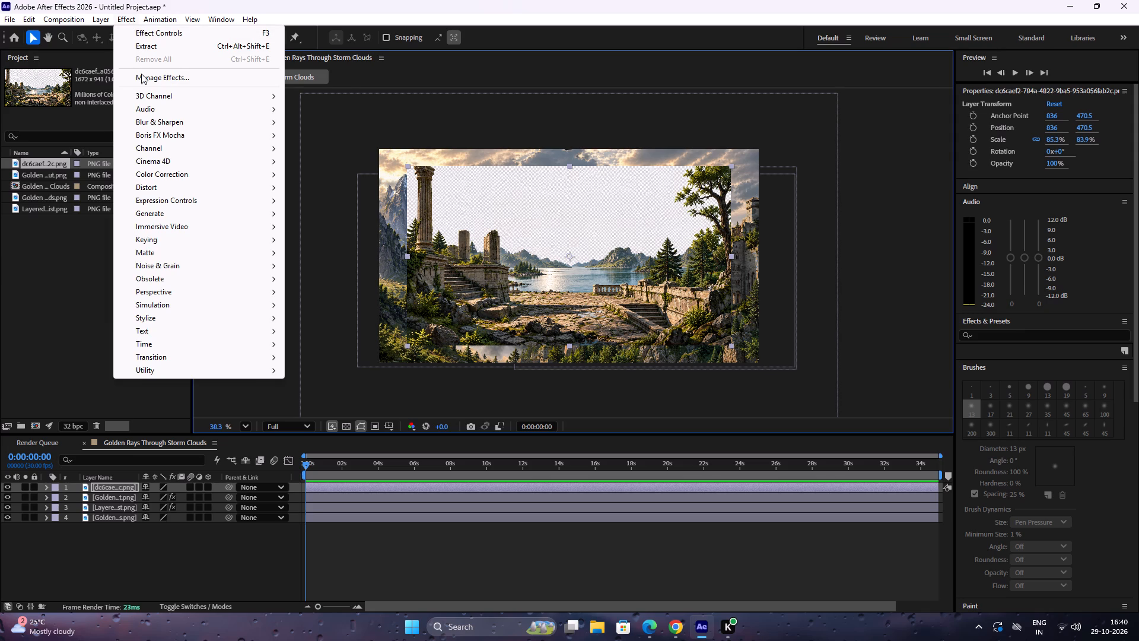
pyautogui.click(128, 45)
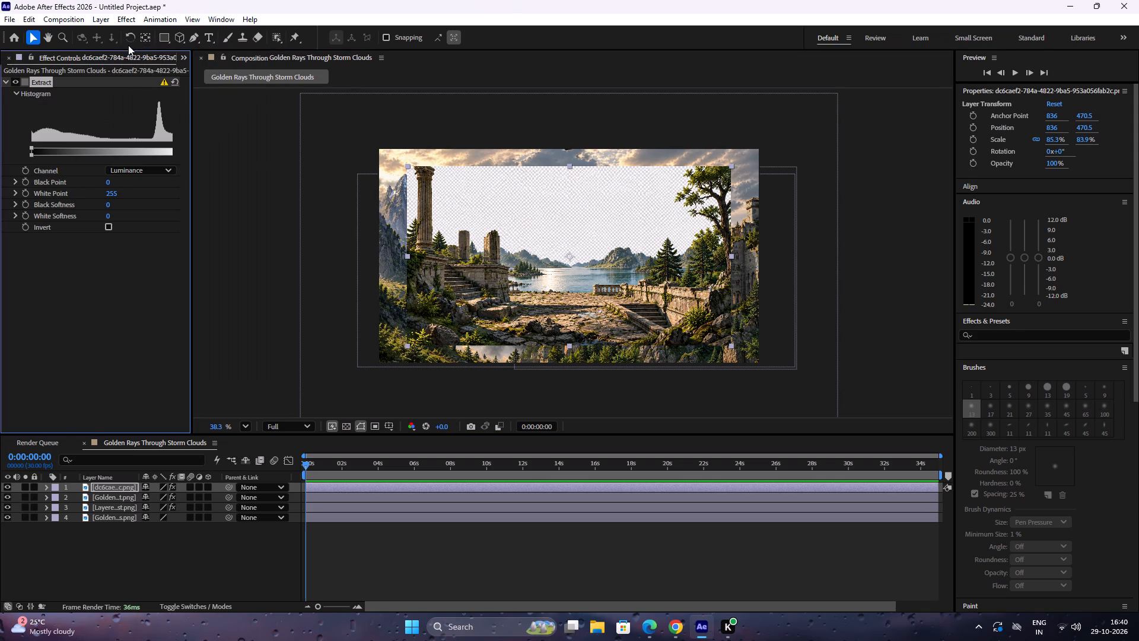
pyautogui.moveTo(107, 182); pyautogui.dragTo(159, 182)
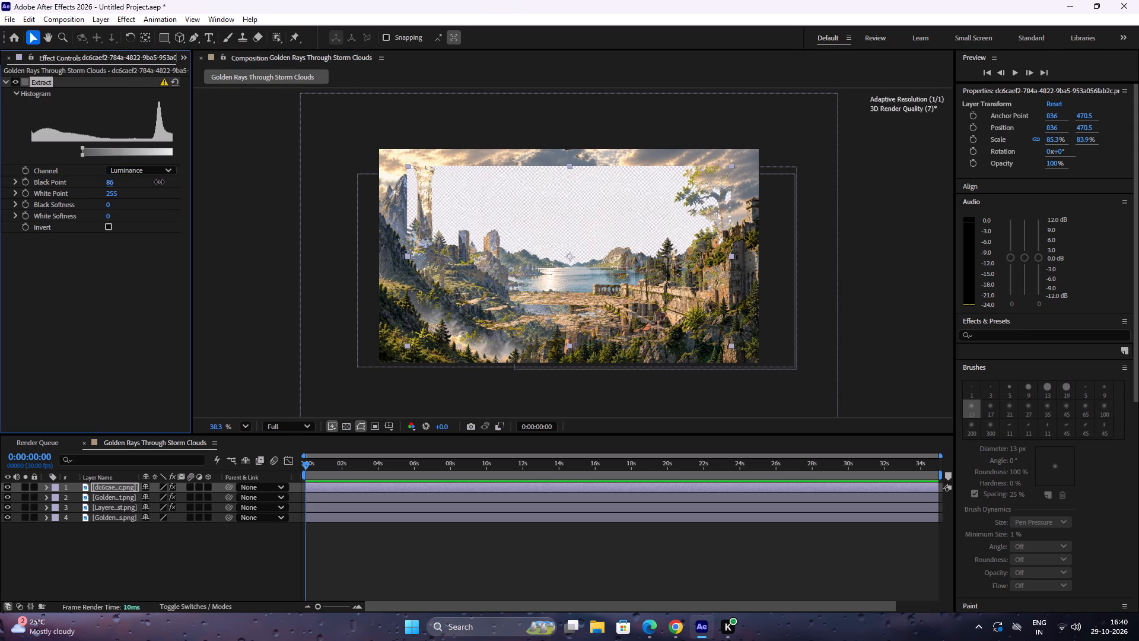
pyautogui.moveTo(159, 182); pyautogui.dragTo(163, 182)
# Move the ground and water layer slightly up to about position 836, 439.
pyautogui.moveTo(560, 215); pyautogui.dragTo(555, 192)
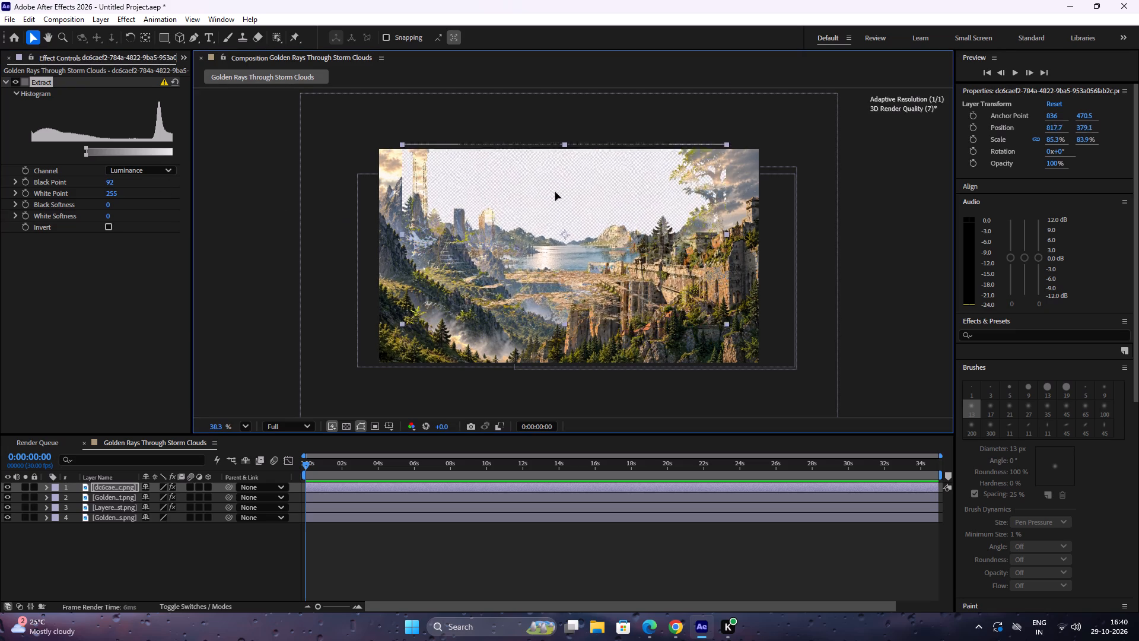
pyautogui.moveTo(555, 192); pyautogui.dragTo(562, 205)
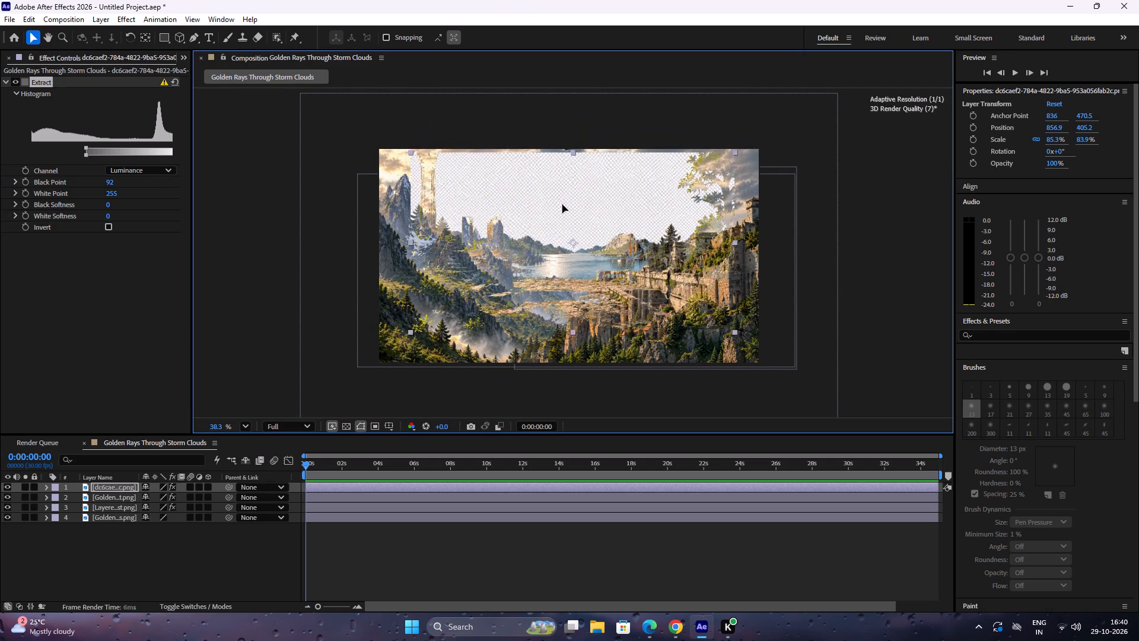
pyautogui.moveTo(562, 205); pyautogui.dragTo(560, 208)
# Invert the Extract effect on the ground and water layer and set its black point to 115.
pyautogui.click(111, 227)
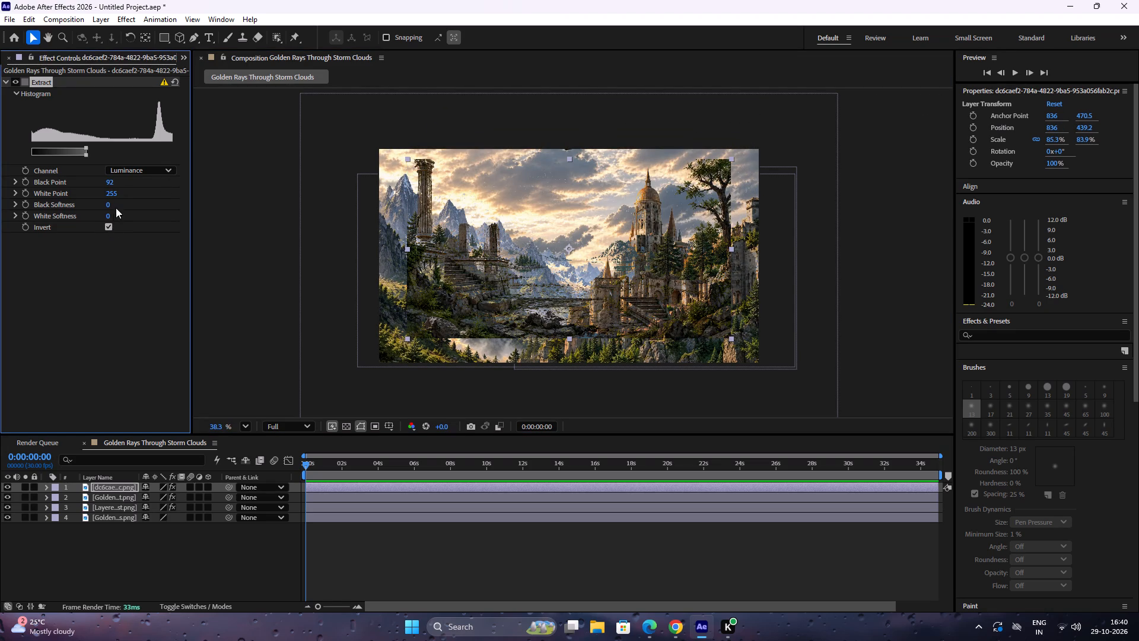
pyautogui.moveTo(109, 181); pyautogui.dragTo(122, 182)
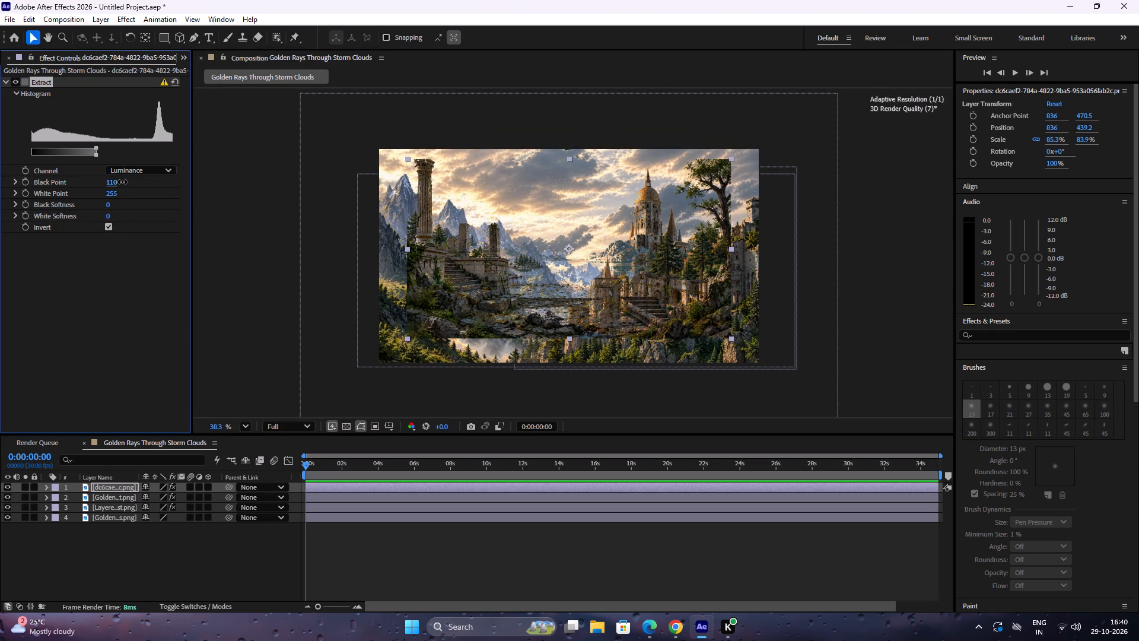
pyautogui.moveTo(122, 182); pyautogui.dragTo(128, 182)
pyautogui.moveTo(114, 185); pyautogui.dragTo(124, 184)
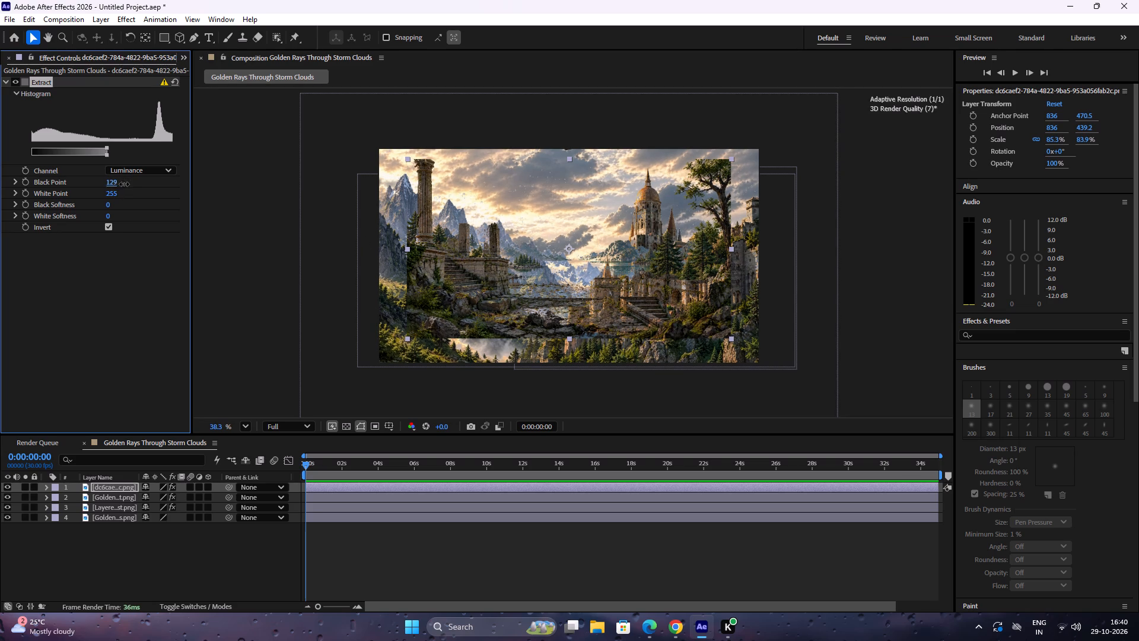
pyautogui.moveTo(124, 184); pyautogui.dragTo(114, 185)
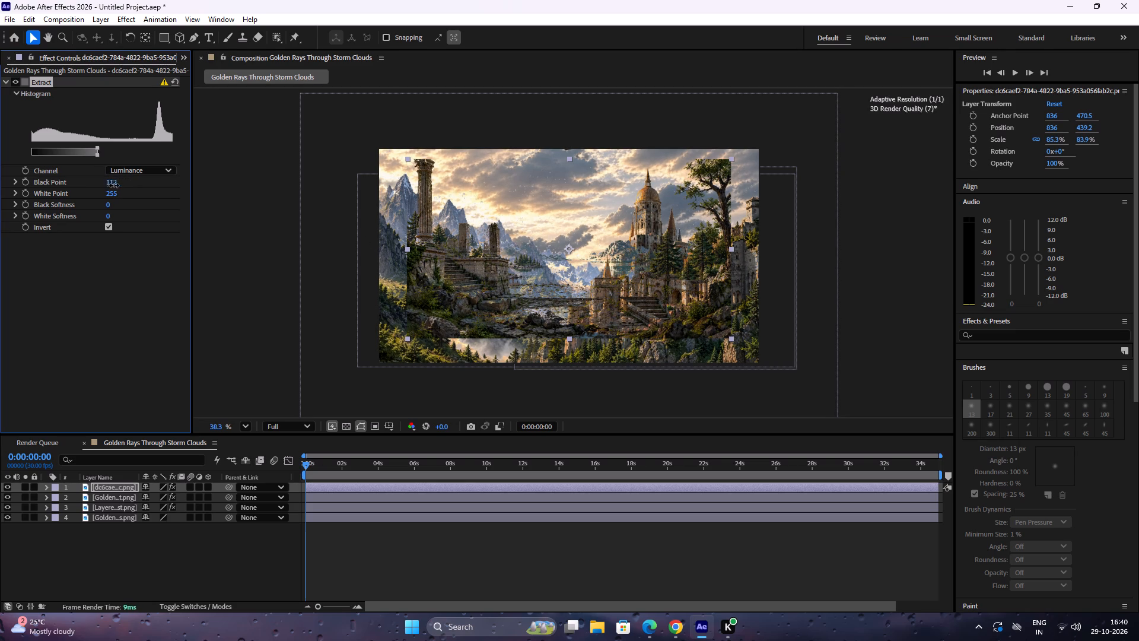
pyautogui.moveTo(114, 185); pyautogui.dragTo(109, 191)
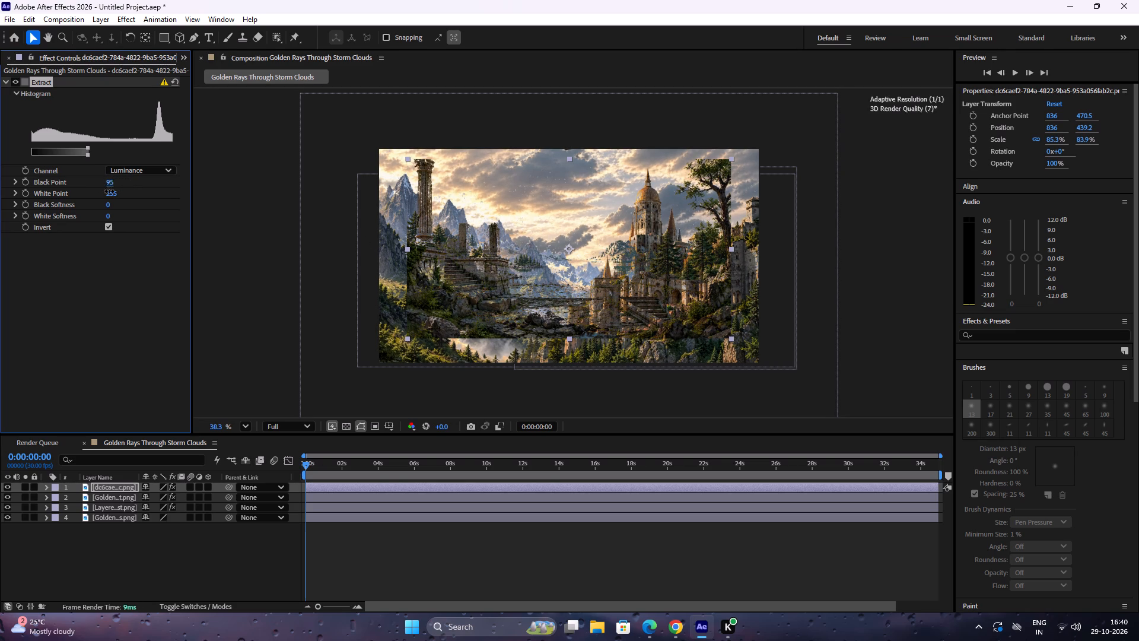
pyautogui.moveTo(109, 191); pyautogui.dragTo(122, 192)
# Move the ground and water layer down and left to about position 703, 625.
pyautogui.moveTo(551, 283); pyautogui.dragTo(562, 303)
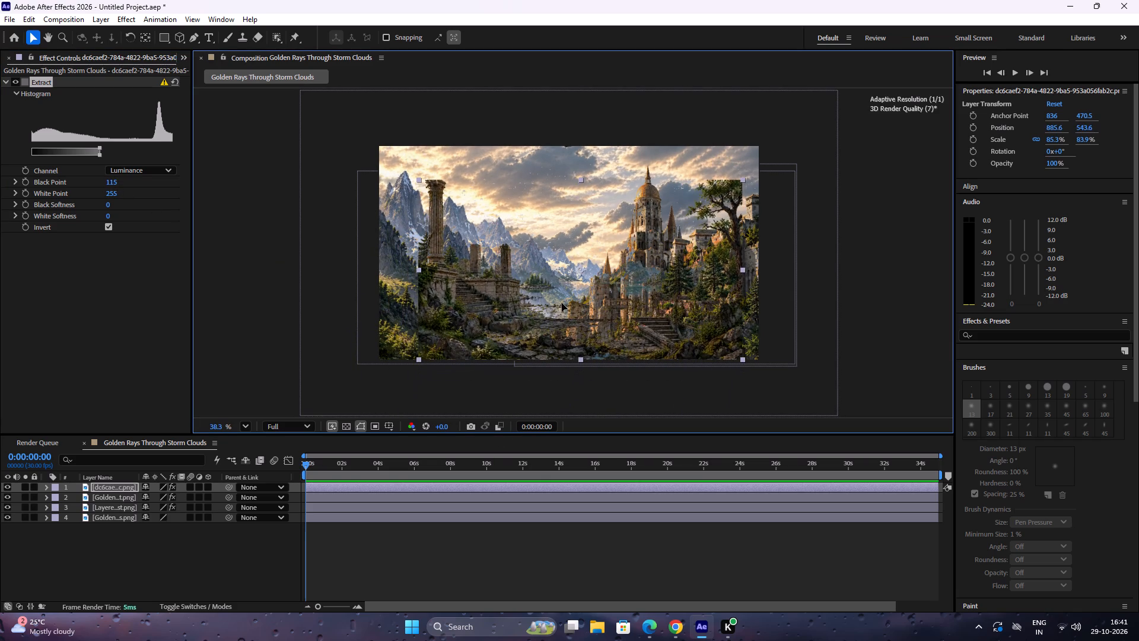
pyautogui.moveTo(562, 303); pyautogui.dragTo(554, 316)
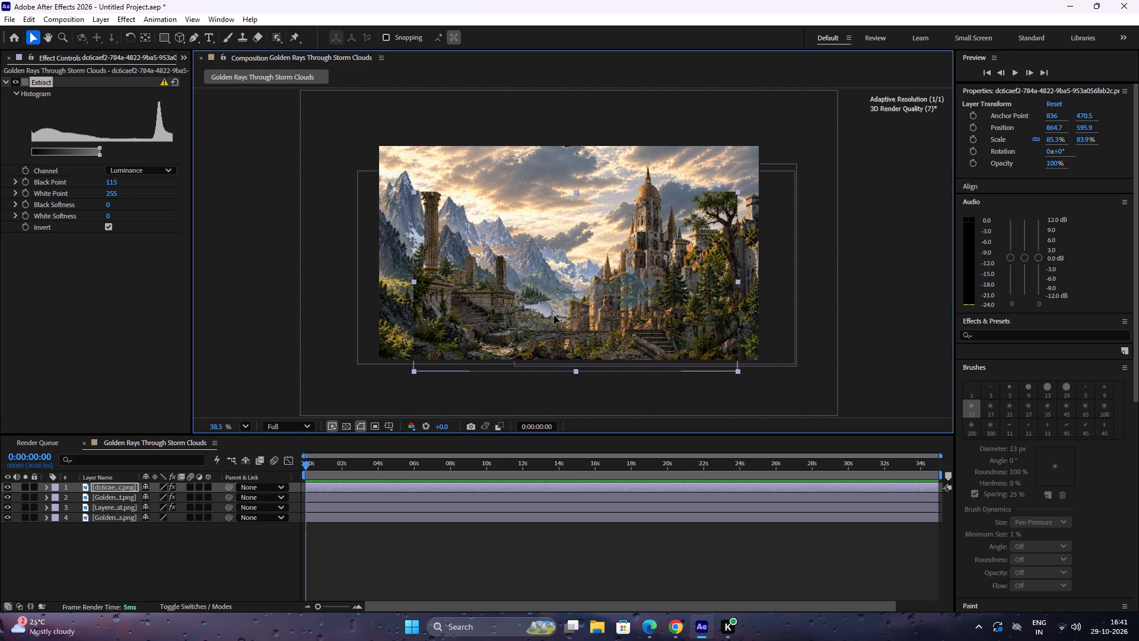
pyautogui.moveTo(554, 316); pyautogui.dragTo(526, 318)
pyautogui.moveTo(529, 309); pyautogui.dragTo(523, 313)
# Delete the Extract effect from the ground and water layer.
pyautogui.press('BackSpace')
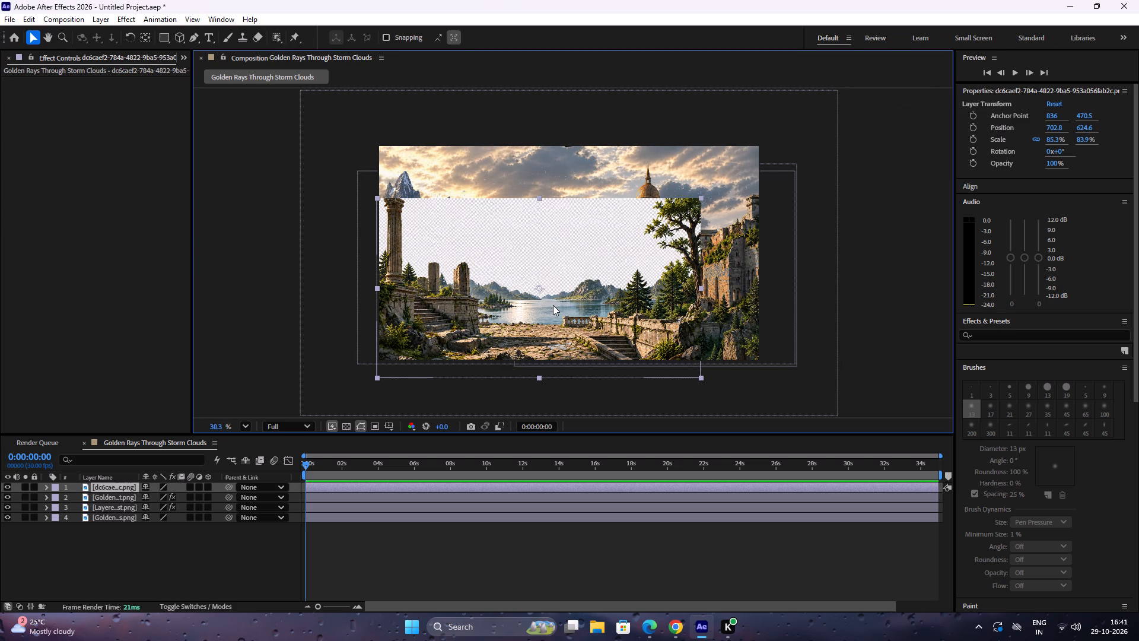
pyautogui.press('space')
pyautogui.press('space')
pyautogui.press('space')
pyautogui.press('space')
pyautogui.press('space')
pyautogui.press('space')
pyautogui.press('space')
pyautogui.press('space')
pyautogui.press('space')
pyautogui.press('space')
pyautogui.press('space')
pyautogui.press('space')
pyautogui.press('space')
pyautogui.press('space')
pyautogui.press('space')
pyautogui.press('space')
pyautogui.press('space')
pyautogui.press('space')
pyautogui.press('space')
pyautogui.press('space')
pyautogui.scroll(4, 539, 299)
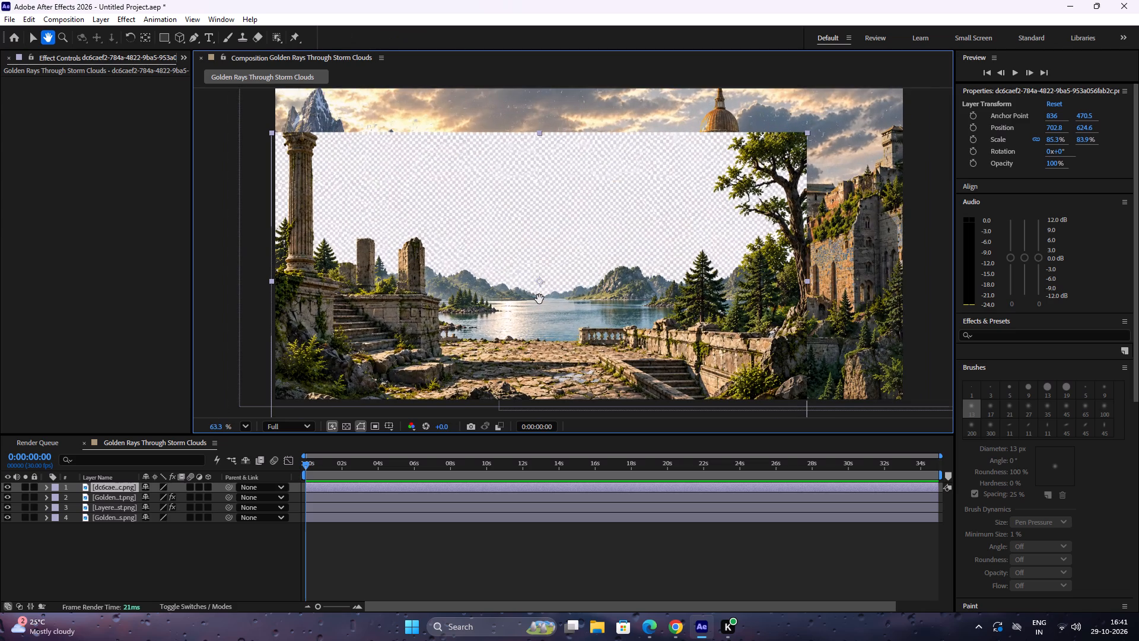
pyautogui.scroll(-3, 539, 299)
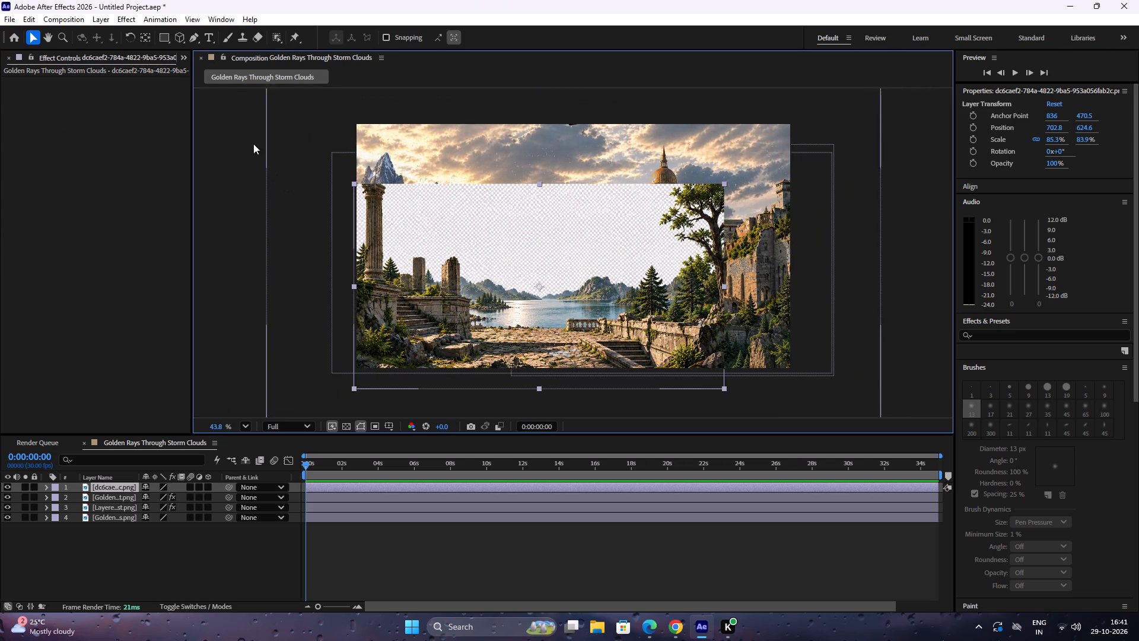
# Apply a new Extract effect to the ground and water layer with a black point of 146 and Invert enabled.
pyautogui.click(122, 14)
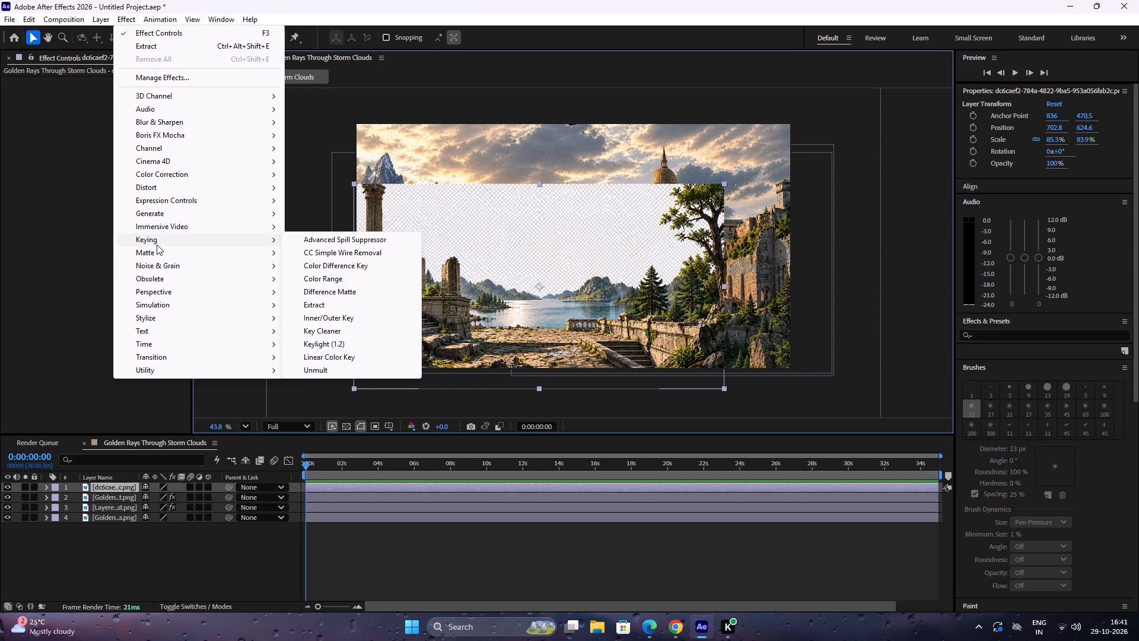
pyautogui.click(152, 43)
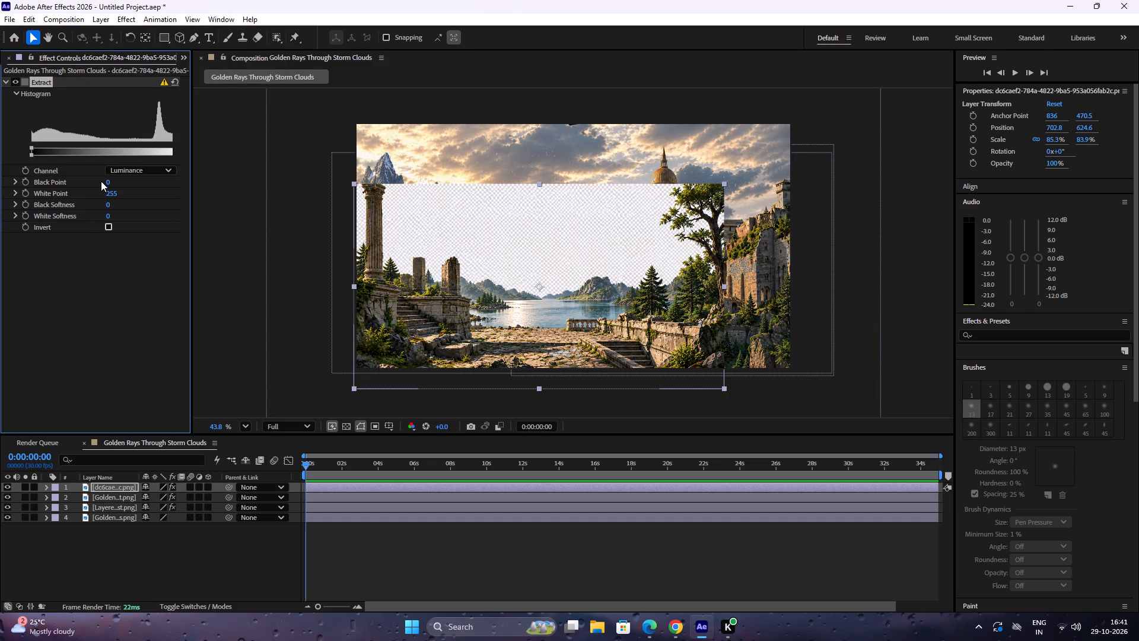
pyautogui.moveTo(106, 180); pyautogui.dragTo(130, 180)
pyautogui.moveTo(108, 182); pyautogui.dragTo(177, 185)
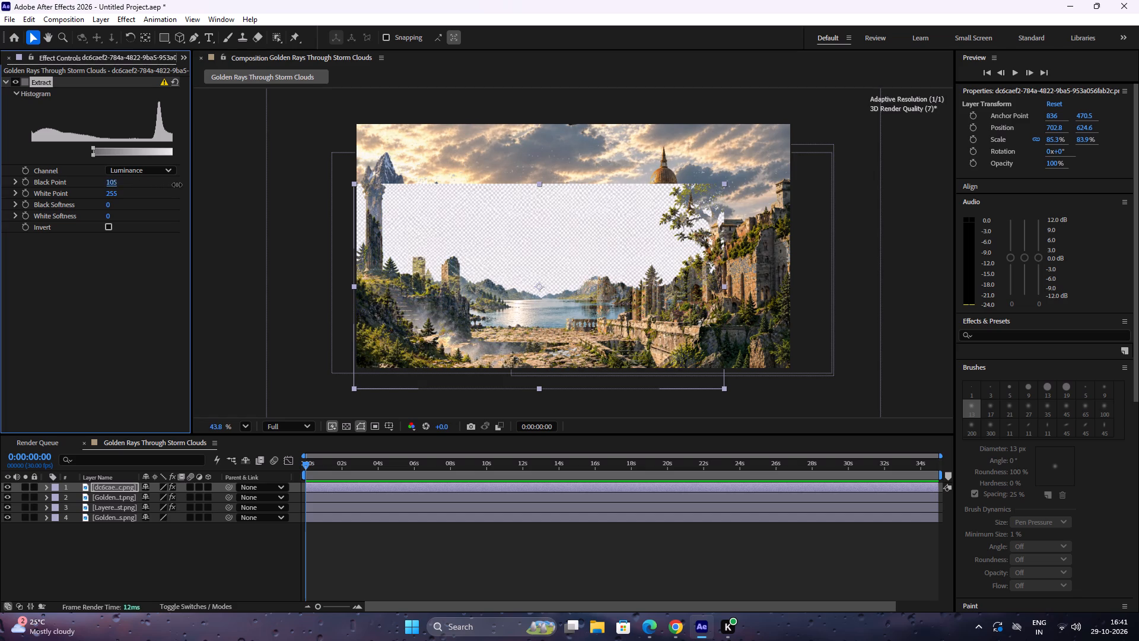
pyautogui.moveTo(177, 185); pyautogui.dragTo(291, 177)
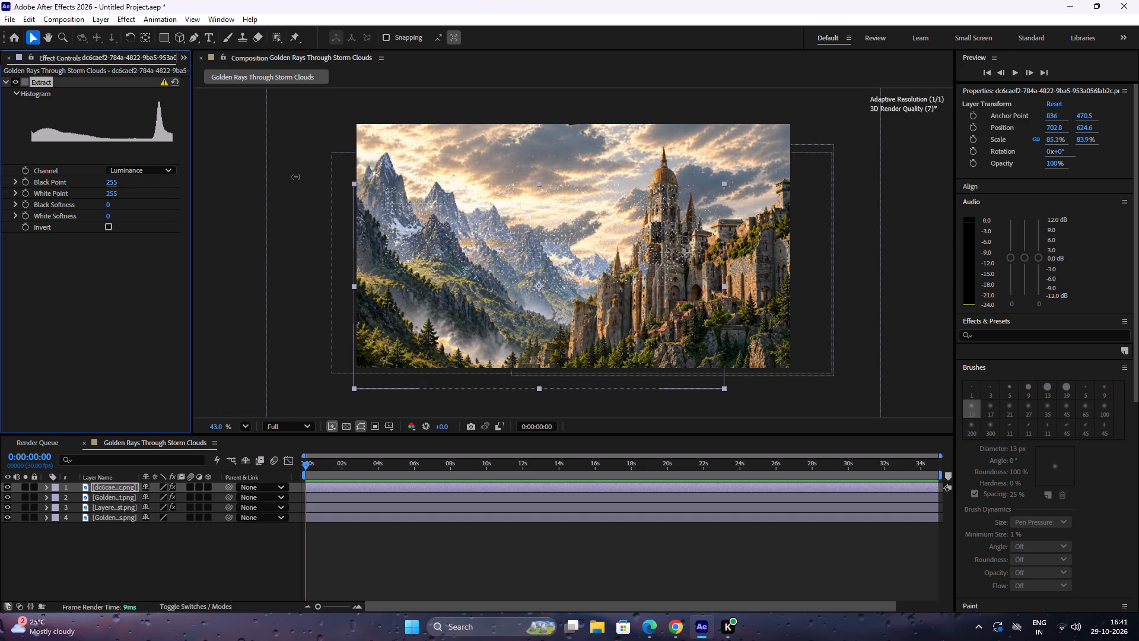
pyautogui.moveTo(291, 177); pyautogui.dragTo(225, 178)
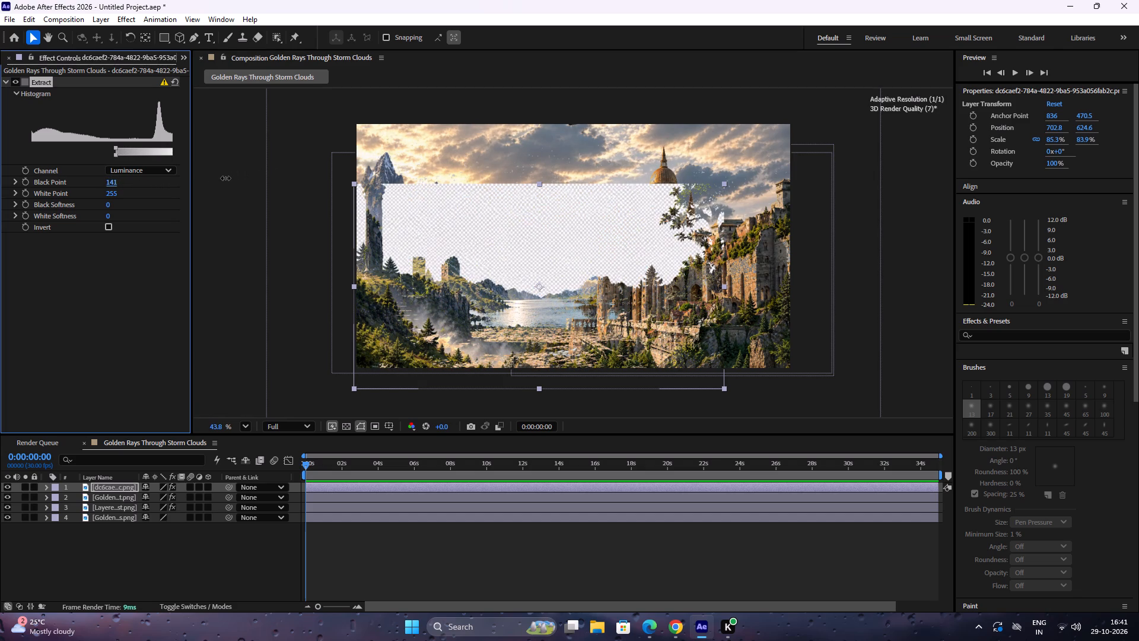
pyautogui.moveTo(225, 178); pyautogui.dragTo(231, 180)
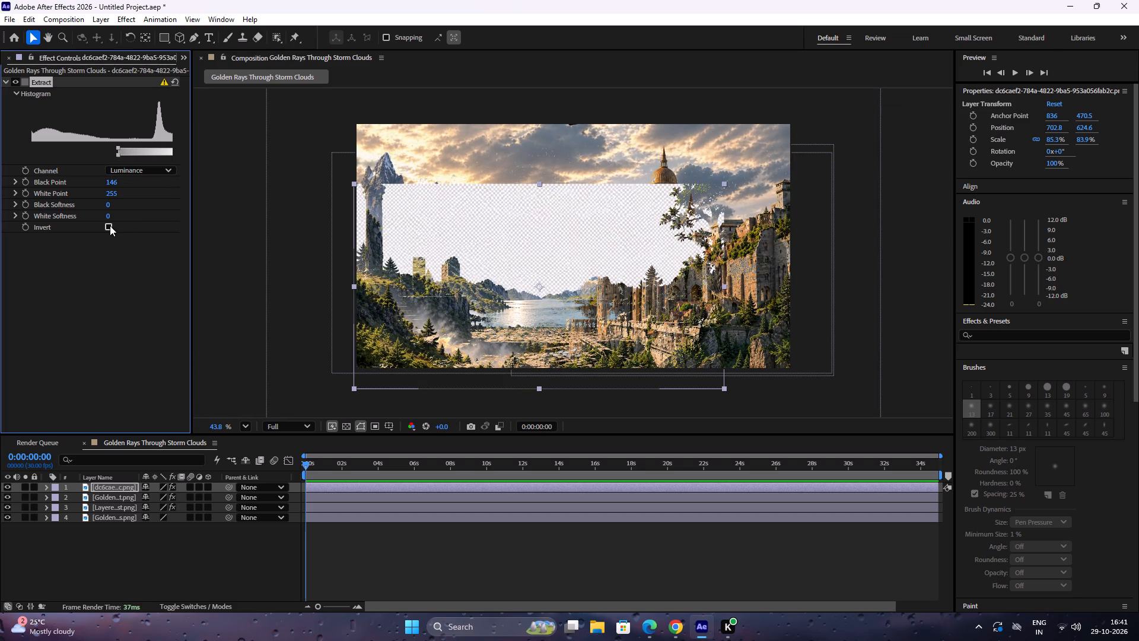
pyautogui.click(109, 225)
# Resize the ground and water layer to about 92% wide by 63.5% high and place it at about position 822, 668.
pyautogui.click(529, 300)
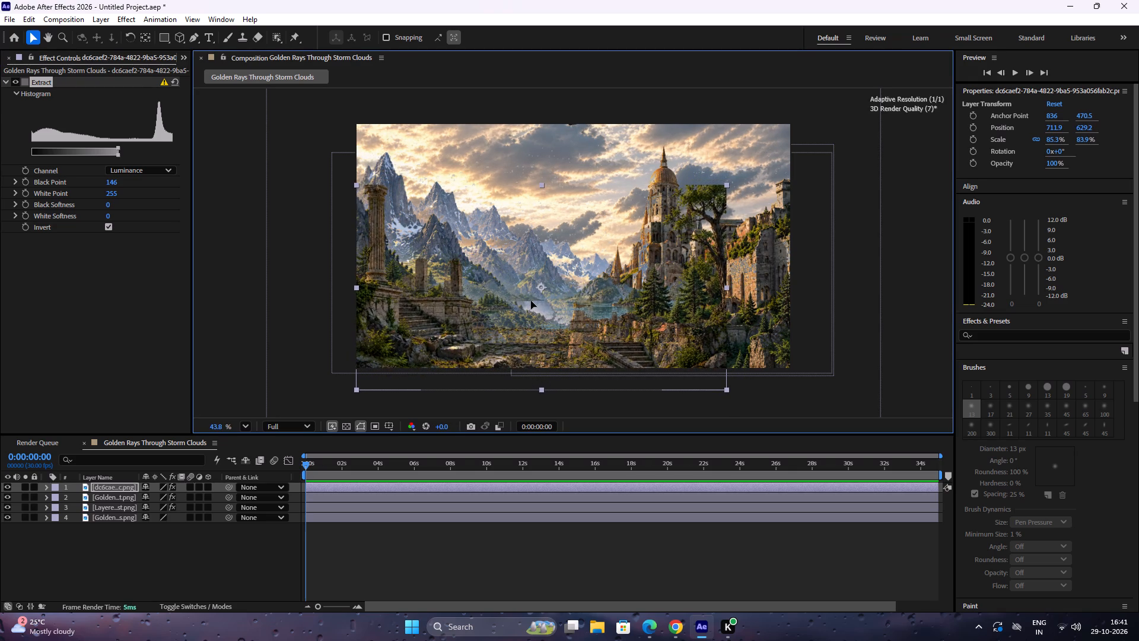
pyautogui.moveTo(462, 296); pyautogui.dragTo(464, 290)
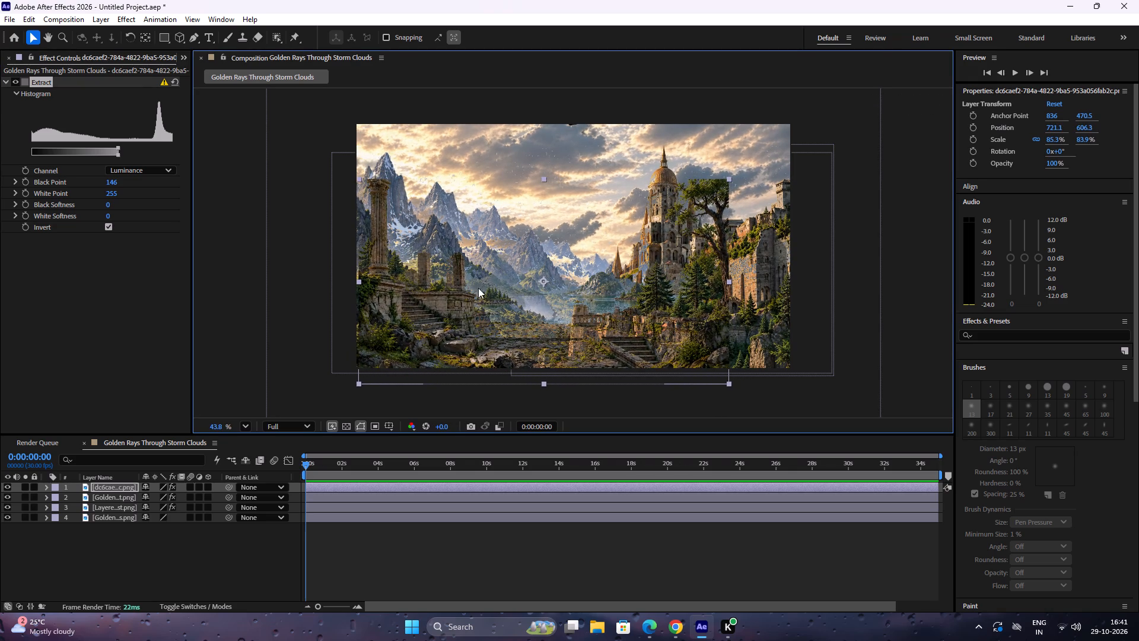
pyautogui.moveTo(727, 281); pyautogui.dragTo(743, 286)
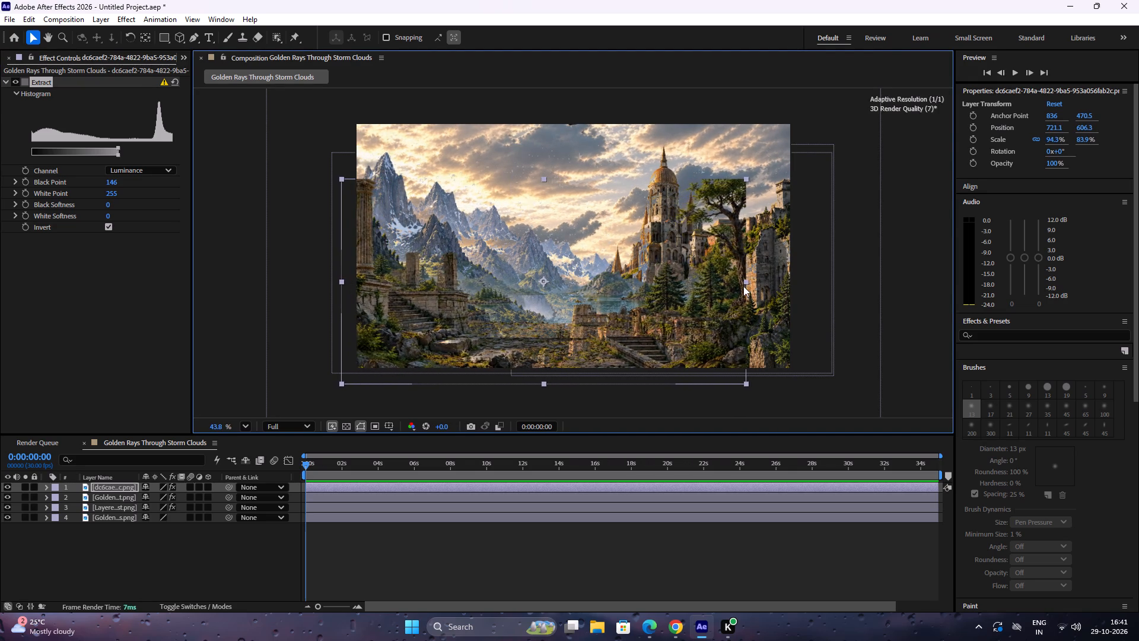
pyautogui.moveTo(743, 286); pyautogui.dragTo(740, 285)
pyautogui.moveTo(610, 296); pyautogui.dragTo(640, 291)
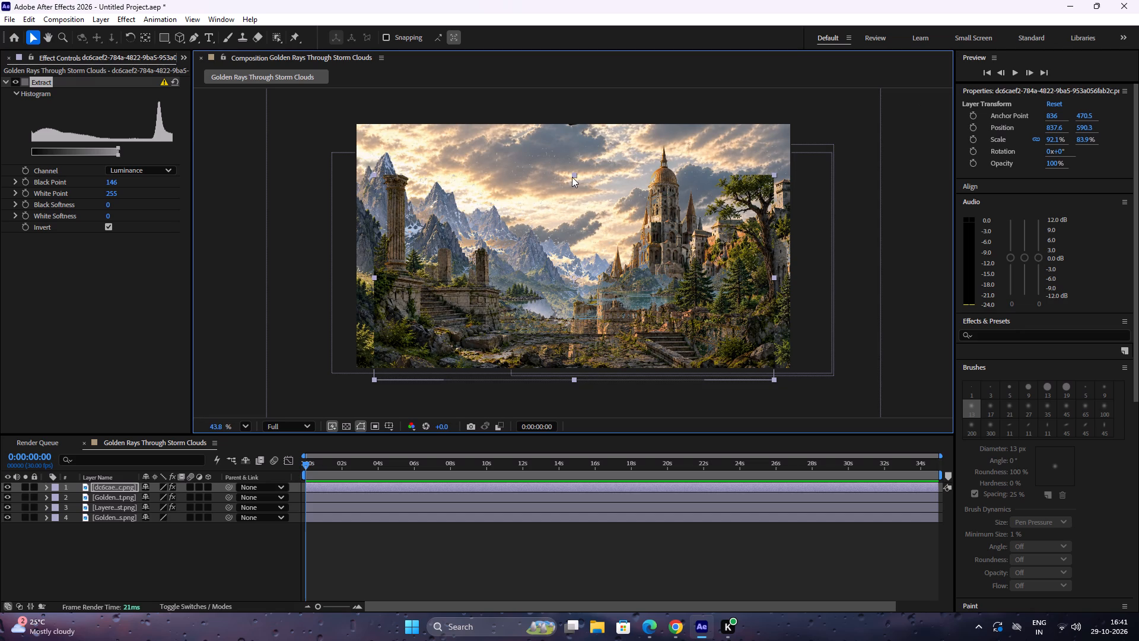
pyautogui.moveTo(573, 175); pyautogui.dragTo(574, 200)
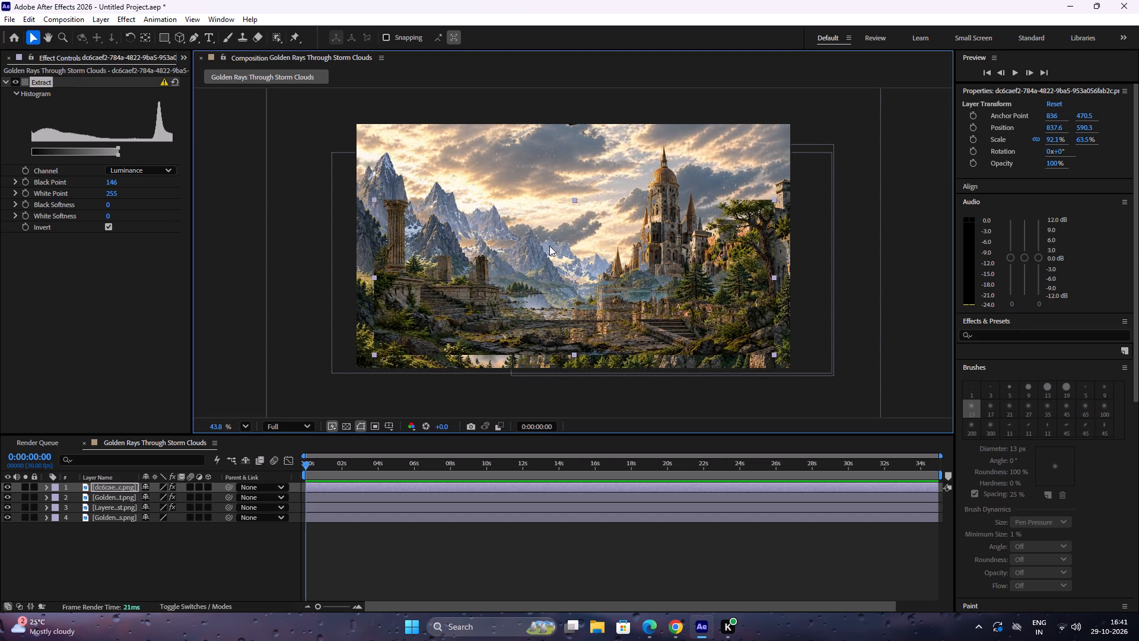
pyautogui.moveTo(548, 258); pyautogui.dragTo(544, 278)
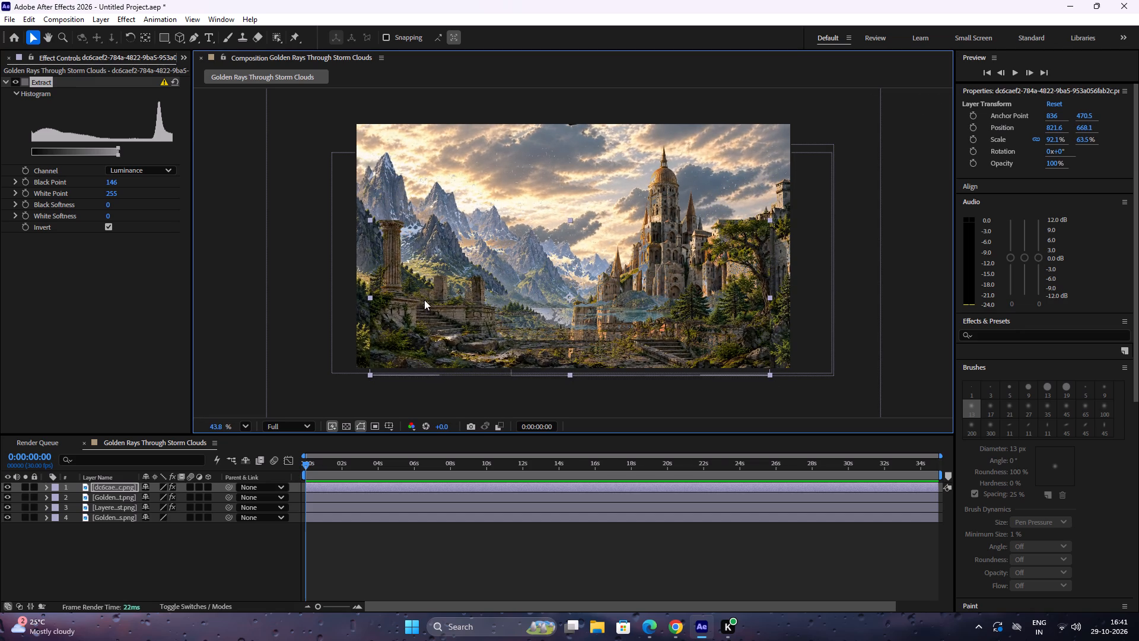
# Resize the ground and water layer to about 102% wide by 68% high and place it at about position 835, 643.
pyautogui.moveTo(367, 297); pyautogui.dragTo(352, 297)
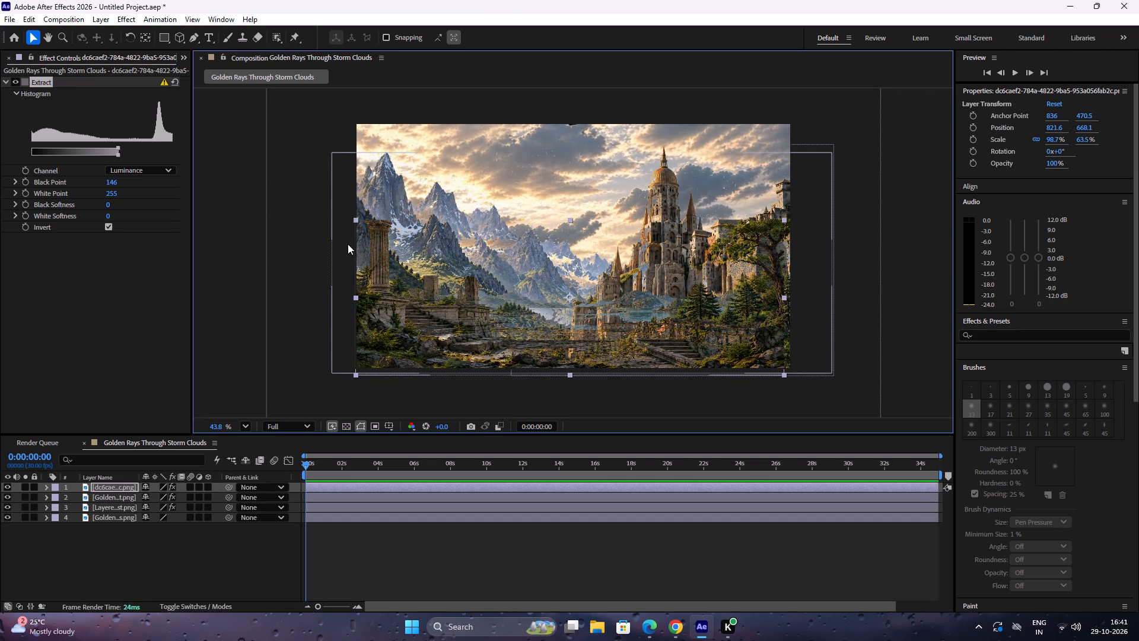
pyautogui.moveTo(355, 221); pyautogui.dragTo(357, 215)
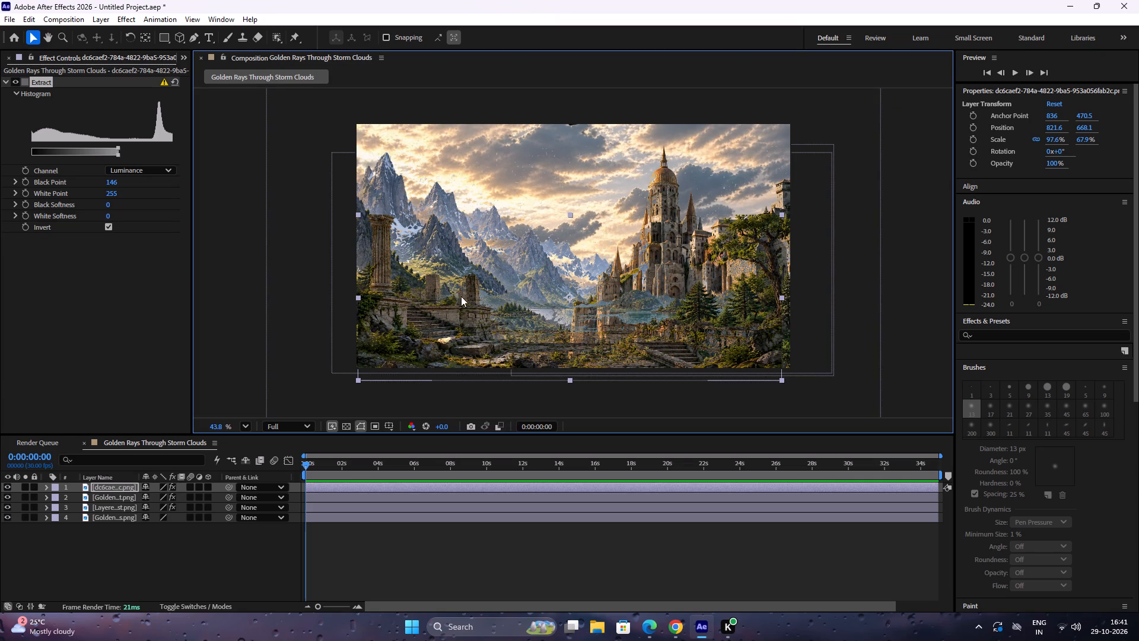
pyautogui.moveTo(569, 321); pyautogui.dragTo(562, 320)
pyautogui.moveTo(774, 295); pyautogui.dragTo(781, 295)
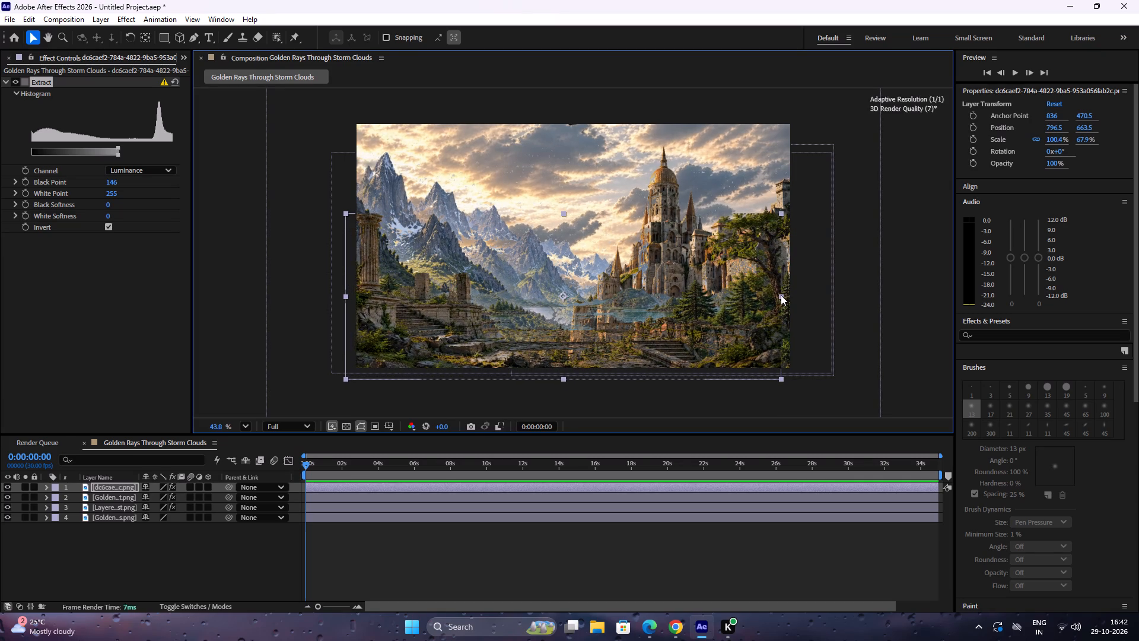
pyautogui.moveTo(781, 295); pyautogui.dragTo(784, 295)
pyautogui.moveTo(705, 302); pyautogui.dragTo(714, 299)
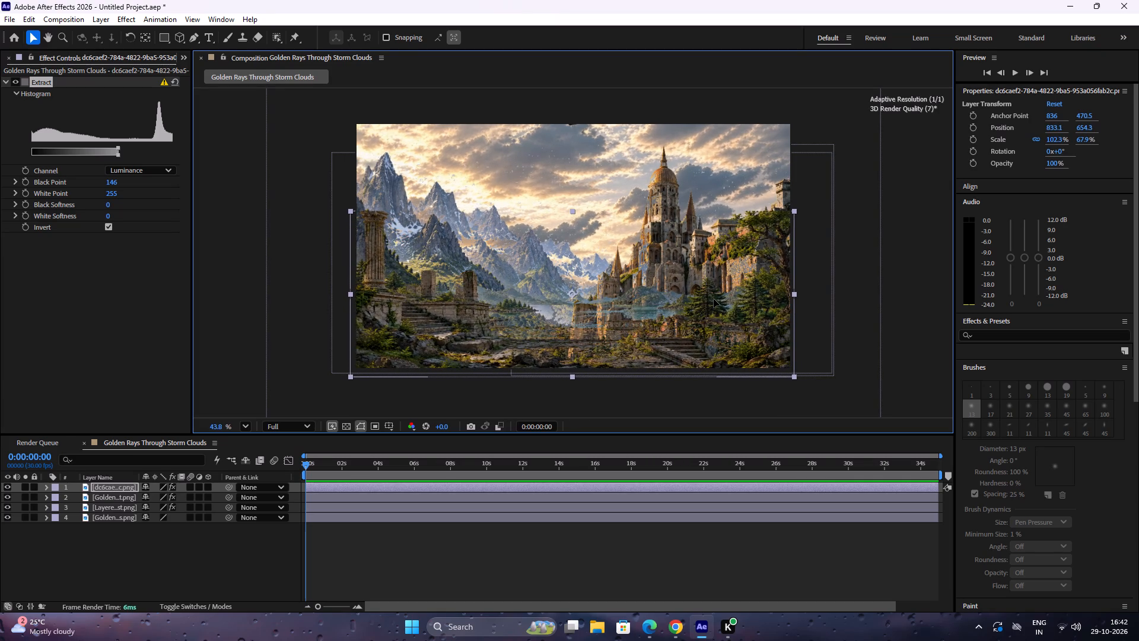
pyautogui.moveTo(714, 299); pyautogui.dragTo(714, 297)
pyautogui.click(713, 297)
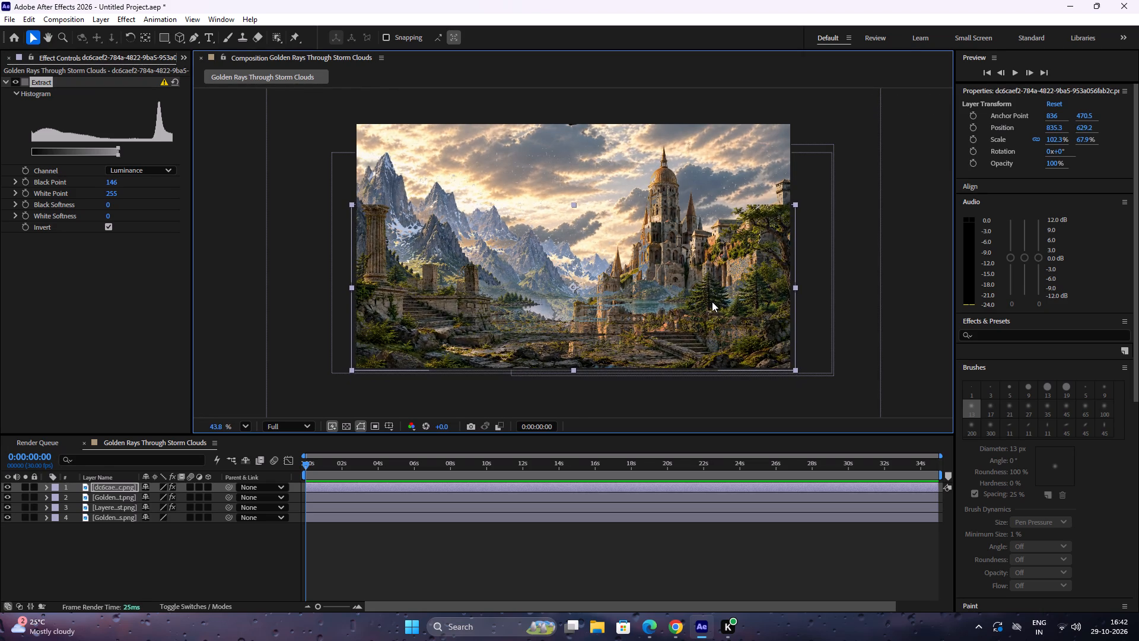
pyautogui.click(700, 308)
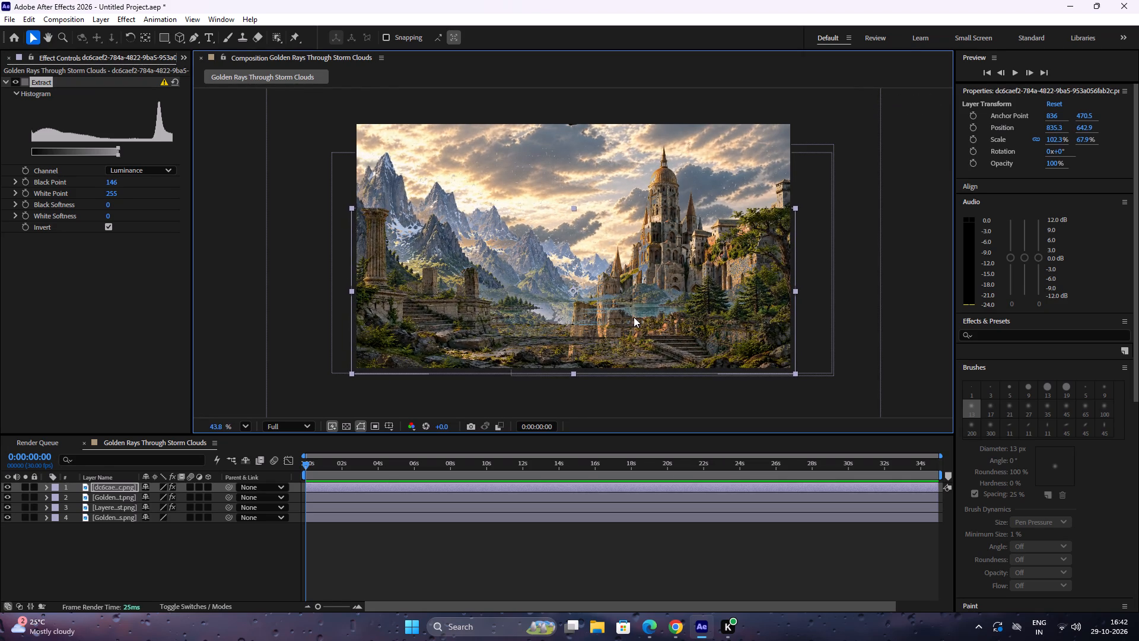
# Delete the ground and water layer from the composition.
pyautogui.keyDown('alt'); pyautogui.scroll(4, 634, 317); pyautogui.keyUp('alt')
pyautogui.press('space')
pyautogui.press('space')
pyautogui.press('space')
pyautogui.press('space')
pyautogui.press('space')
pyautogui.press('space')
pyautogui.press('space')
pyautogui.press('space')
pyautogui.press('space')
pyautogui.press('space')
pyautogui.press('space')
pyautogui.press('space')
pyautogui.press('space')
pyautogui.press('space')
pyautogui.press('space')
pyautogui.press('space')
pyautogui.press('space')
pyautogui.press('space')
pyautogui.press('space')
pyautogui.press('space')
pyautogui.scroll(2, 634, 317)
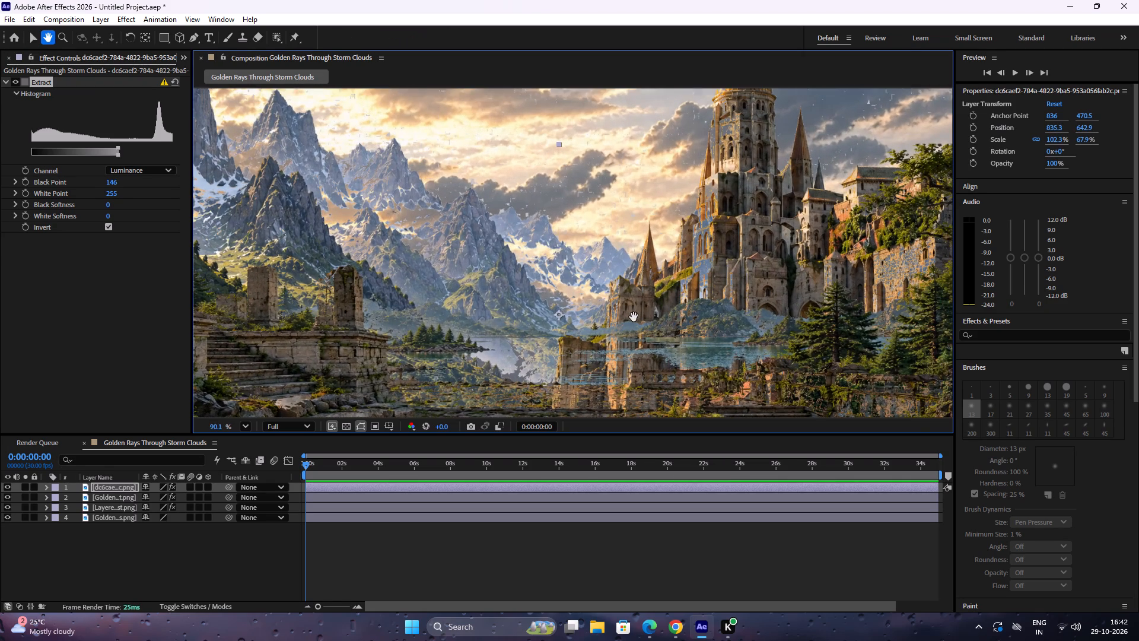
pyautogui.scroll(1, 634, 317)
pyautogui.scroll(-7, 634, 317)
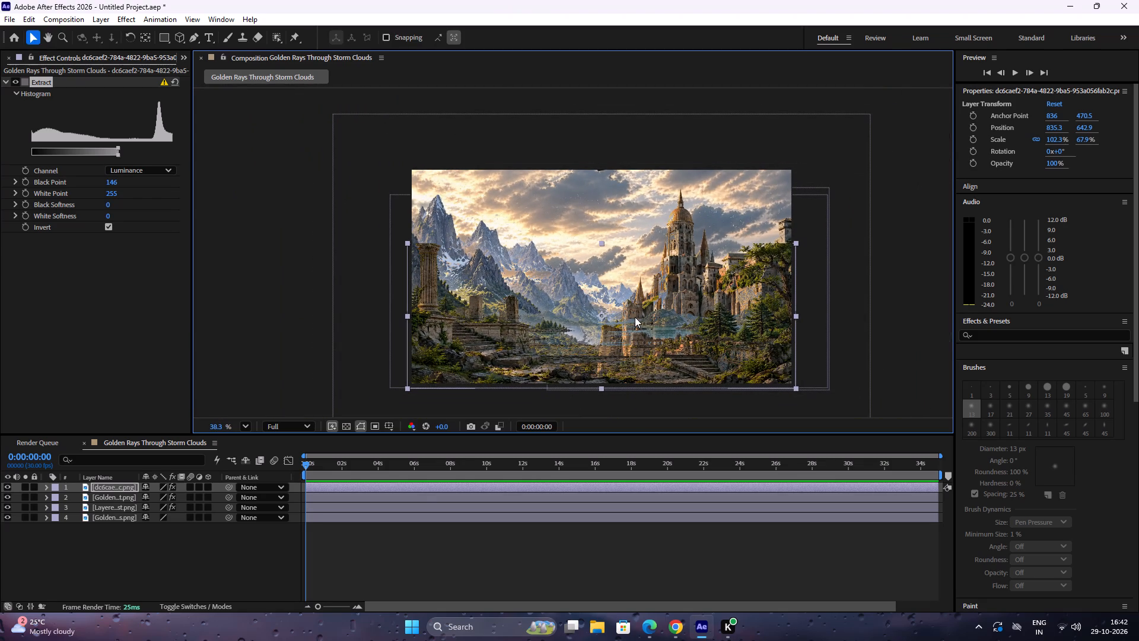
pyautogui.moveTo(611, 336); pyautogui.dragTo(606, 307)
pyautogui.press('BackSpace')
pyautogui.press('BackSpace')
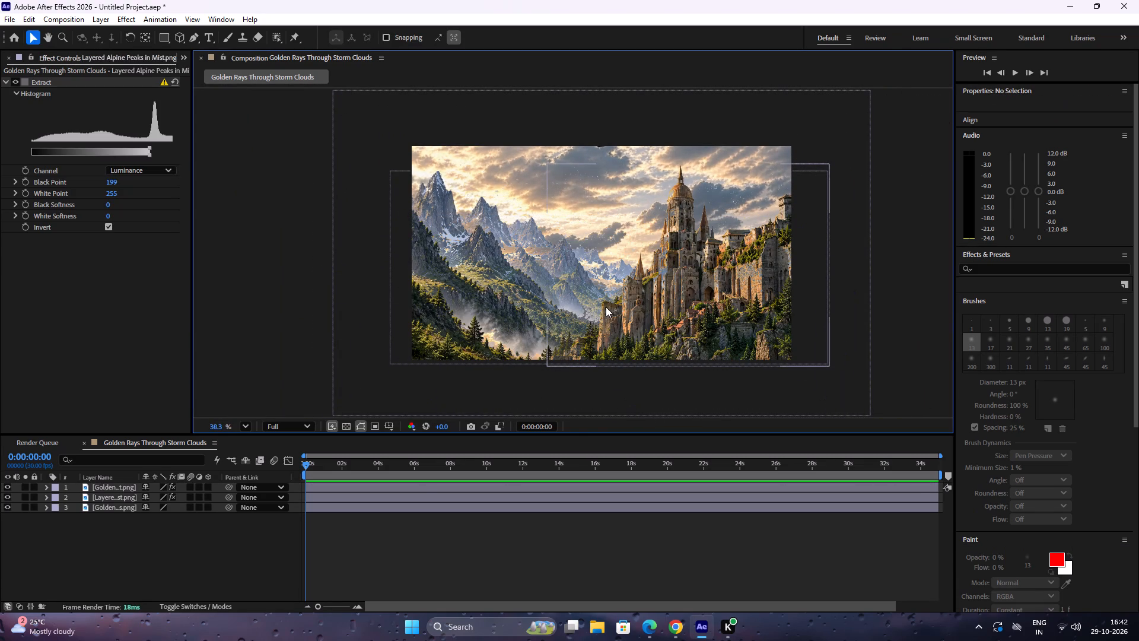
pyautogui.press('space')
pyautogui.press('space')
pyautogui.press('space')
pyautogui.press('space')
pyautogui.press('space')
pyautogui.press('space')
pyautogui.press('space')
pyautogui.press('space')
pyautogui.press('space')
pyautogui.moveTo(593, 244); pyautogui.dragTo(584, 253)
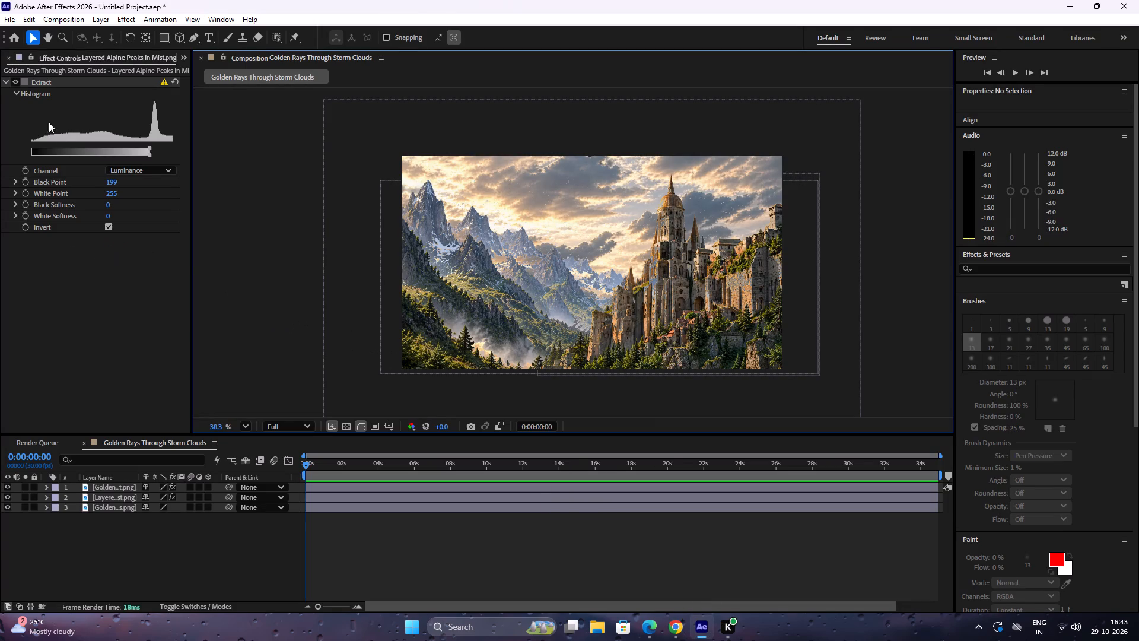
pyautogui.click(6, 53)
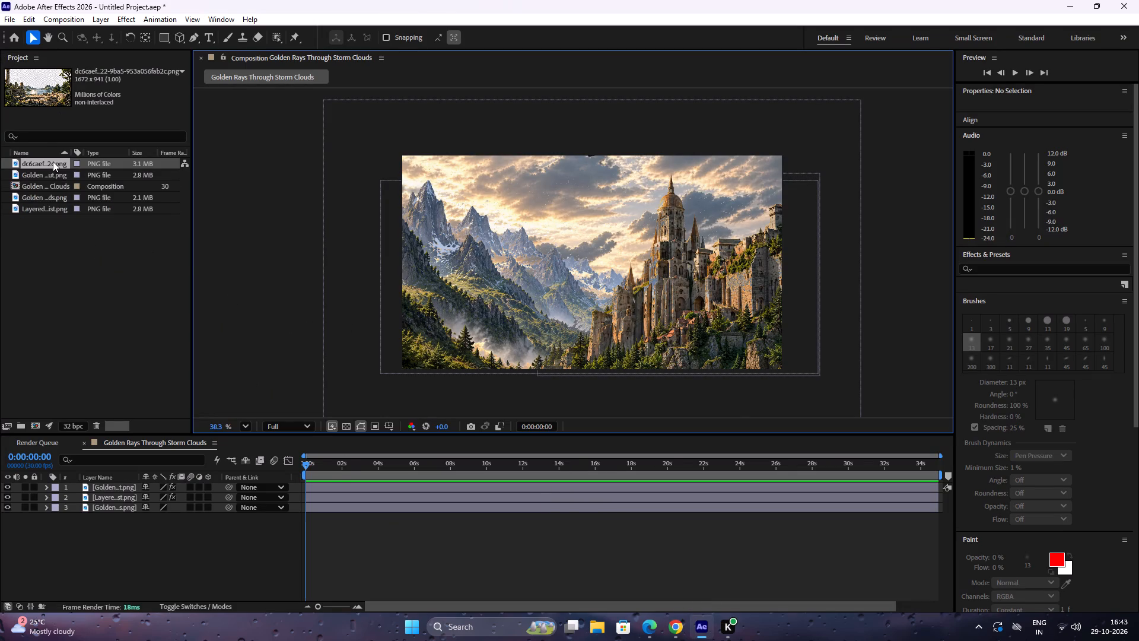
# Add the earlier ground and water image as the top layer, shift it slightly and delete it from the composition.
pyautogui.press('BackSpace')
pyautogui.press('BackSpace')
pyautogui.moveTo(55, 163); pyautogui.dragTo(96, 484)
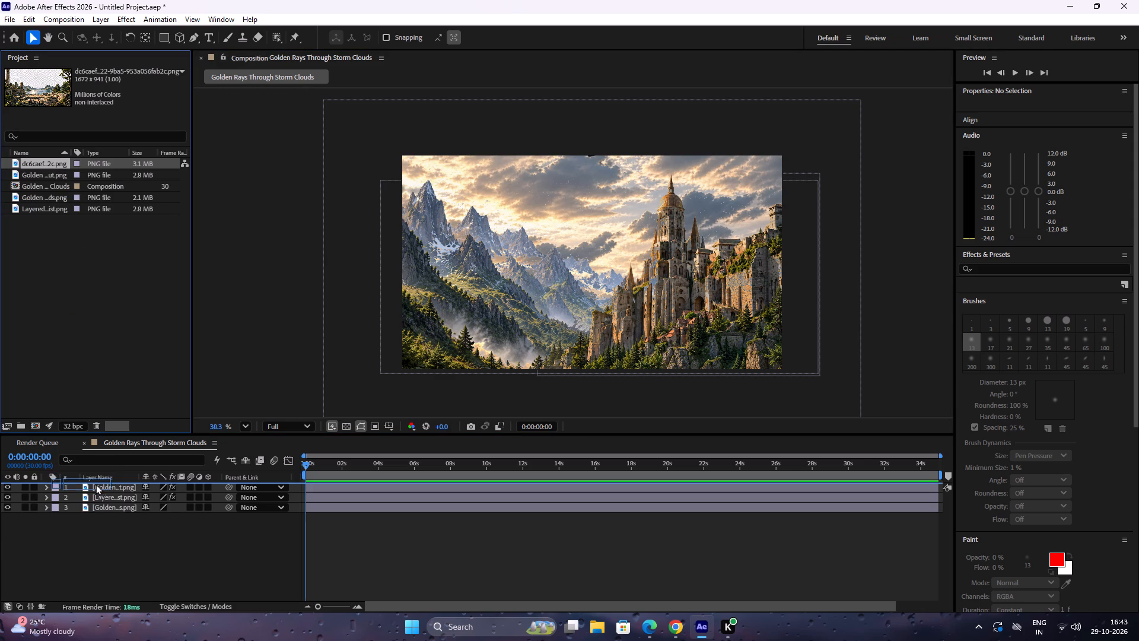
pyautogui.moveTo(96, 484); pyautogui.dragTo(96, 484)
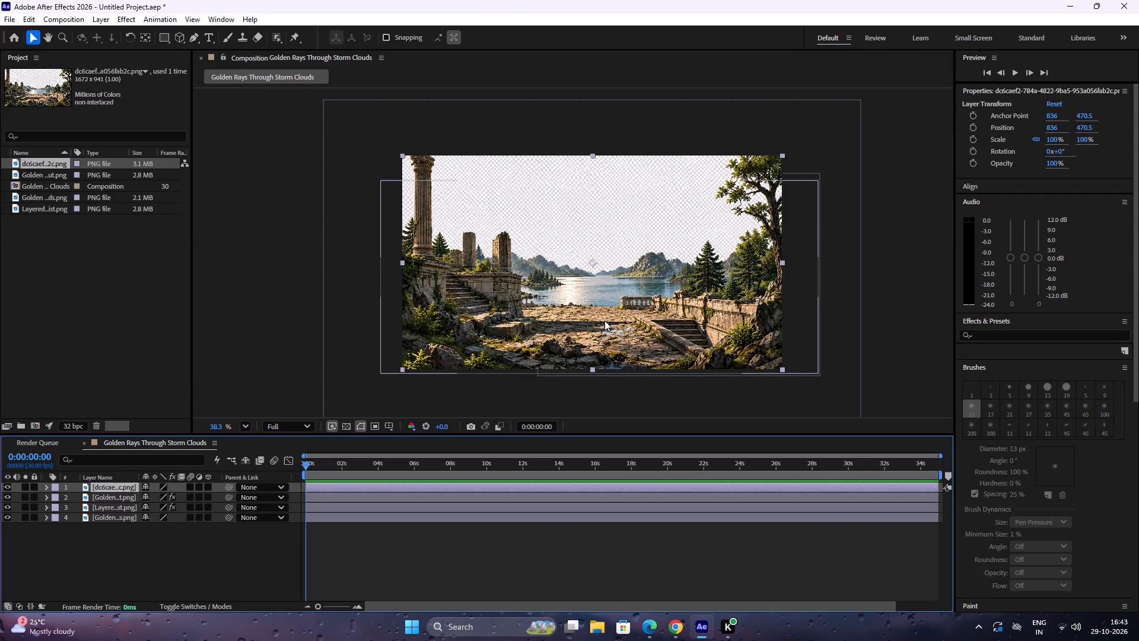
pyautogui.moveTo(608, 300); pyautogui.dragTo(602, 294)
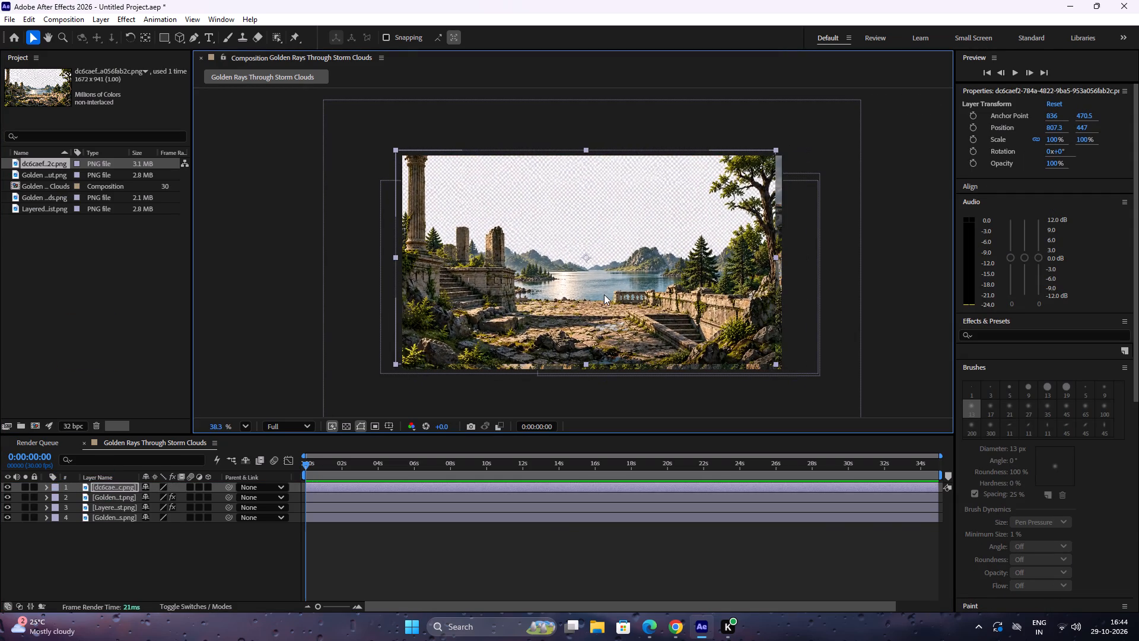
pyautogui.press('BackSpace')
# Import the downloaded Ruined Stone Terrace Causeway.png from Chrome into After Effects and place it as the composition's top layer.
pyautogui.click(679, 630)
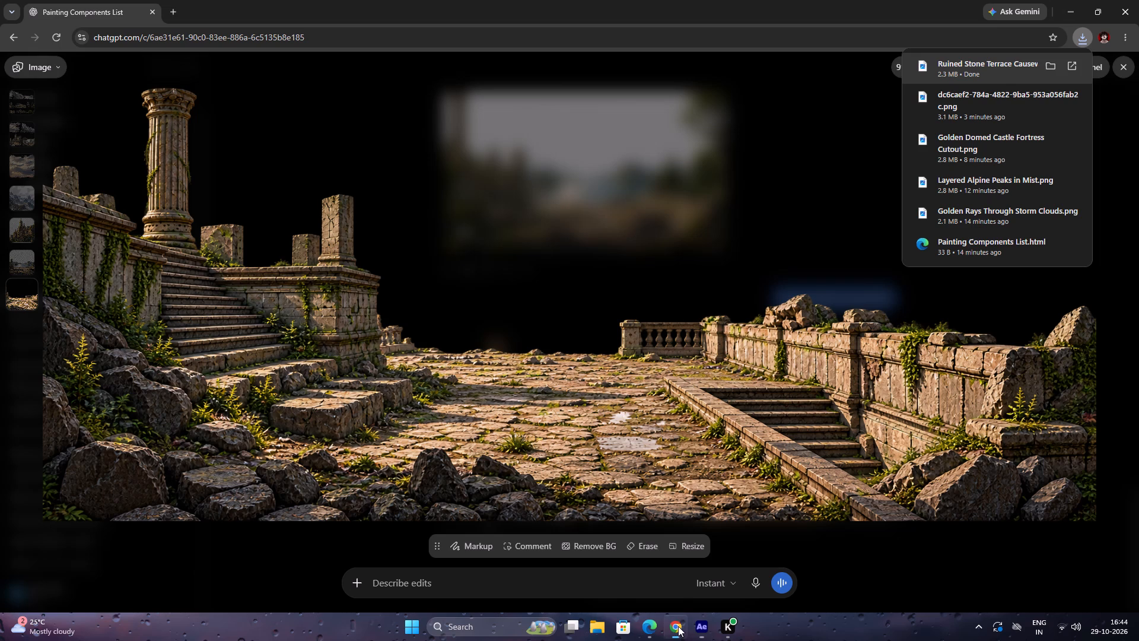
pyautogui.moveTo(991, 68); pyautogui.dragTo(706, 614)
pyautogui.moveTo(706, 614); pyautogui.dragTo(82, 232)
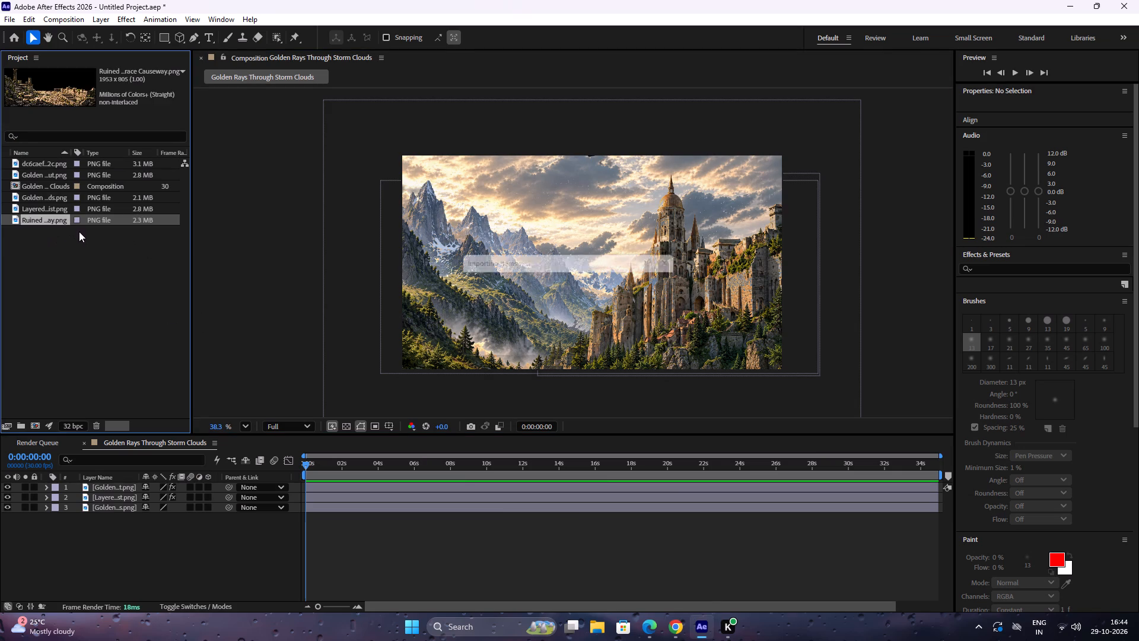
pyautogui.moveTo(53, 219); pyautogui.dragTo(78, 479)
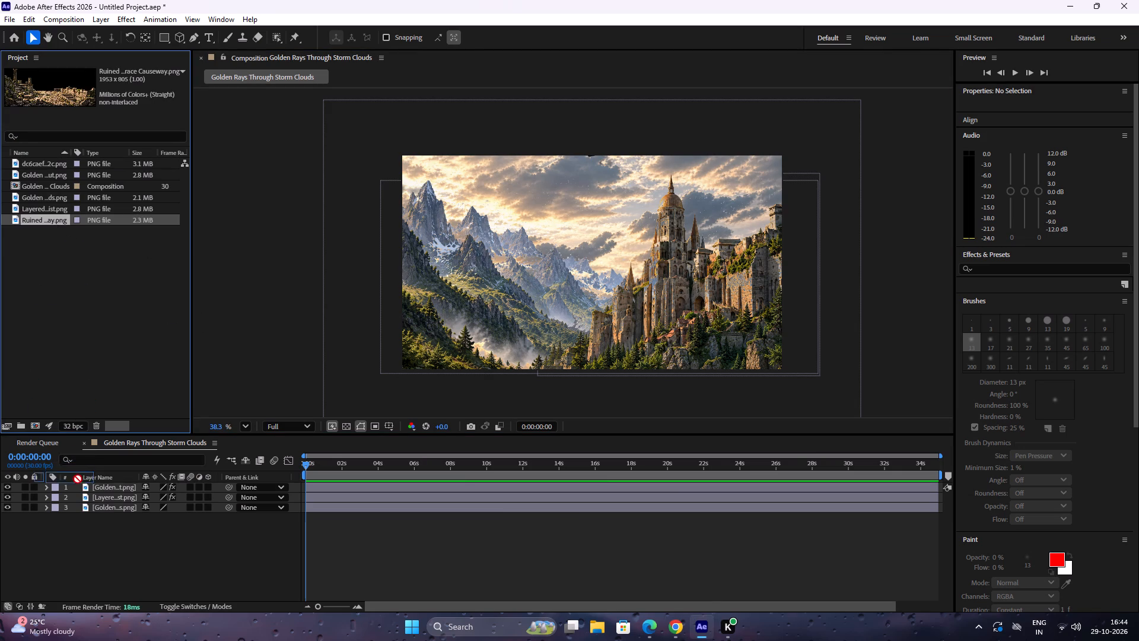
pyautogui.moveTo(78, 479); pyautogui.dragTo(79, 478)
pyautogui.moveTo(57, 217); pyautogui.dragTo(77, 487)
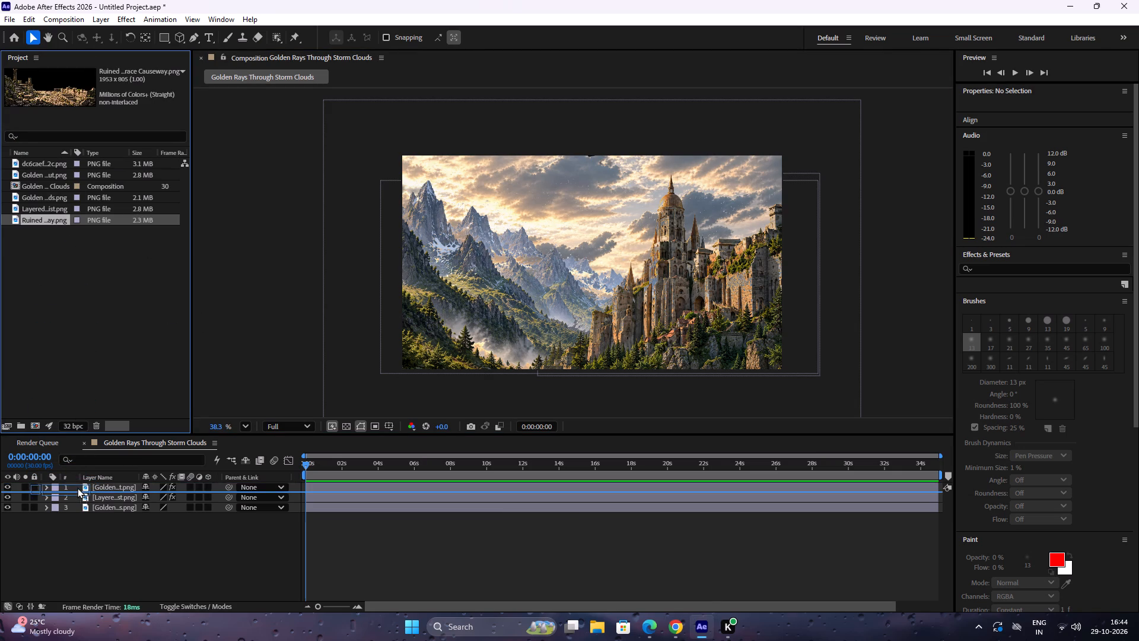
pyautogui.moveTo(77, 487); pyautogui.dragTo(78, 484)
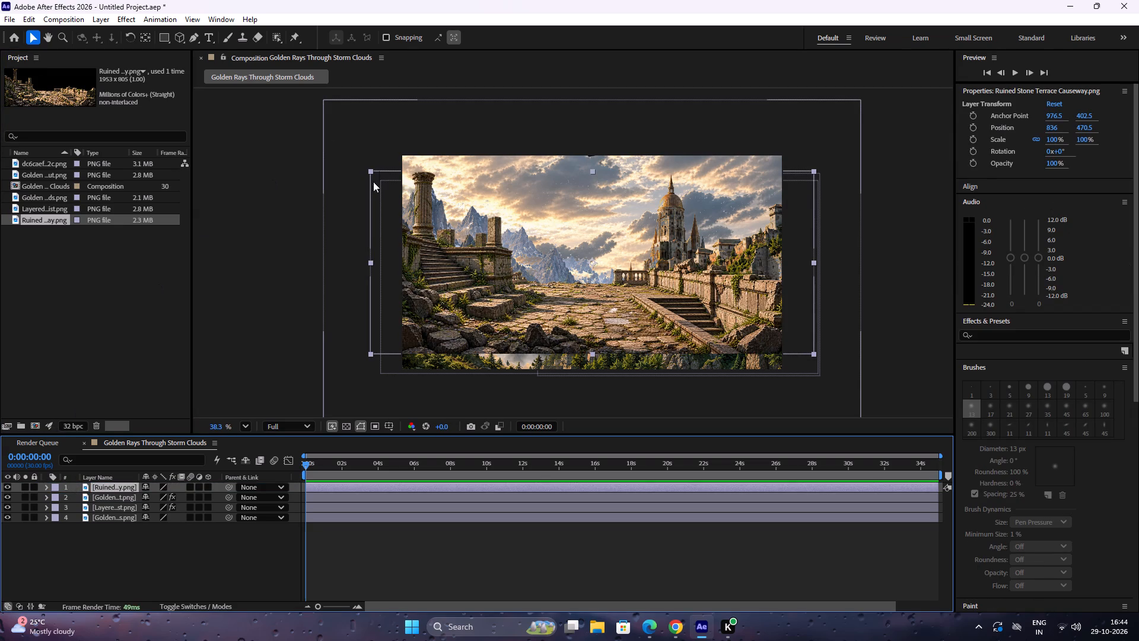
# Fit the ruined terrace layer over the composition's lower part at about position 896, 687 and scale 94.1%, 77.3%.
pyautogui.moveTo(567, 264); pyautogui.dragTo(571, 293)
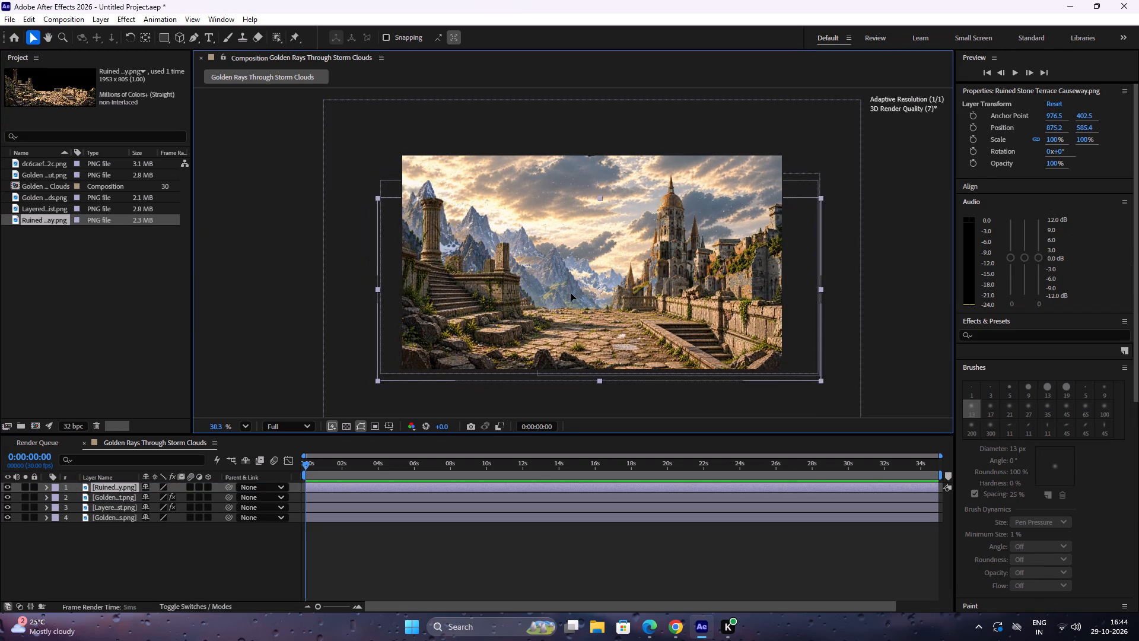
pyautogui.moveTo(571, 293); pyautogui.dragTo(572, 299)
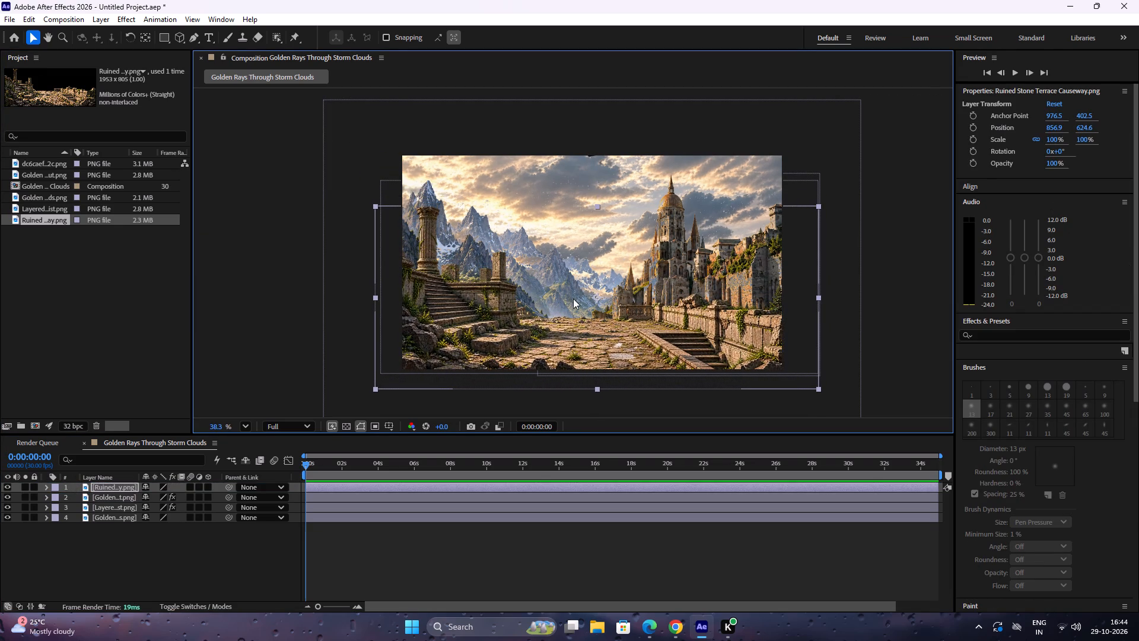
pyautogui.moveTo(557, 283); pyautogui.dragTo(602, 222)
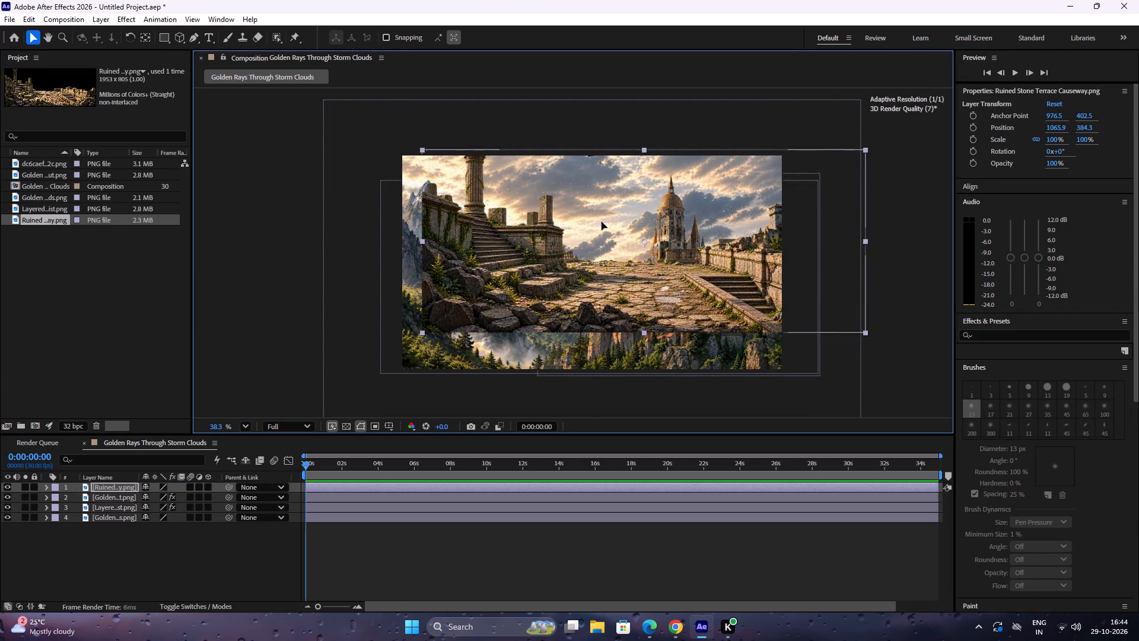
pyautogui.moveTo(602, 222); pyautogui.dragTo(578, 281)
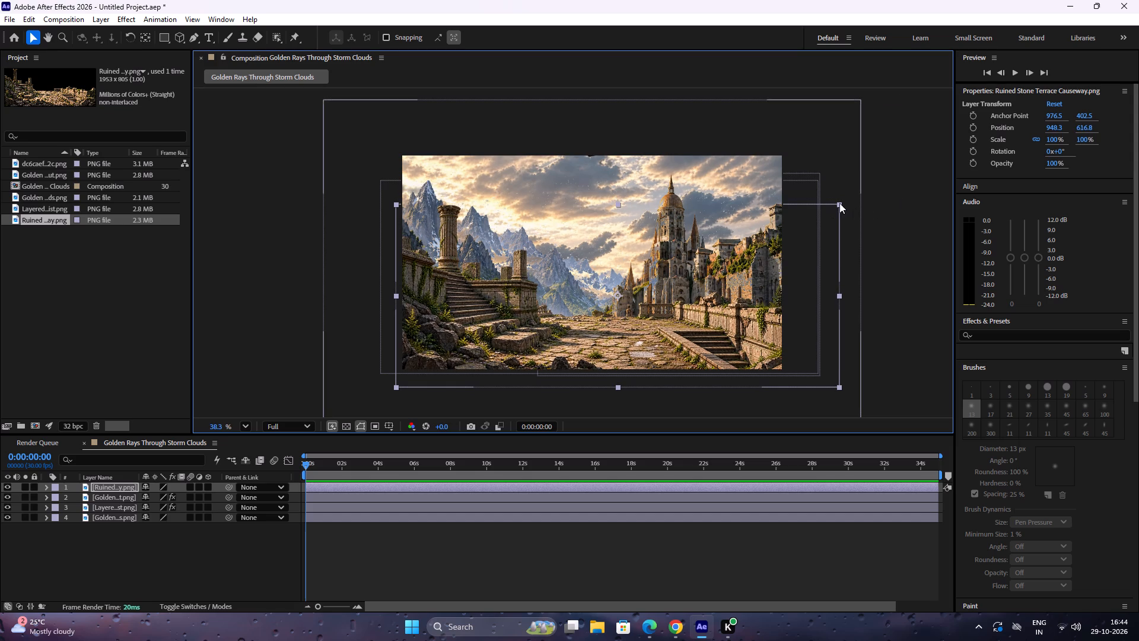
pyautogui.moveTo(839, 203); pyautogui.dragTo(827, 223)
pyautogui.moveTo(675, 295); pyautogui.dragTo(675, 303)
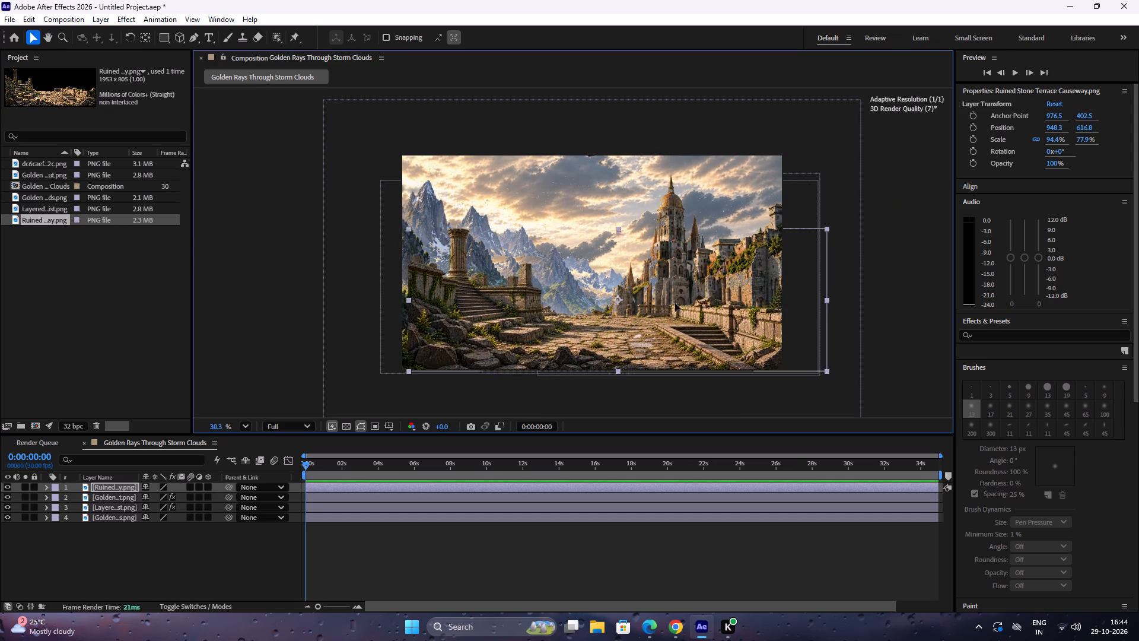
pyautogui.moveTo(675, 303); pyautogui.dragTo(661, 303)
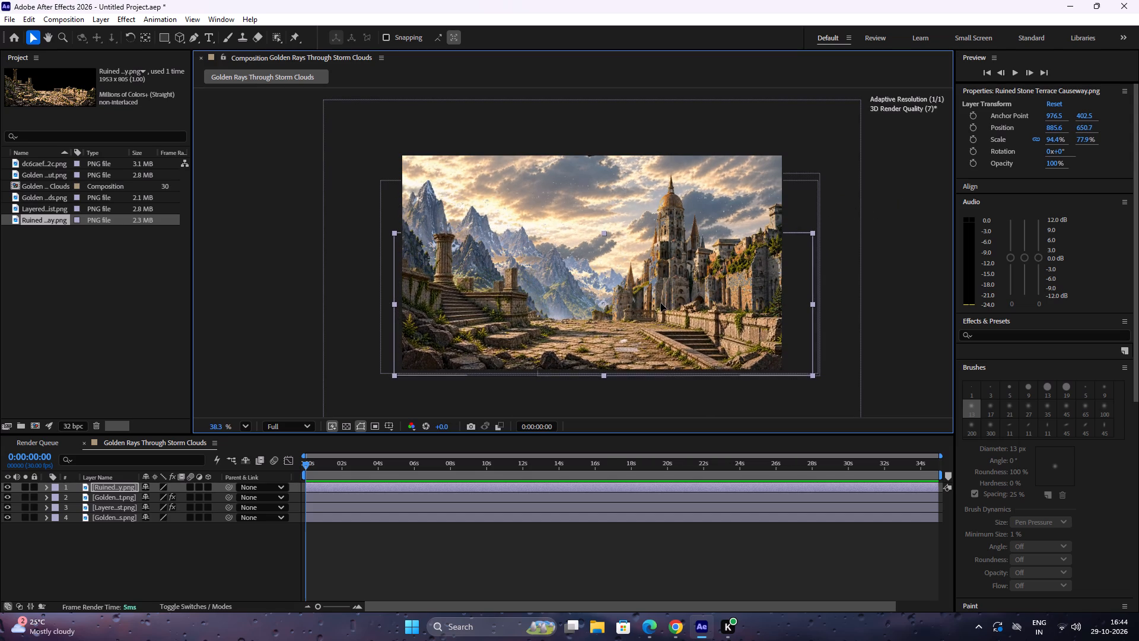
pyautogui.moveTo(661, 303); pyautogui.dragTo(663, 311)
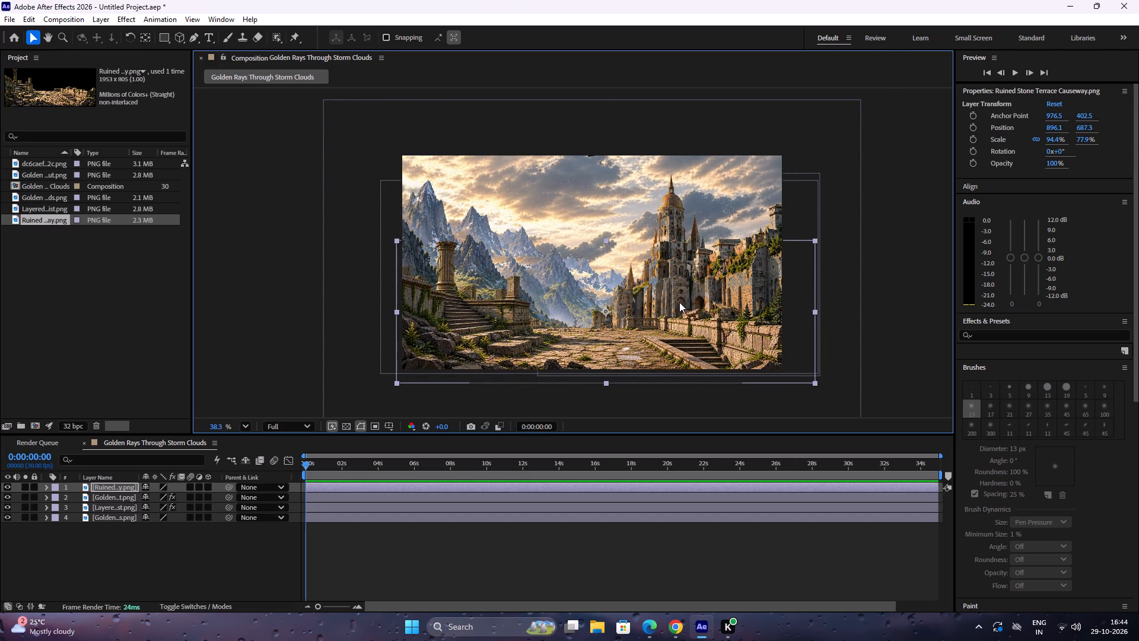
pyautogui.click(817, 240)
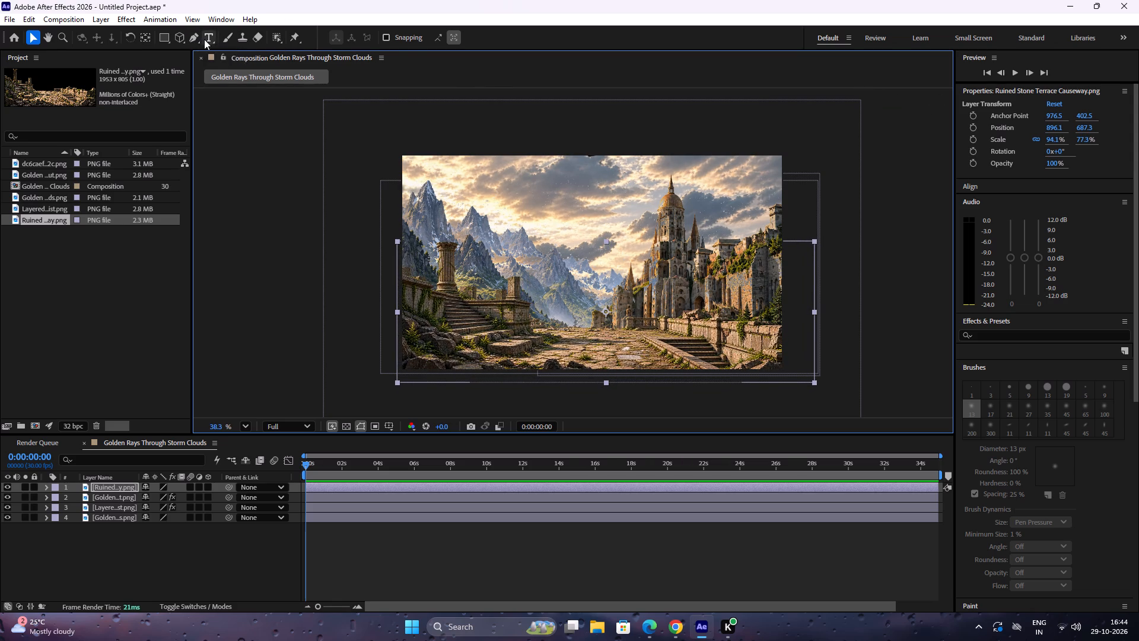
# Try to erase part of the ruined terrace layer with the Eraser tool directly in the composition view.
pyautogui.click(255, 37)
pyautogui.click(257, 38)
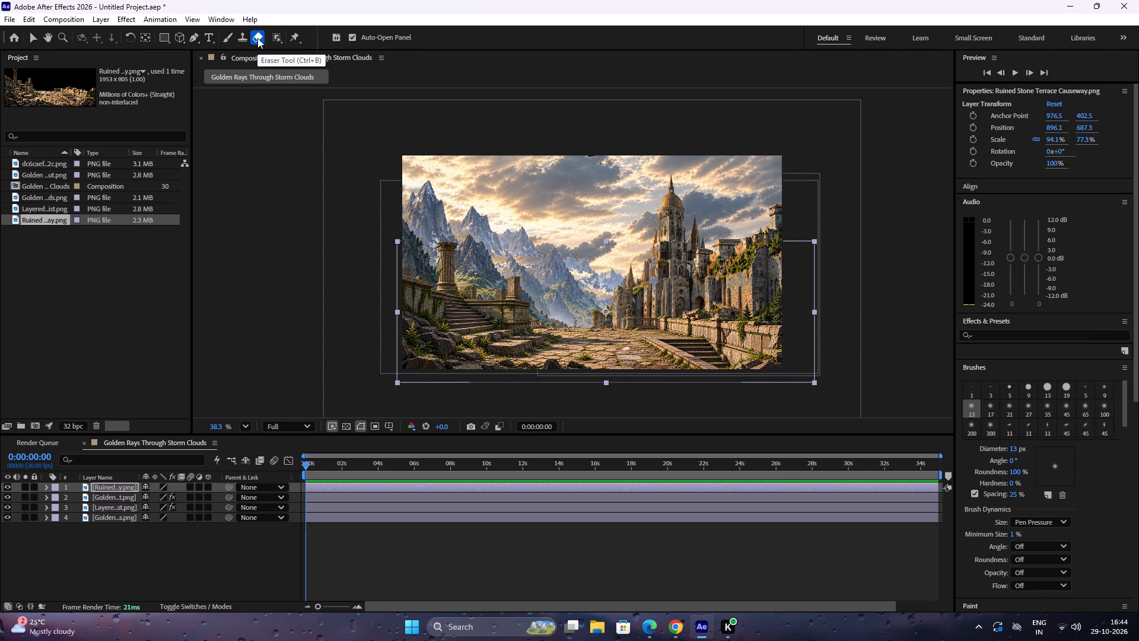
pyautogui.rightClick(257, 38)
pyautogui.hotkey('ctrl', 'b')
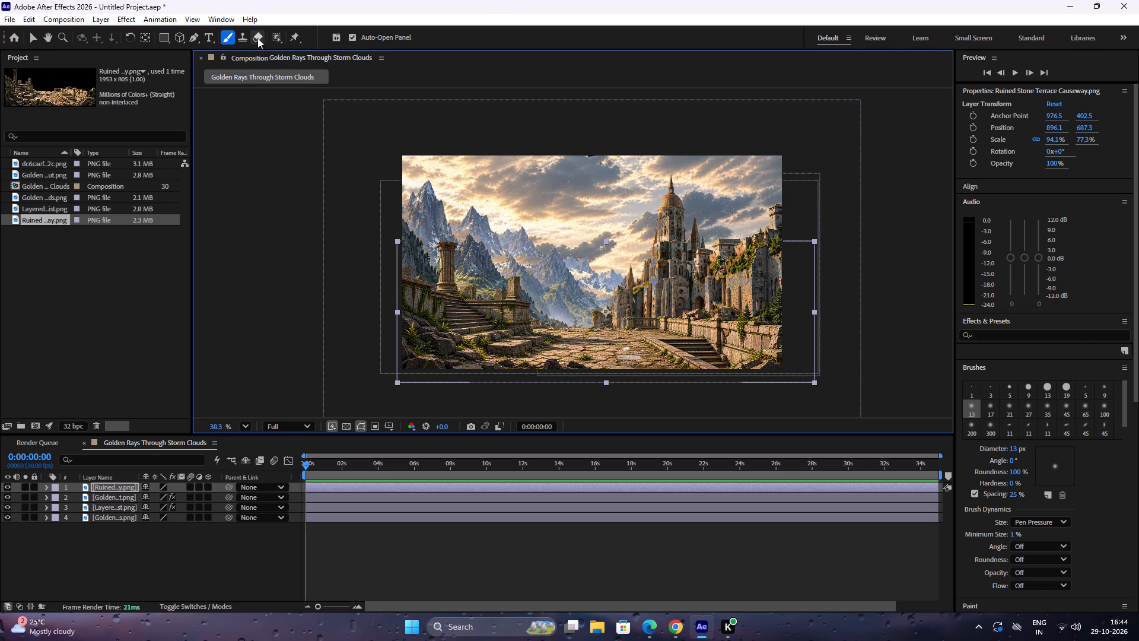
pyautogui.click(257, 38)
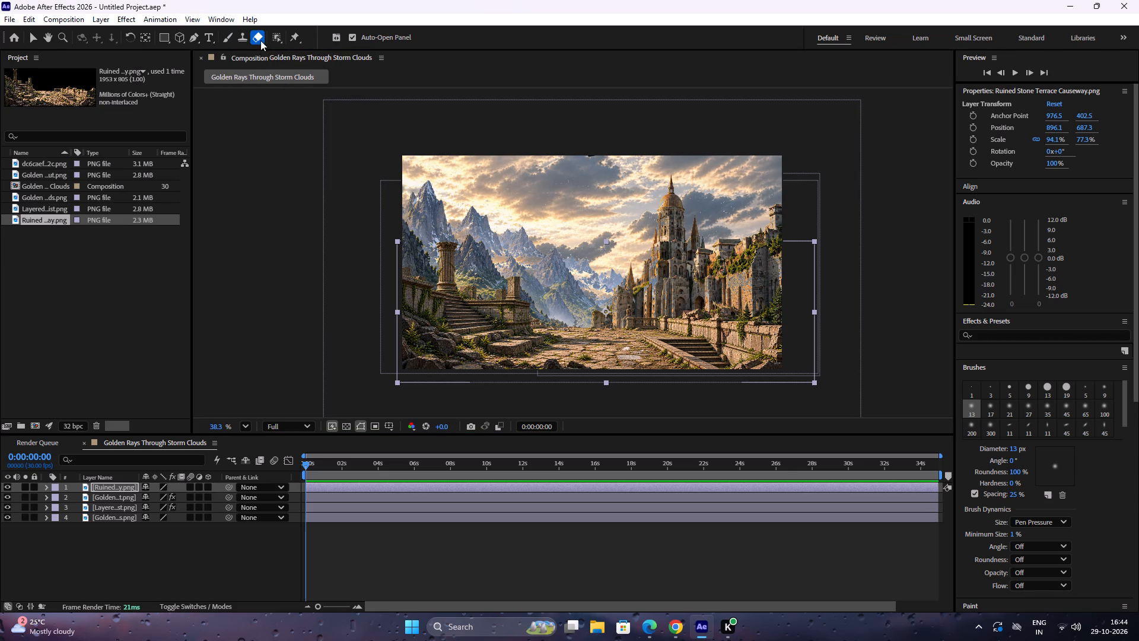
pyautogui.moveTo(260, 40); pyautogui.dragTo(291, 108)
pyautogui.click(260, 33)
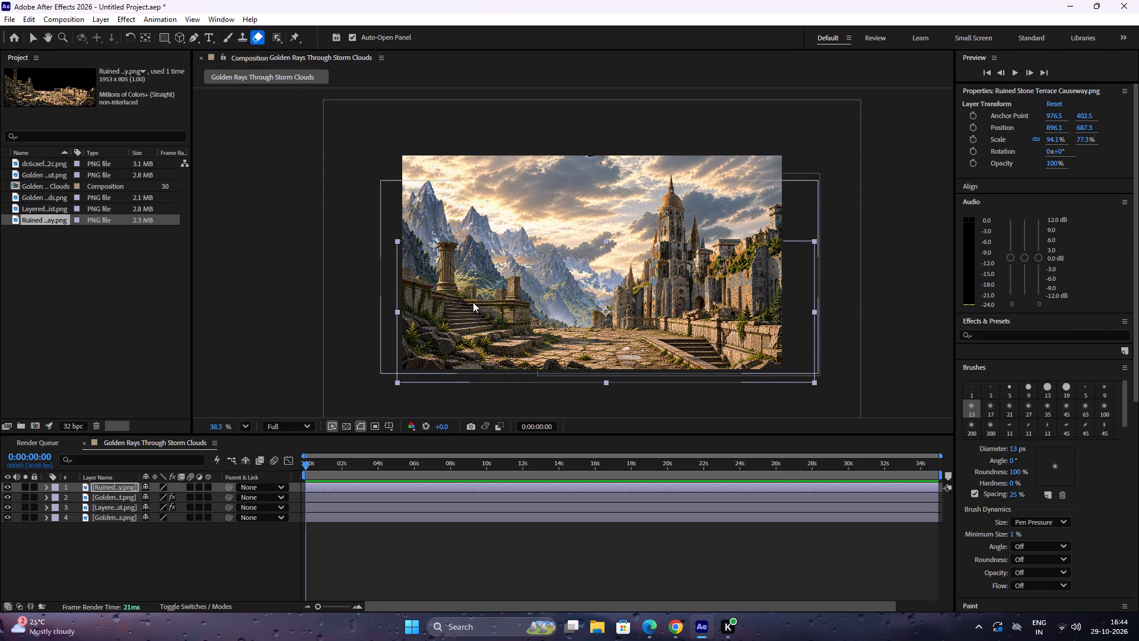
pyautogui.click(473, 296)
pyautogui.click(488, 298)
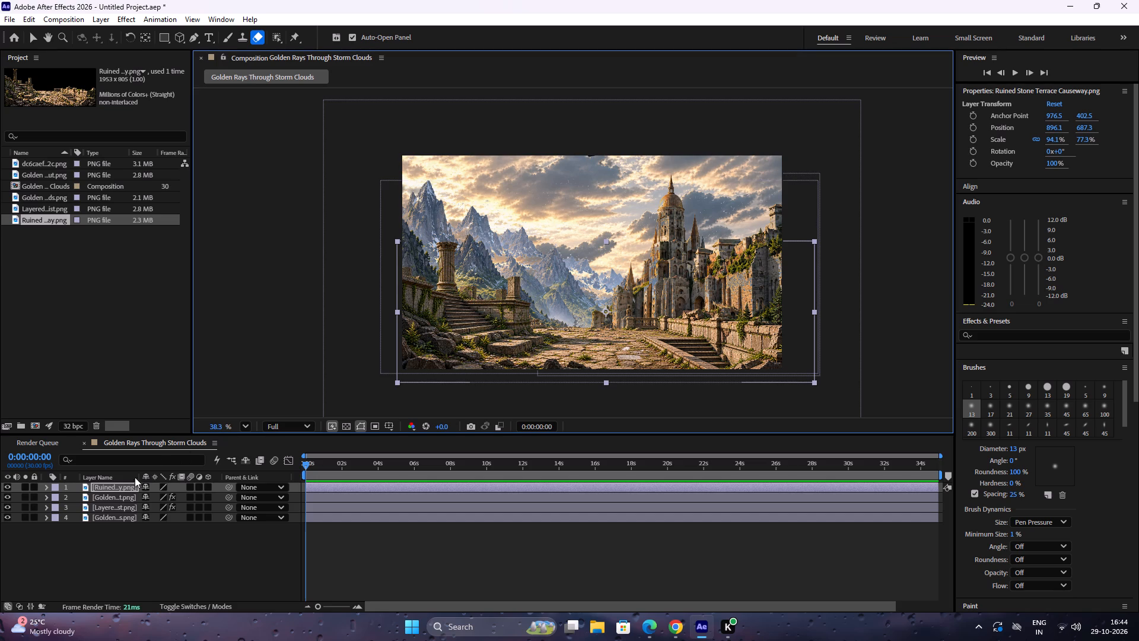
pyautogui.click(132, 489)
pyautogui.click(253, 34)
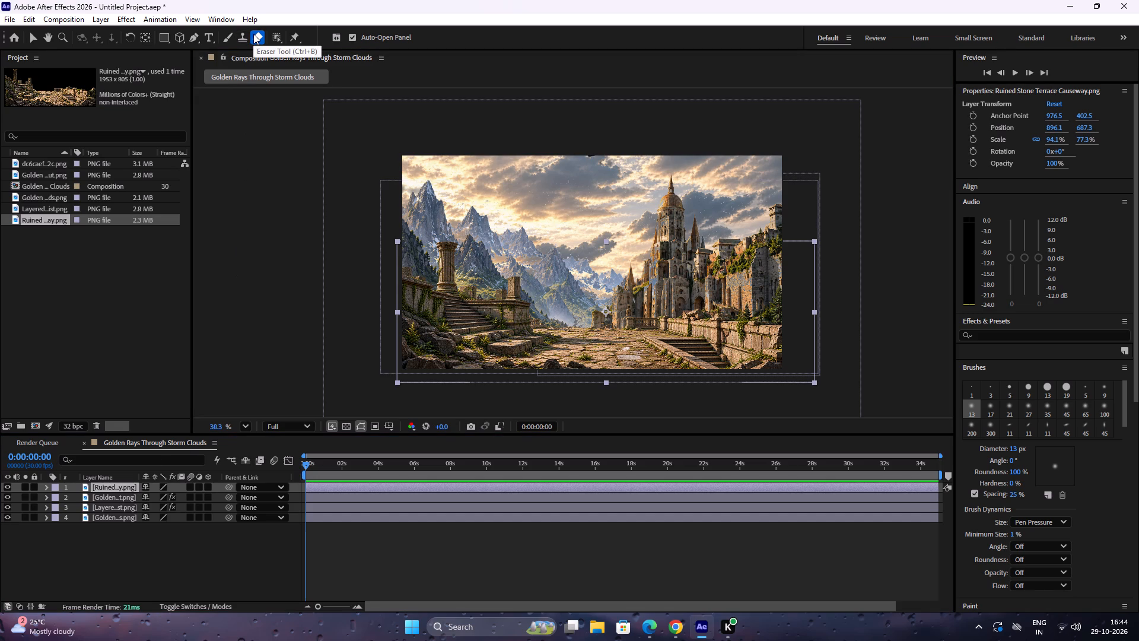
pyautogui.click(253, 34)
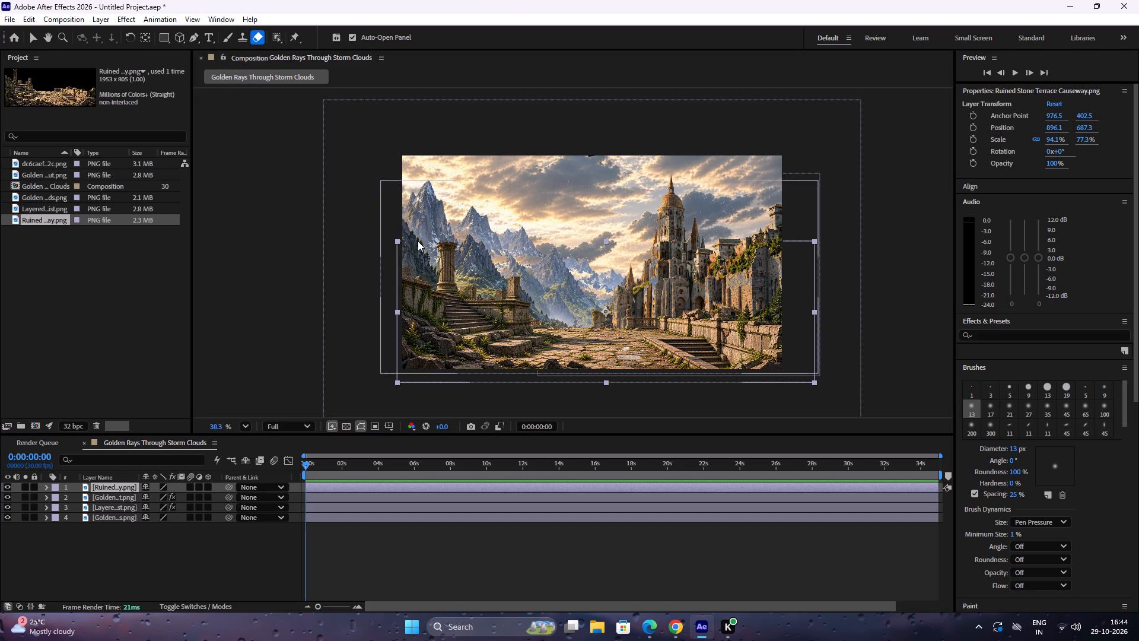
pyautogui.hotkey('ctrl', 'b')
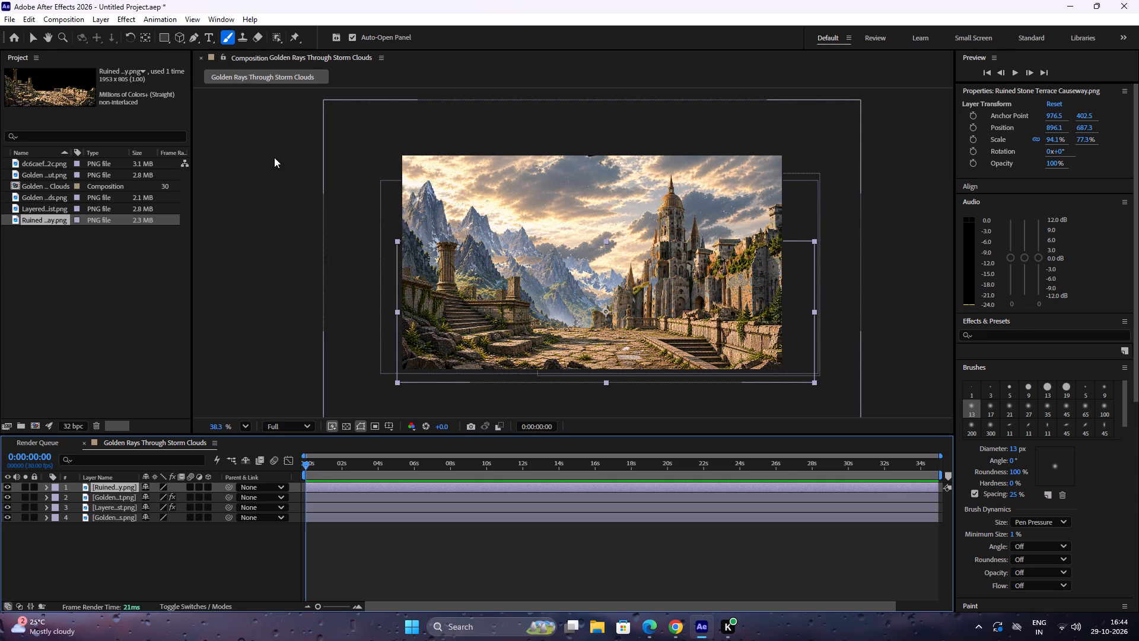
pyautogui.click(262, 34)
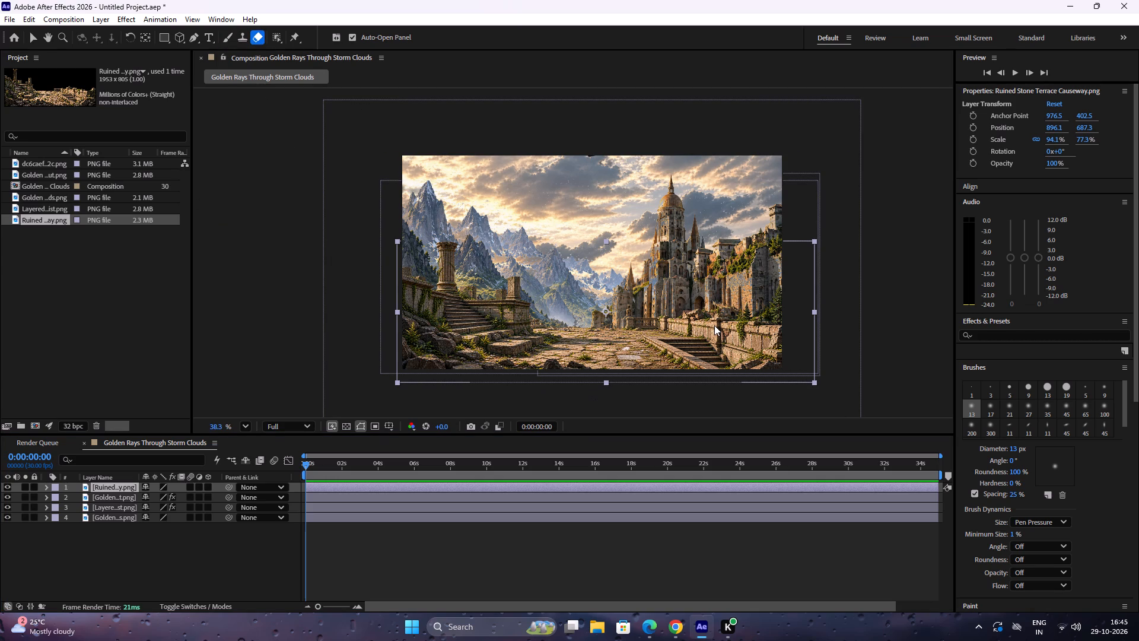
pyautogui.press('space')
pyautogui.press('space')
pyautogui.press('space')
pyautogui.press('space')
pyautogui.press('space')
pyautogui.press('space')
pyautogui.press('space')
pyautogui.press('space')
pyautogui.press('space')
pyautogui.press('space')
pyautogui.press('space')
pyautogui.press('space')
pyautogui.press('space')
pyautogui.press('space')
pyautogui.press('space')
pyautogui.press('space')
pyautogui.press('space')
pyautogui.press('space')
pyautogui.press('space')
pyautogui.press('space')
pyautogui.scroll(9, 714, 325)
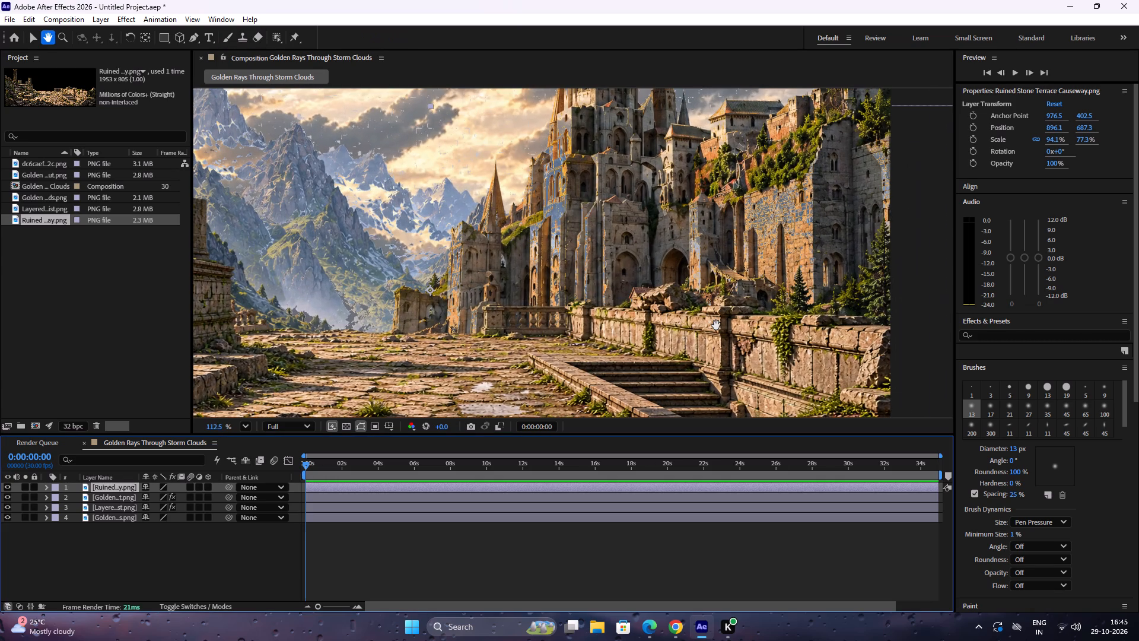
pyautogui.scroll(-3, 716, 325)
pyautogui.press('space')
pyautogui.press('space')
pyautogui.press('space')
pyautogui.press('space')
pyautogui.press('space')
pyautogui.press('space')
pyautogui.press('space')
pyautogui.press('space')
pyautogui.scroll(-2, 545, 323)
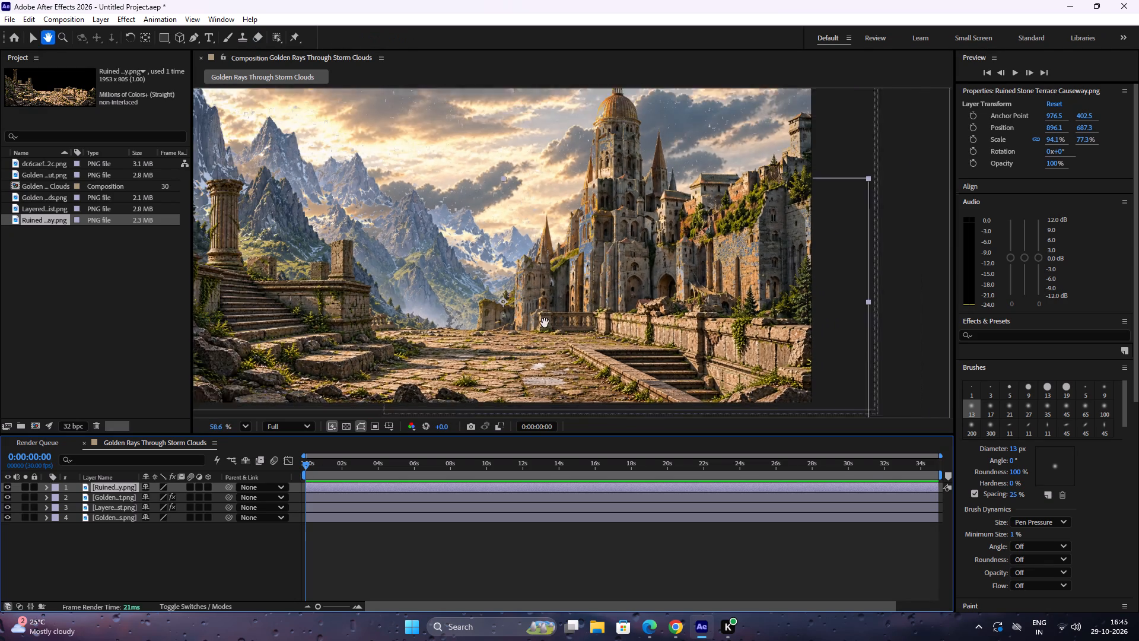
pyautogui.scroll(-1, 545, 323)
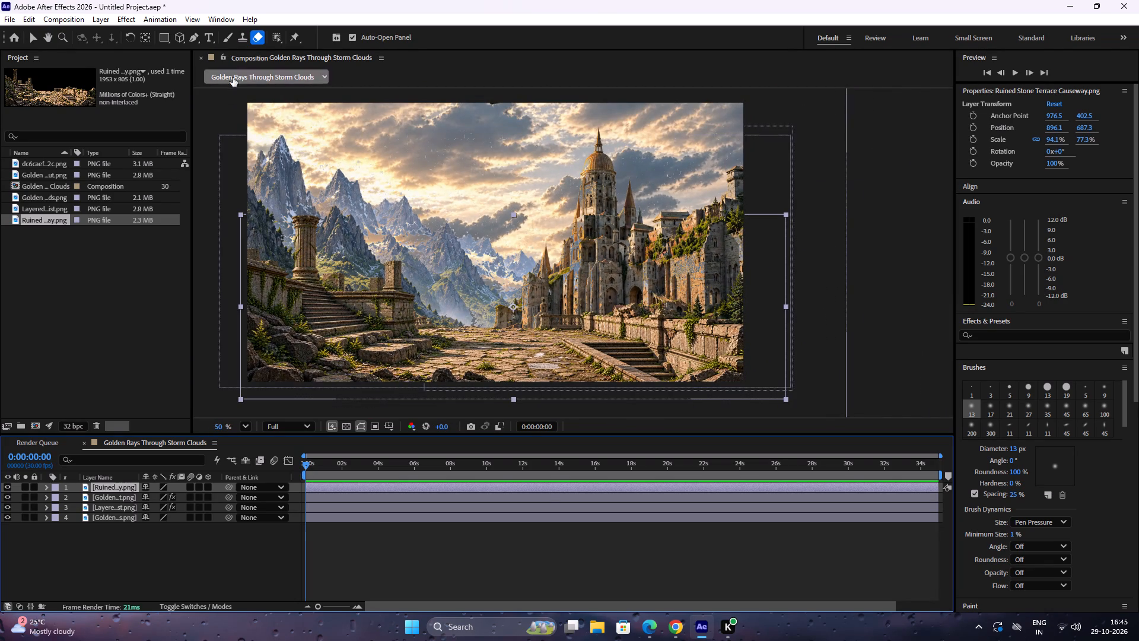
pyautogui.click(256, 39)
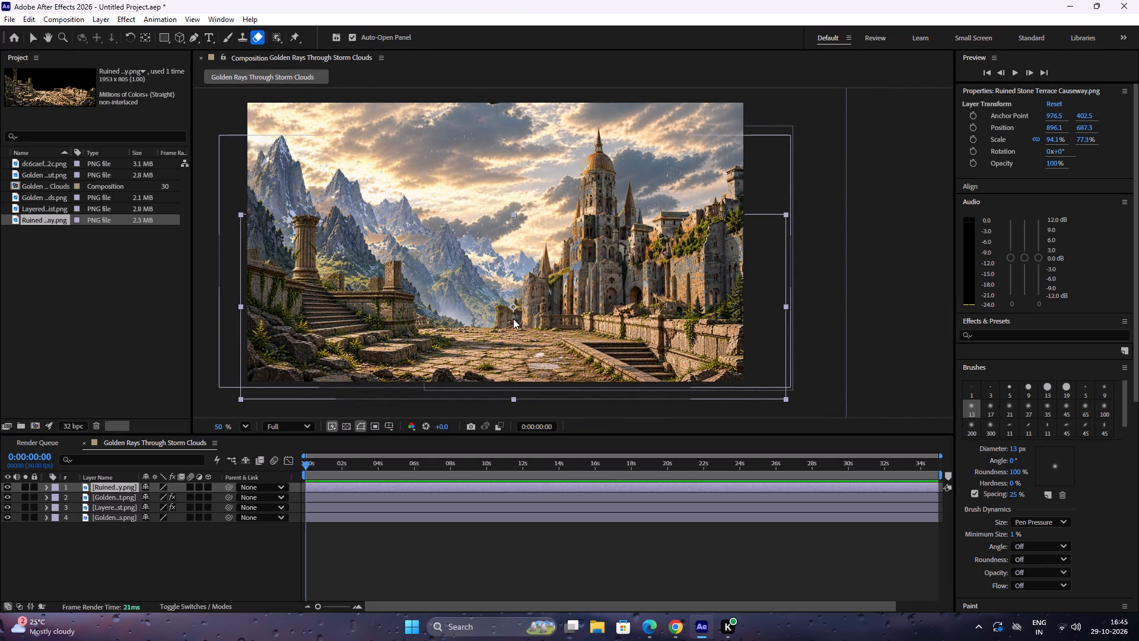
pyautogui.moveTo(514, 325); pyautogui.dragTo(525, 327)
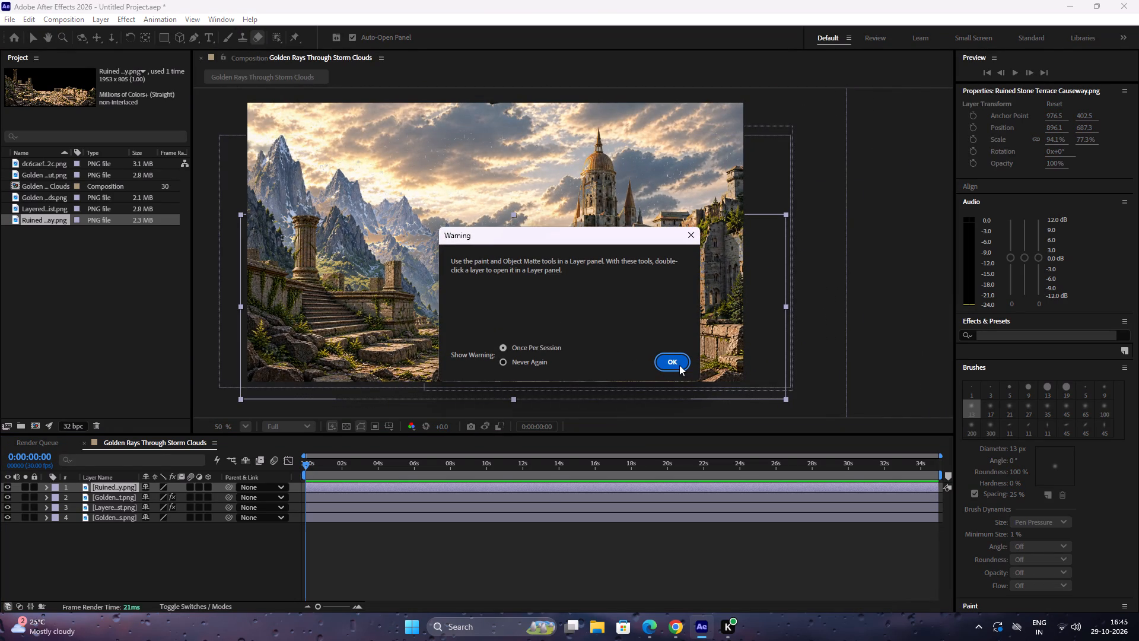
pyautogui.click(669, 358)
# Reposition the ruined terrace layer over the composition's lower part at about position 914, 703.
pyautogui.moveTo(532, 325); pyautogui.dragTo(578, 328)
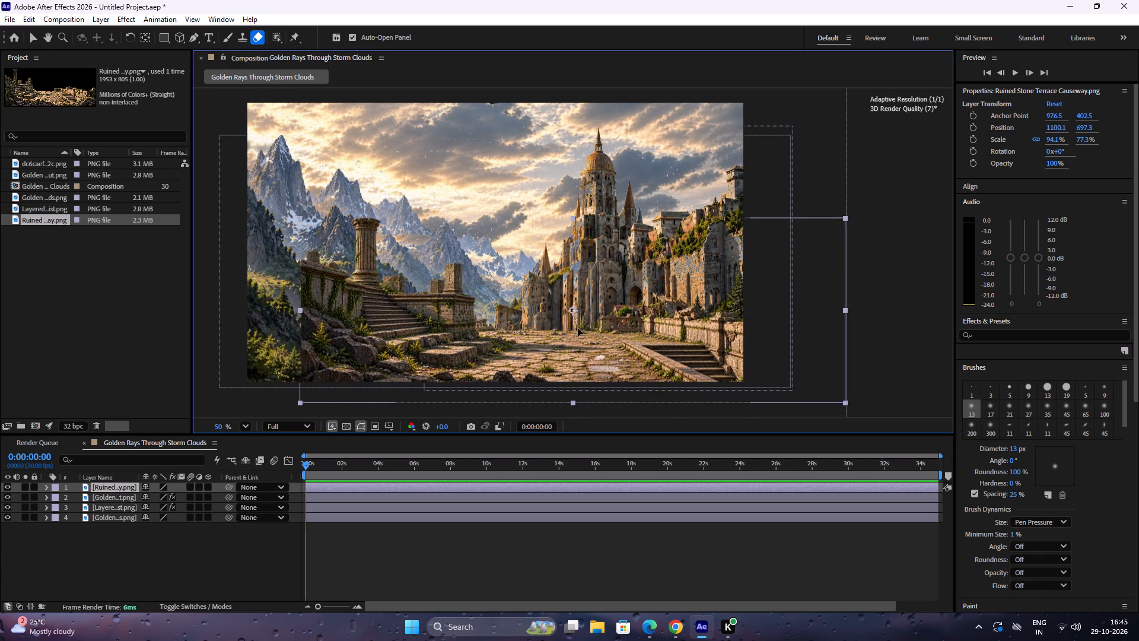
pyautogui.moveTo(578, 328); pyautogui.dragTo(537, 329)
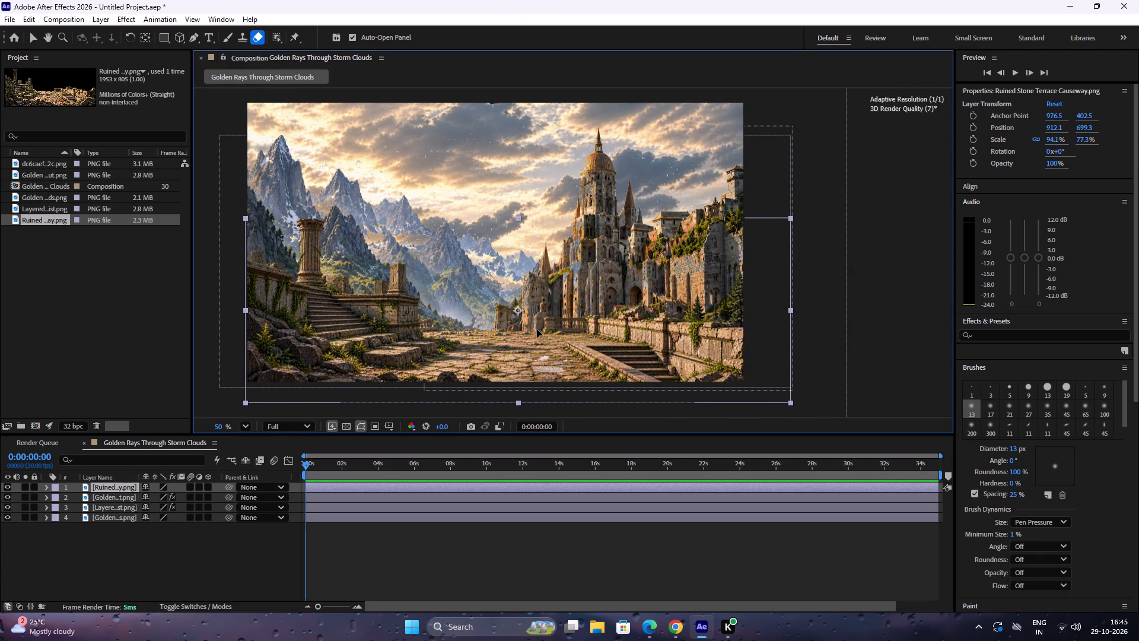
pyautogui.moveTo(537, 329); pyautogui.dragTo(537, 330)
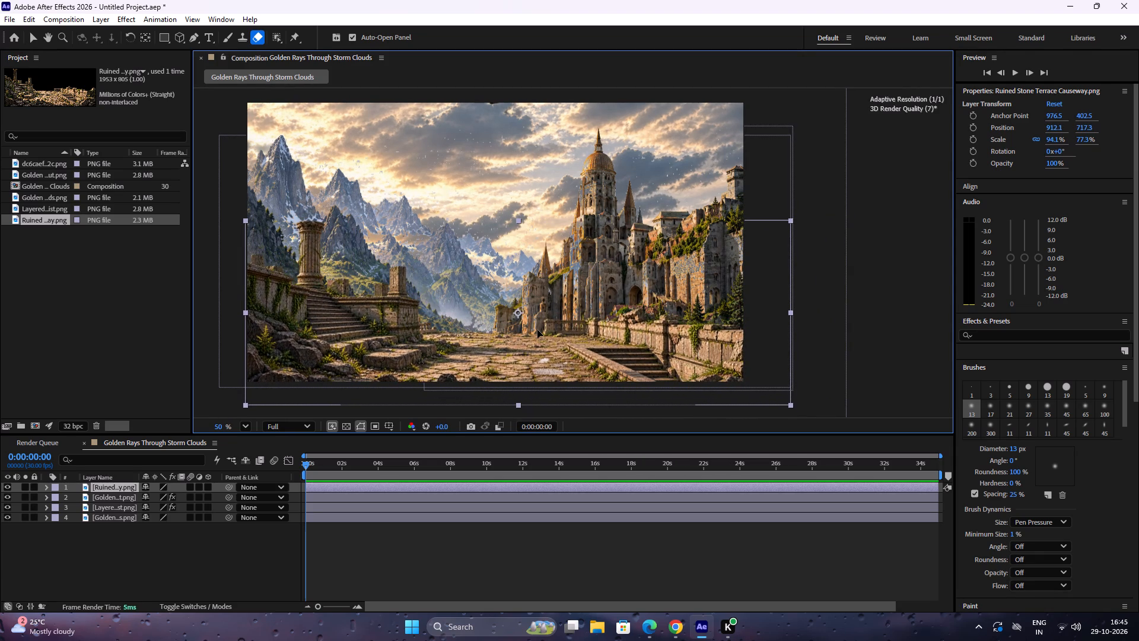
pyautogui.moveTo(537, 330); pyautogui.dragTo(537, 329)
# Examine up close how the terrace layer's paving, steps and balustrade meet the castle and mountains.
pyautogui.press('space')
pyautogui.press('space')
pyautogui.press('space')
pyautogui.press('space')
pyautogui.press('space')
pyautogui.press('space')
pyautogui.press('space')
pyautogui.press('space')
pyautogui.press('space')
pyautogui.press('space')
pyautogui.press('space')
pyautogui.press('space')
pyautogui.press('space')
pyautogui.press('space')
pyautogui.press('space')
pyautogui.press('space')
pyautogui.press('space')
pyautogui.press('space')
pyautogui.press('space')
pyautogui.press('space')
pyautogui.scroll(8, 688, 353)
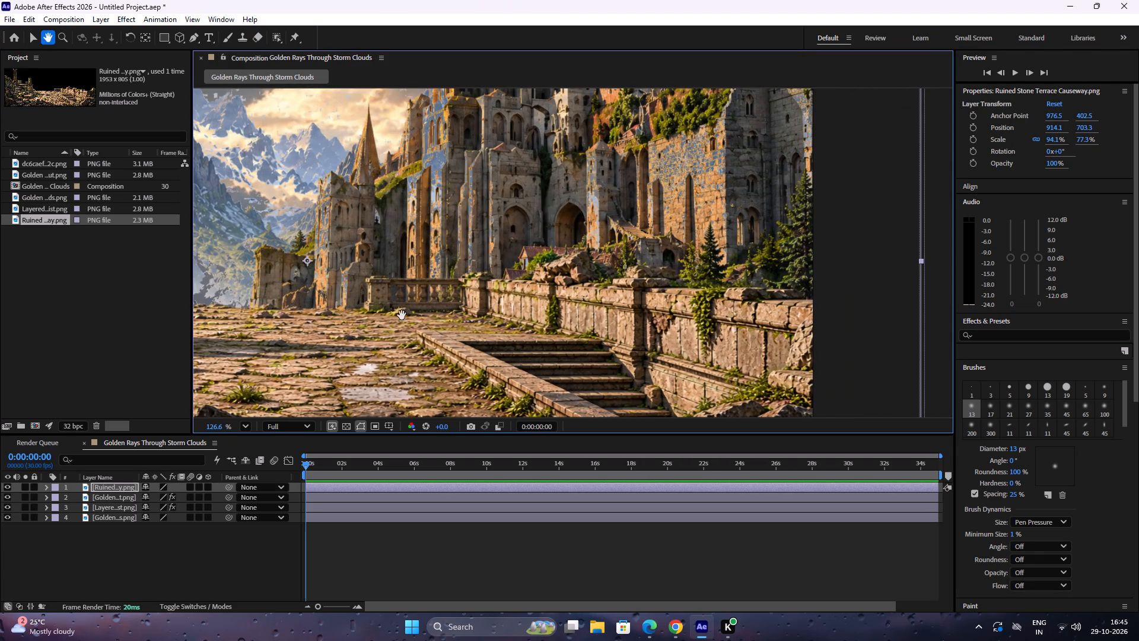
pyautogui.moveTo(402, 315); pyautogui.dragTo(733, 401)
pyautogui.scroll(-7, 736, 401)
pyautogui.moveTo(691, 388); pyautogui.dragTo(637, 339)
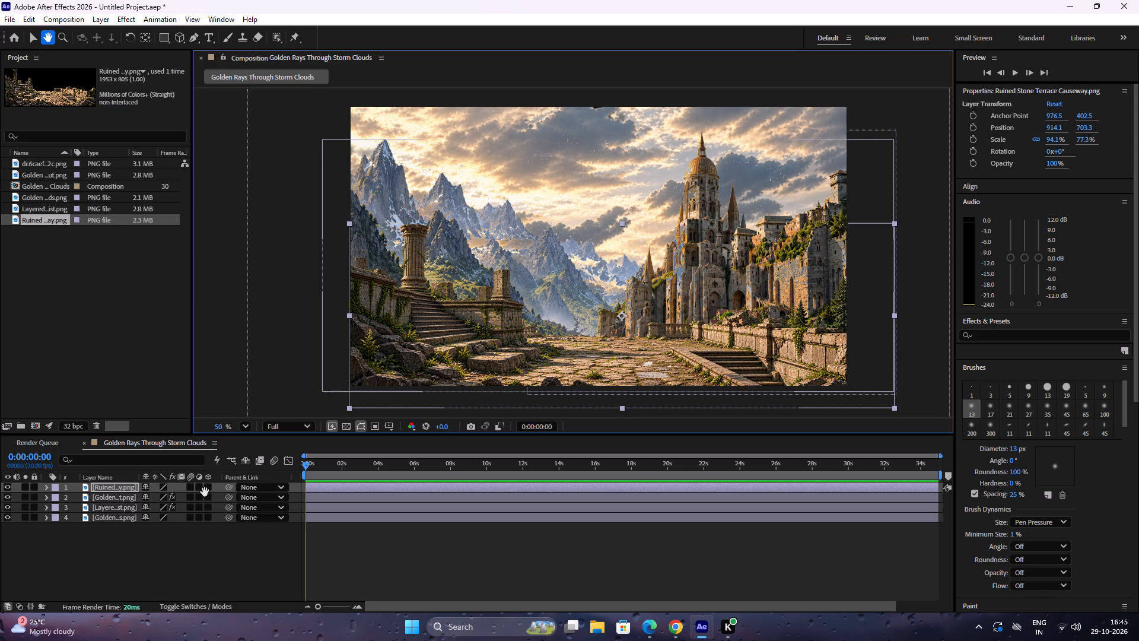
# Make all four image layers in the composition 3D layers.
pyautogui.click(34, 33)
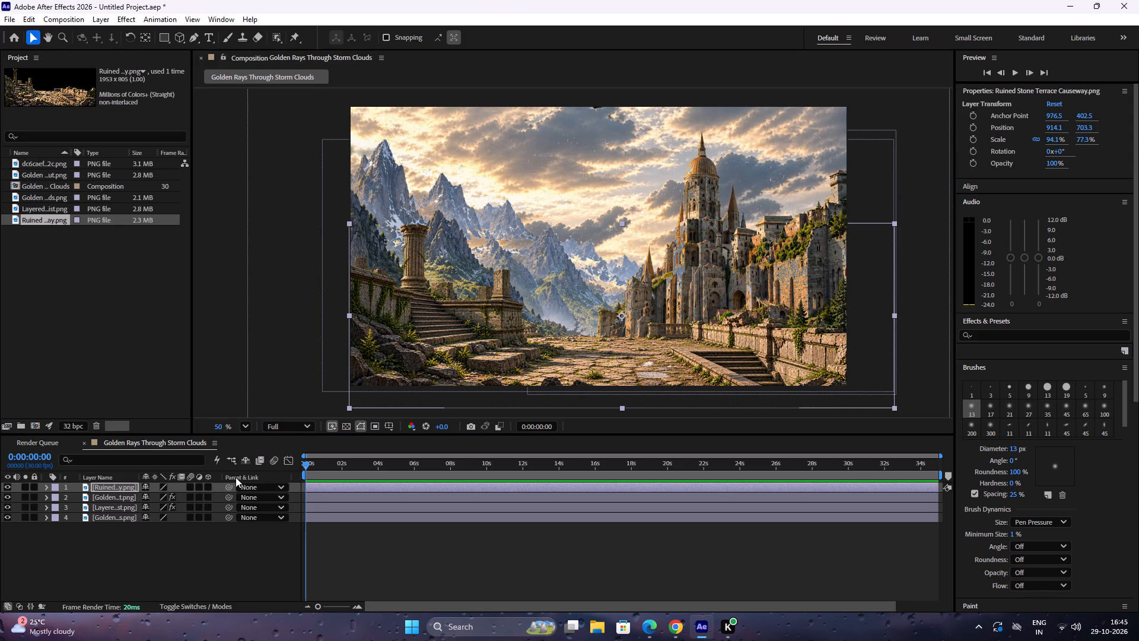
pyautogui.moveTo(206, 487); pyautogui.dragTo(211, 526)
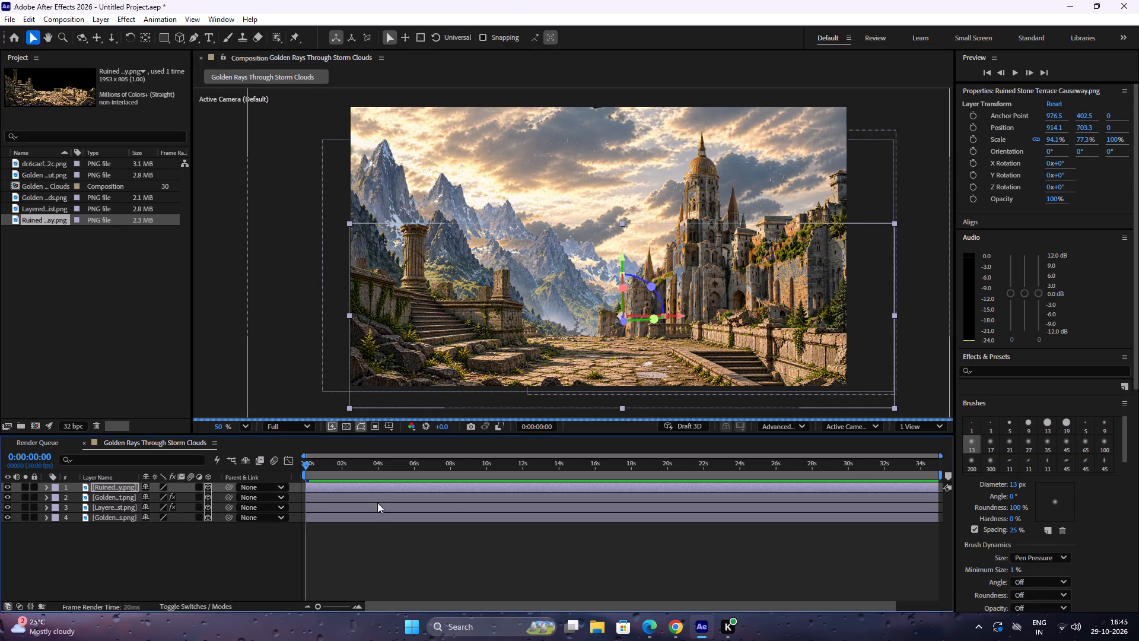
# Set the composition display to 2 Views, pairing the active camera with a custom view.
pyautogui.click(911, 427)
pyautogui.click(915, 461)
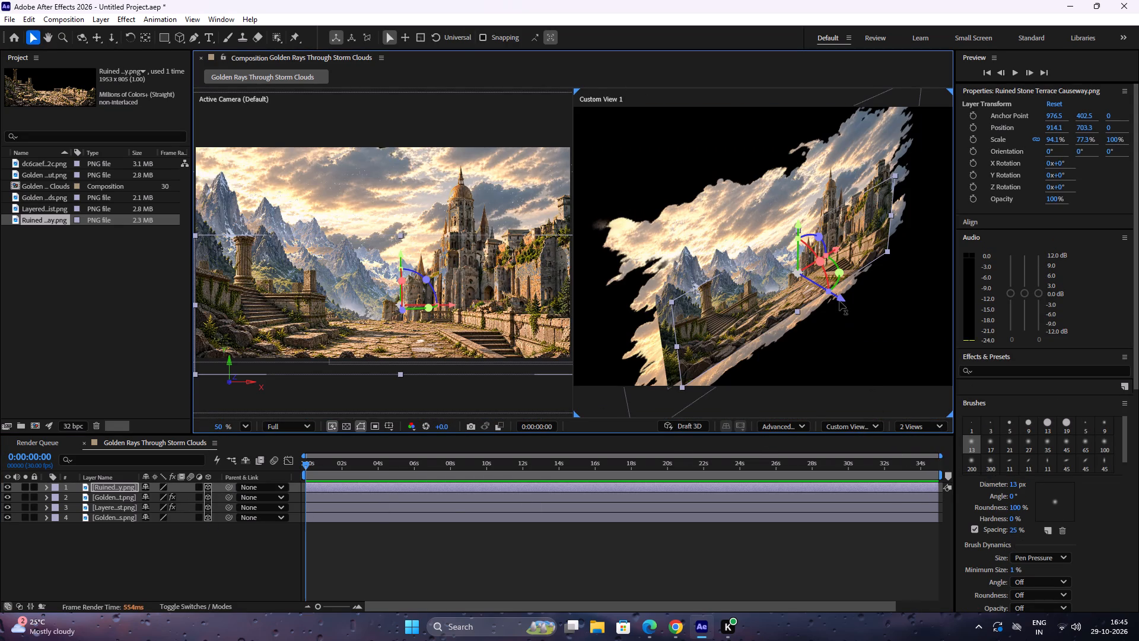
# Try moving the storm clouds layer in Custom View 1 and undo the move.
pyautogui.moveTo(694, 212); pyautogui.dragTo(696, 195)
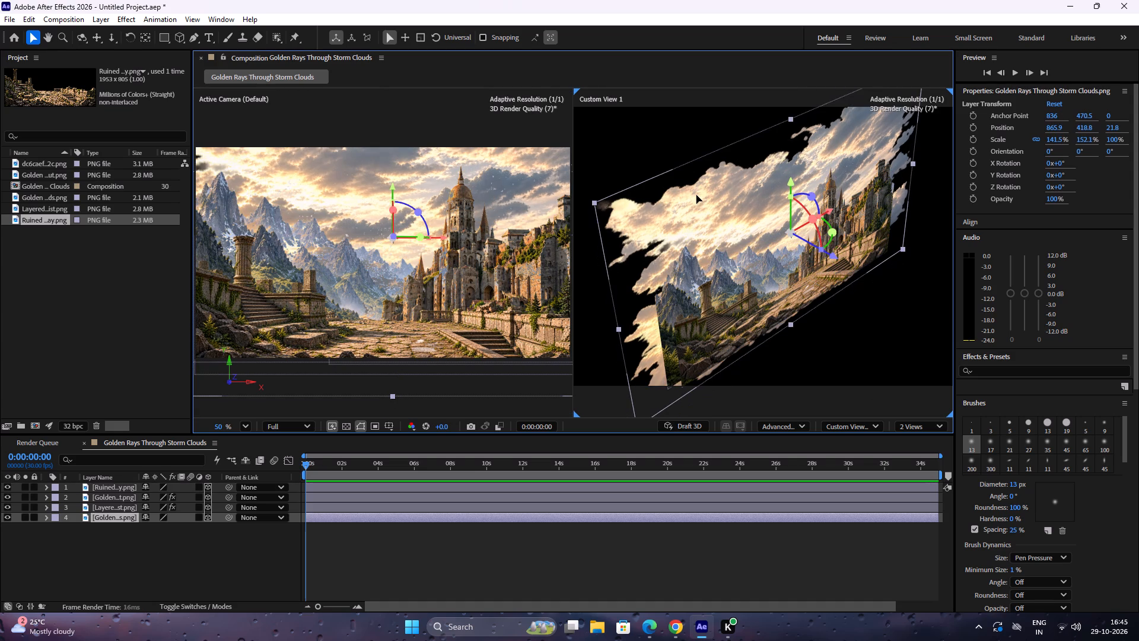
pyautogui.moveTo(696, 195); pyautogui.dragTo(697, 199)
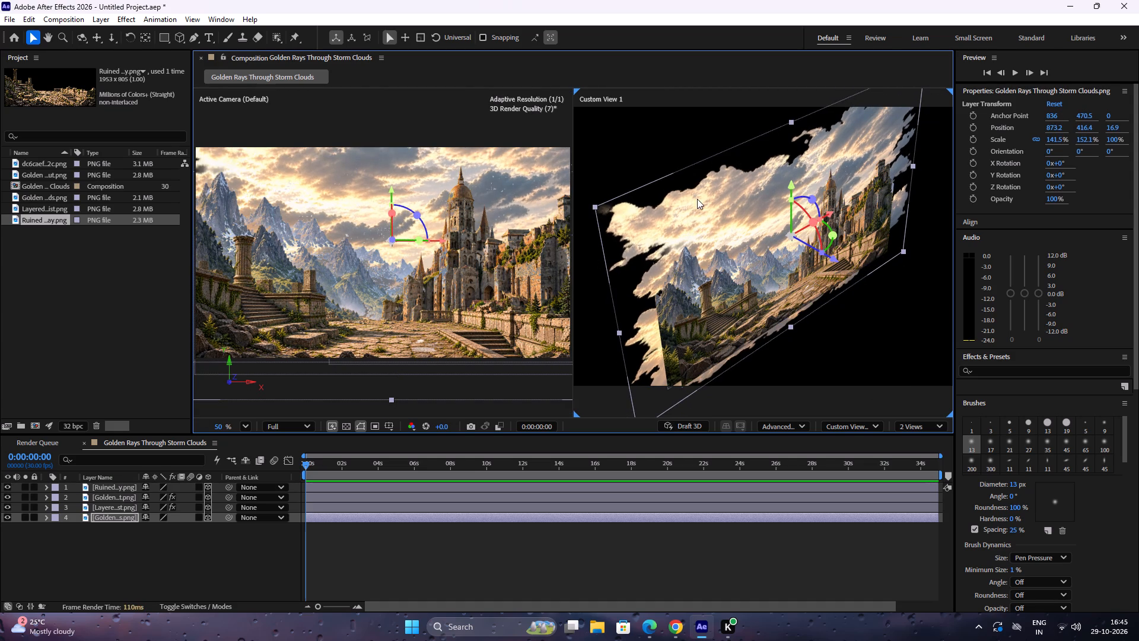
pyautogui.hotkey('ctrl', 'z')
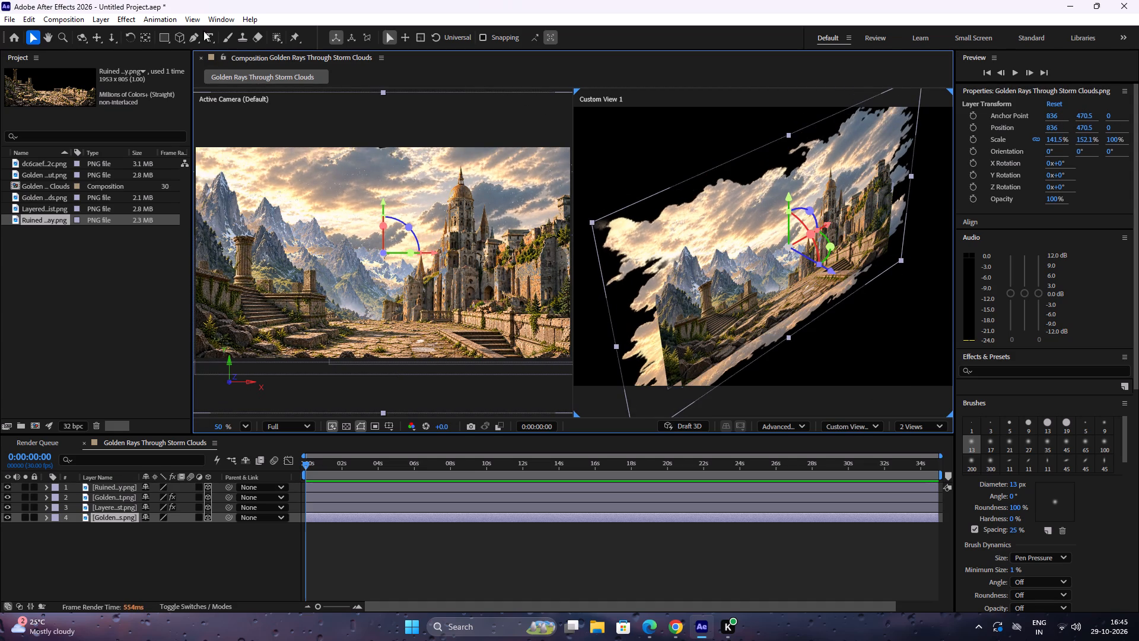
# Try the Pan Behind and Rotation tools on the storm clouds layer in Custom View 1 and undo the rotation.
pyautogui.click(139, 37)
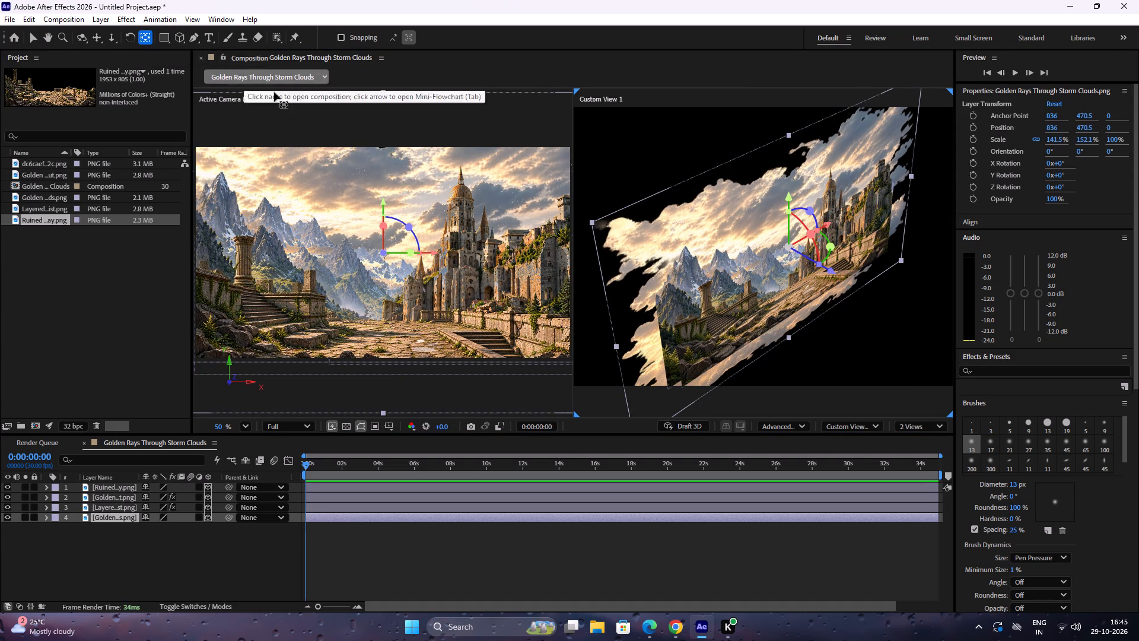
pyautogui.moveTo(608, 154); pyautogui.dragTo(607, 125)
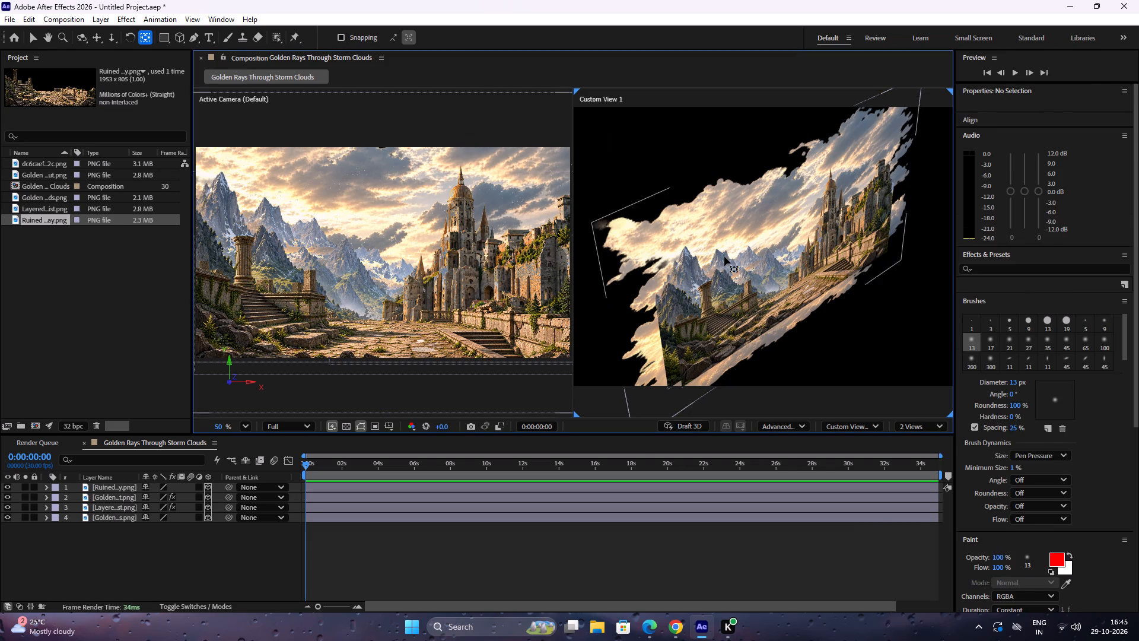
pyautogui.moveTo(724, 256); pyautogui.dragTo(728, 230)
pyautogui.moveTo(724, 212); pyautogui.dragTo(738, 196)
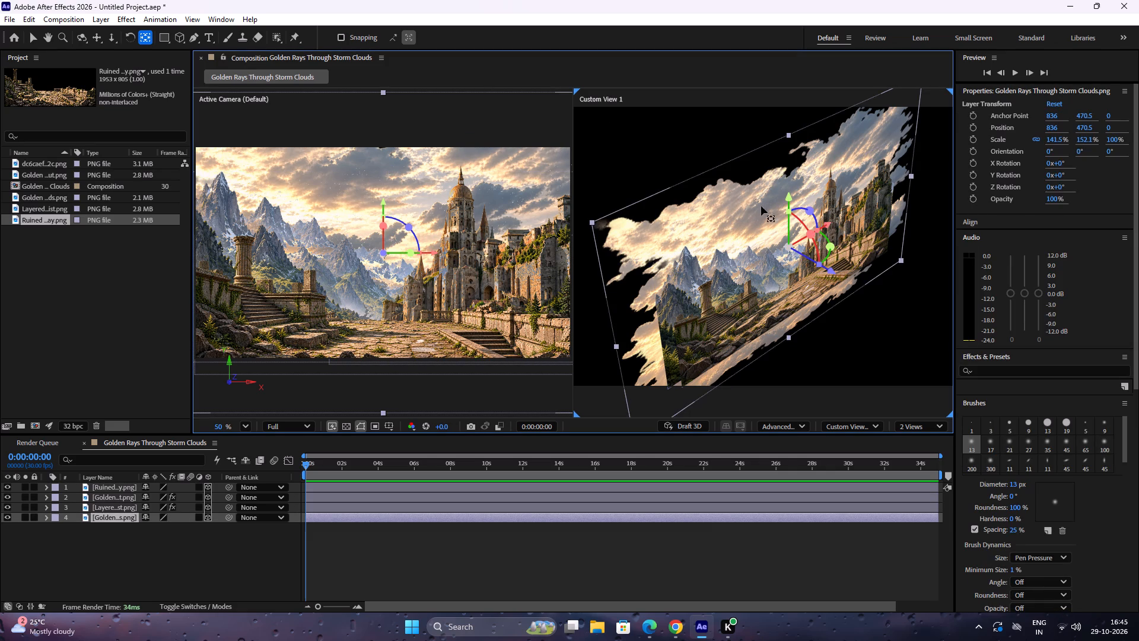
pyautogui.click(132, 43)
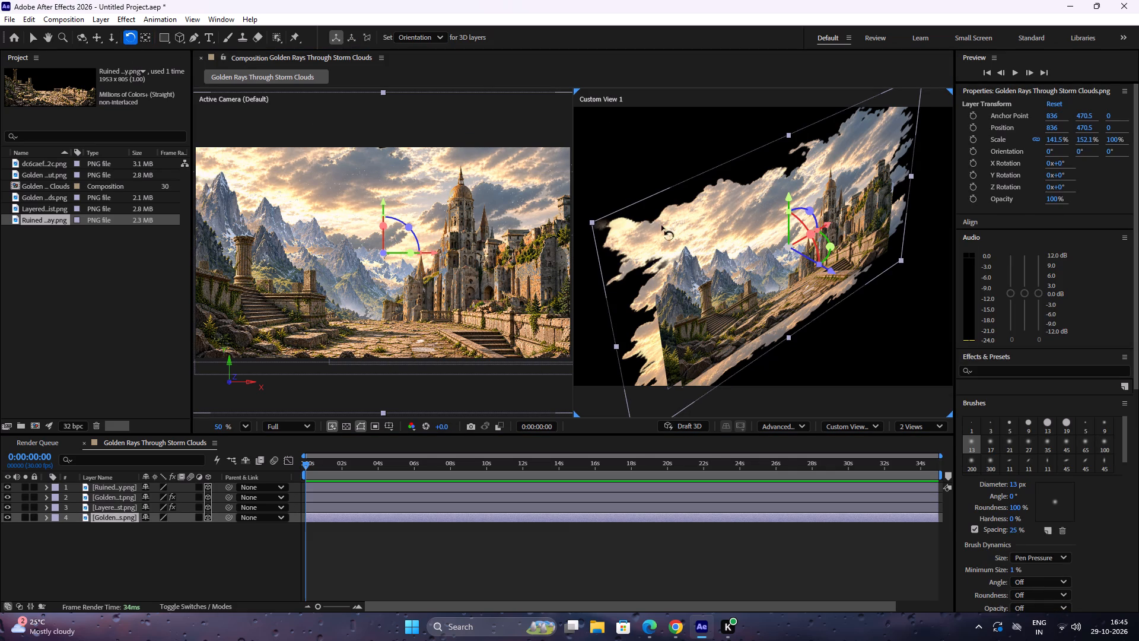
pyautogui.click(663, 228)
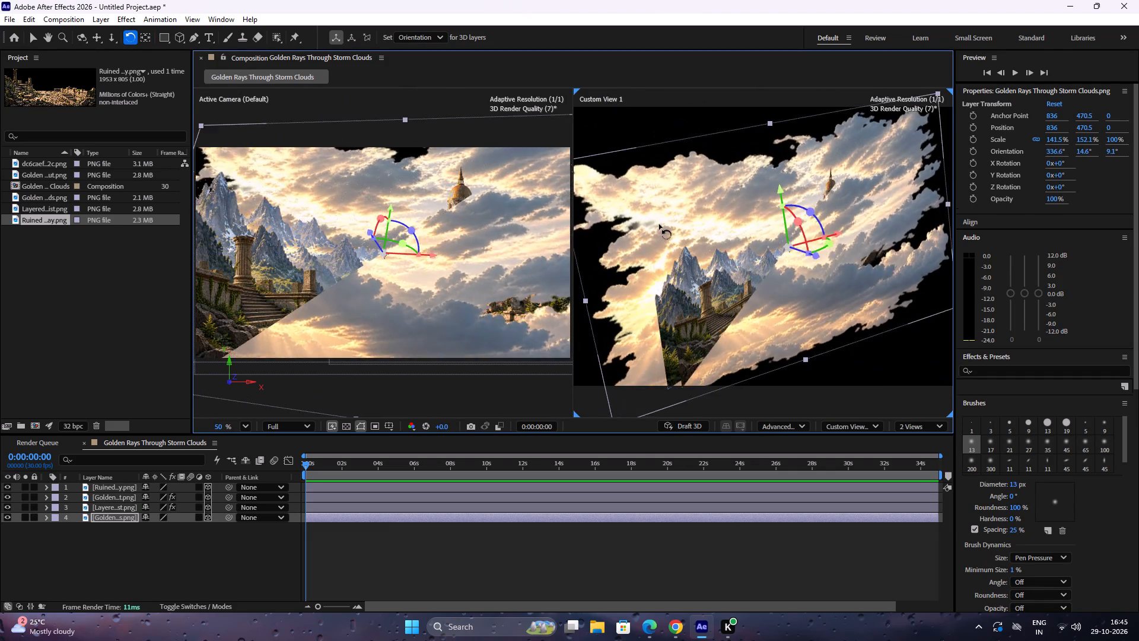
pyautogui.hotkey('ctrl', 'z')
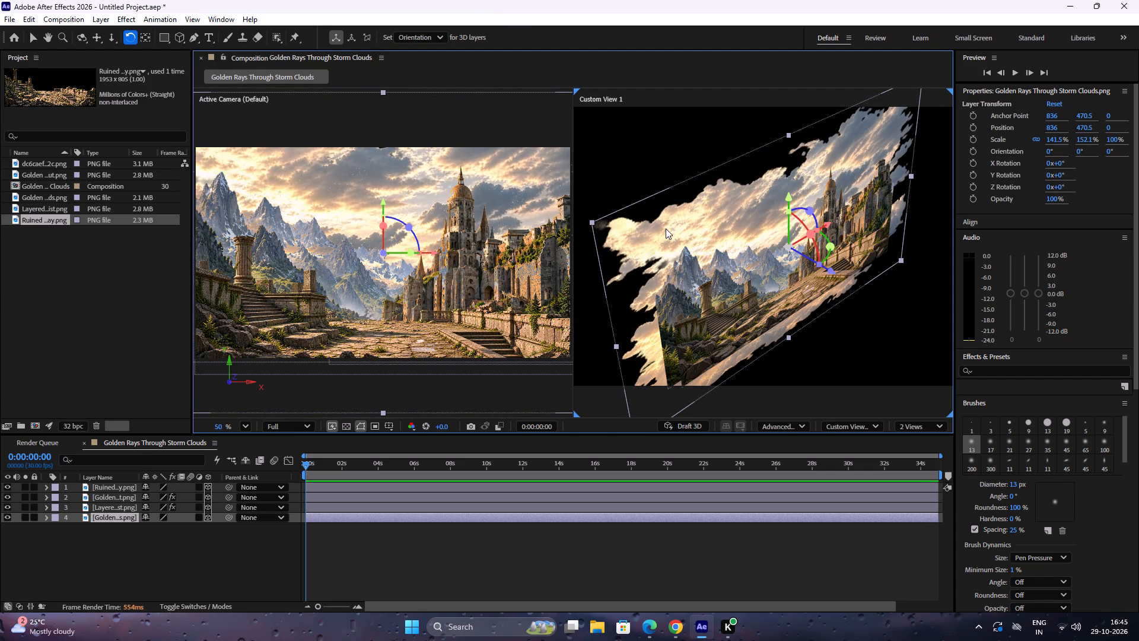
# Move the storm clouds layer down to a Y position of about 511 in Custom View 1.
pyautogui.moveTo(832, 343); pyautogui.dragTo(822, 344)
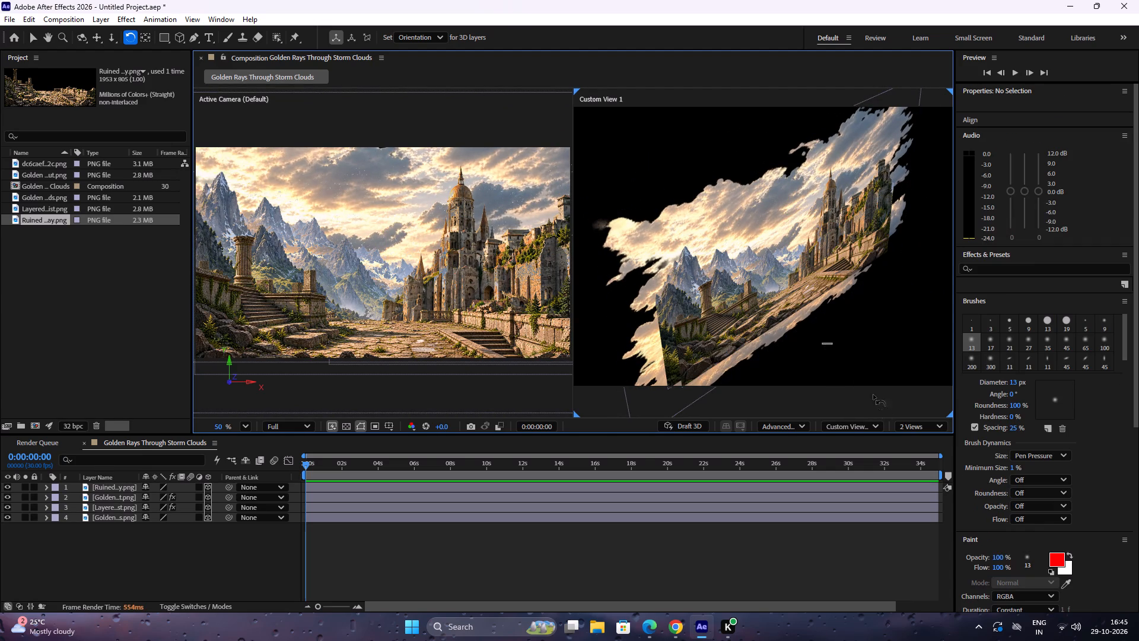
pyautogui.click(846, 424)
pyautogui.click(874, 326)
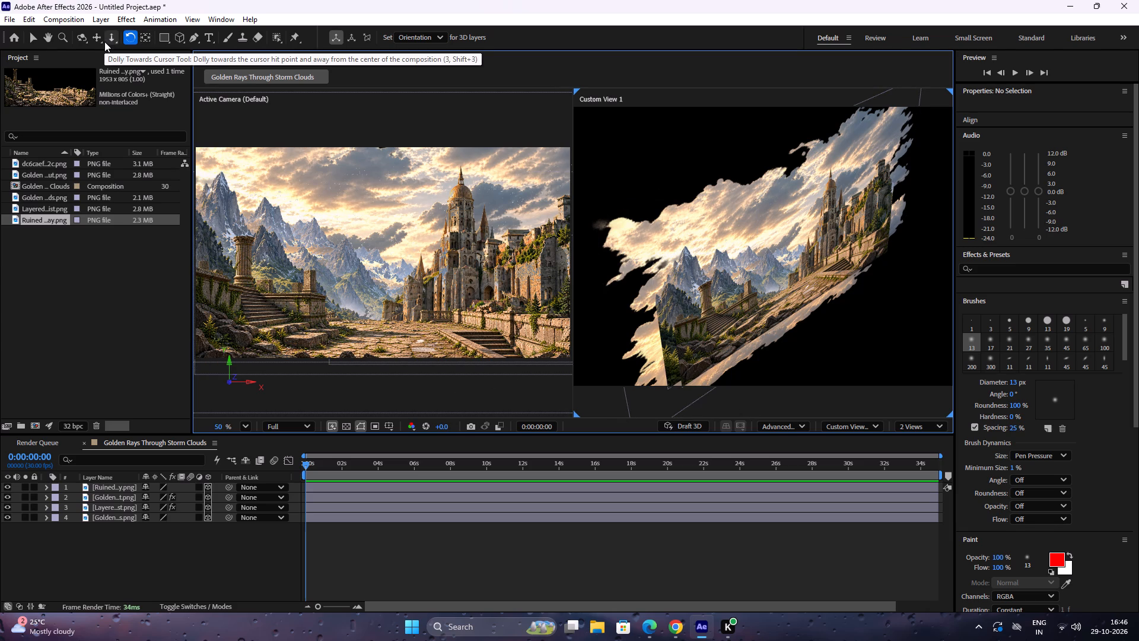
pyautogui.click(86, 40)
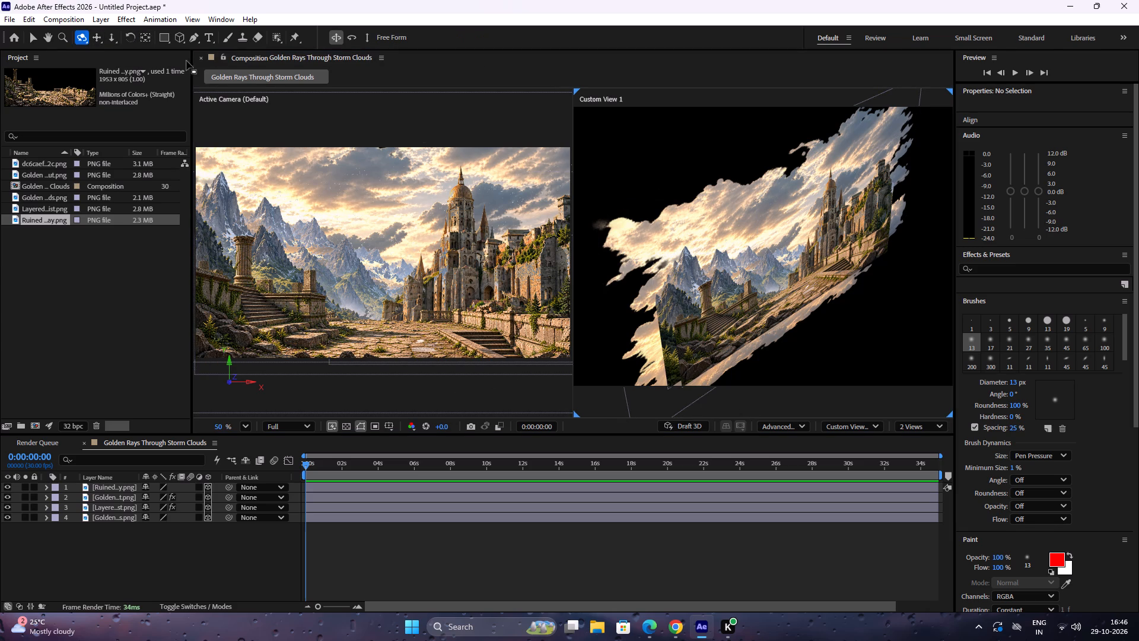
pyautogui.moveTo(707, 290); pyautogui.dragTo(700, 283)
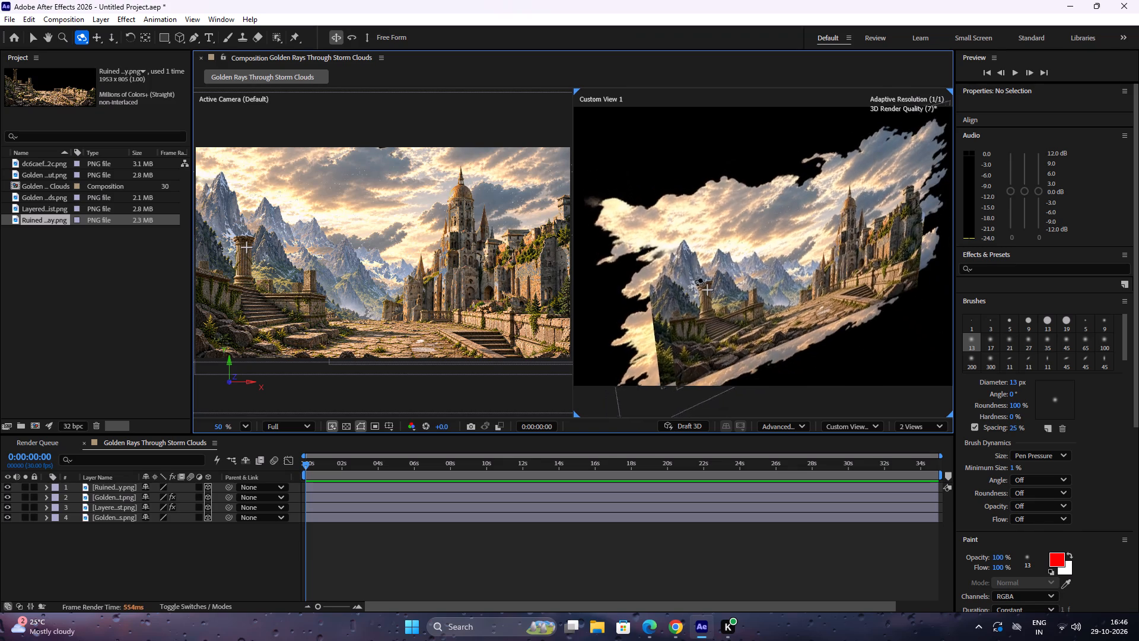
pyautogui.moveTo(700, 283); pyautogui.dragTo(695, 268)
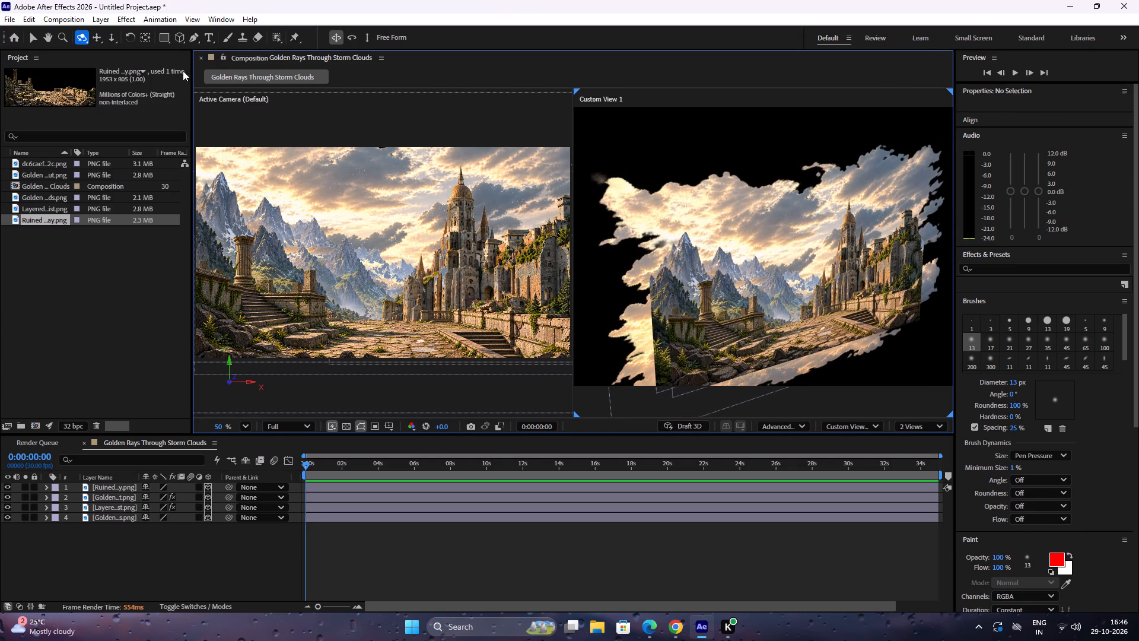
pyautogui.click(31, 31)
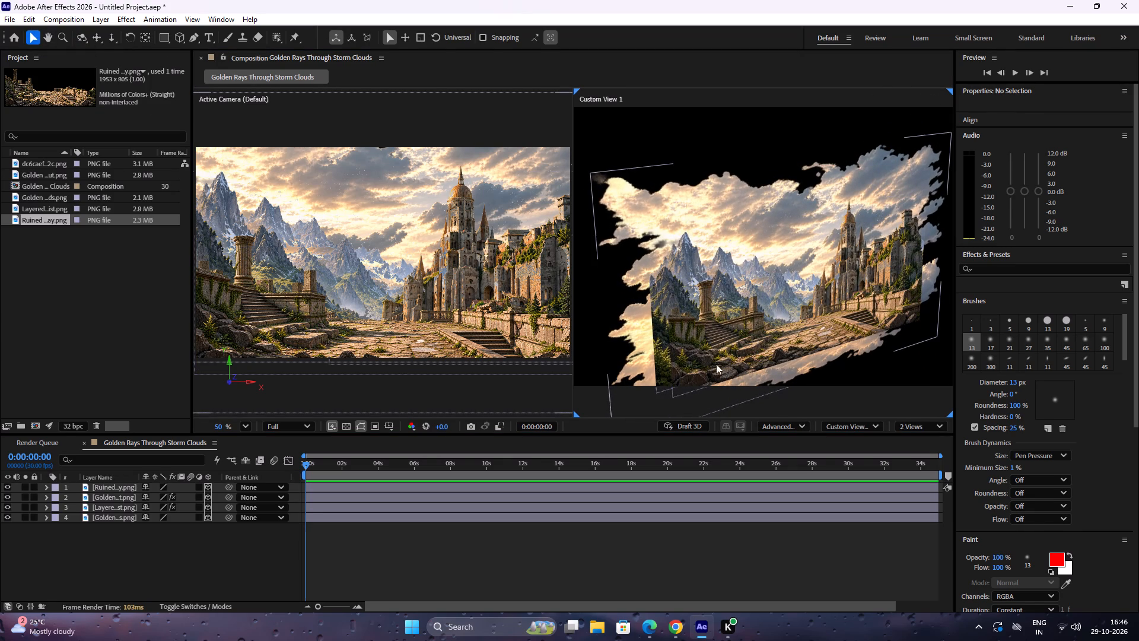
pyautogui.click(801, 323)
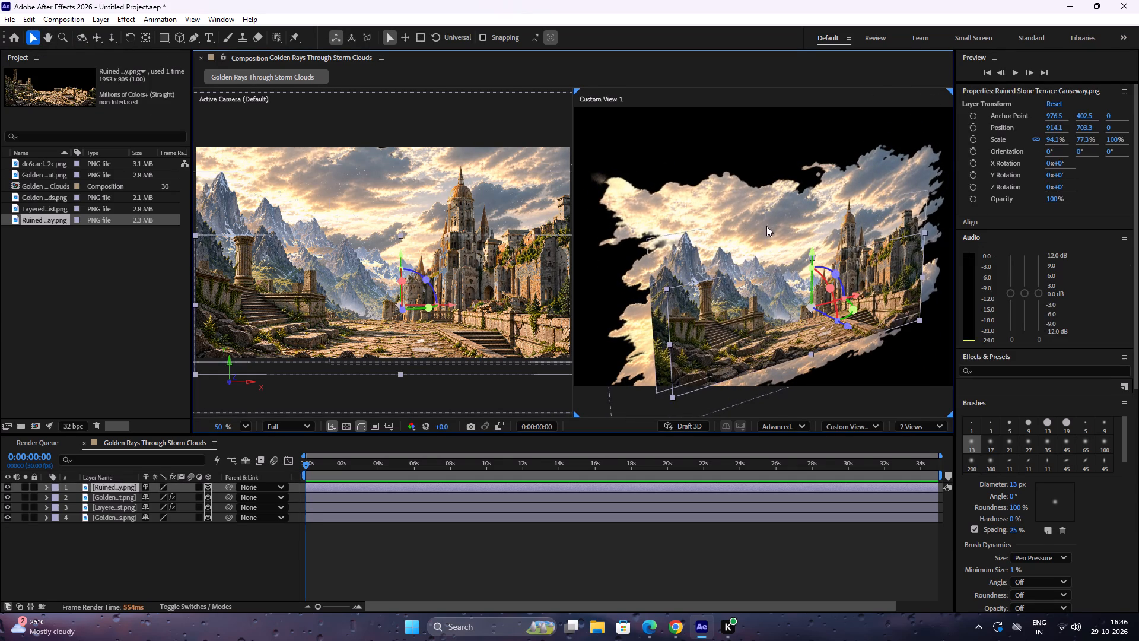
pyautogui.click(757, 210)
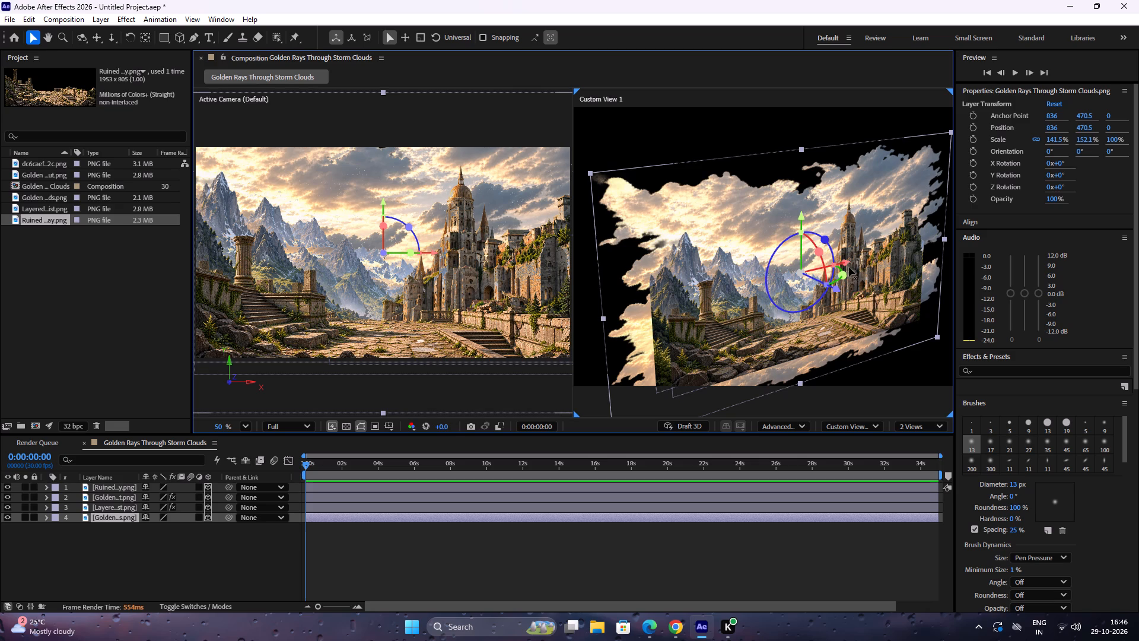
pyautogui.press('space')
pyautogui.press('space')
pyautogui.press('space')
pyautogui.press('space')
pyautogui.press('space')
pyautogui.press('space')
pyautogui.press('space')
pyautogui.press('space')
pyautogui.press('space')
pyautogui.press('space')
pyautogui.press('space')
pyautogui.press('space')
pyautogui.press('space')
pyautogui.press('space')
pyautogui.press('space')
pyautogui.press('space')
pyautogui.press('space')
pyautogui.press('space')
pyautogui.press('space')
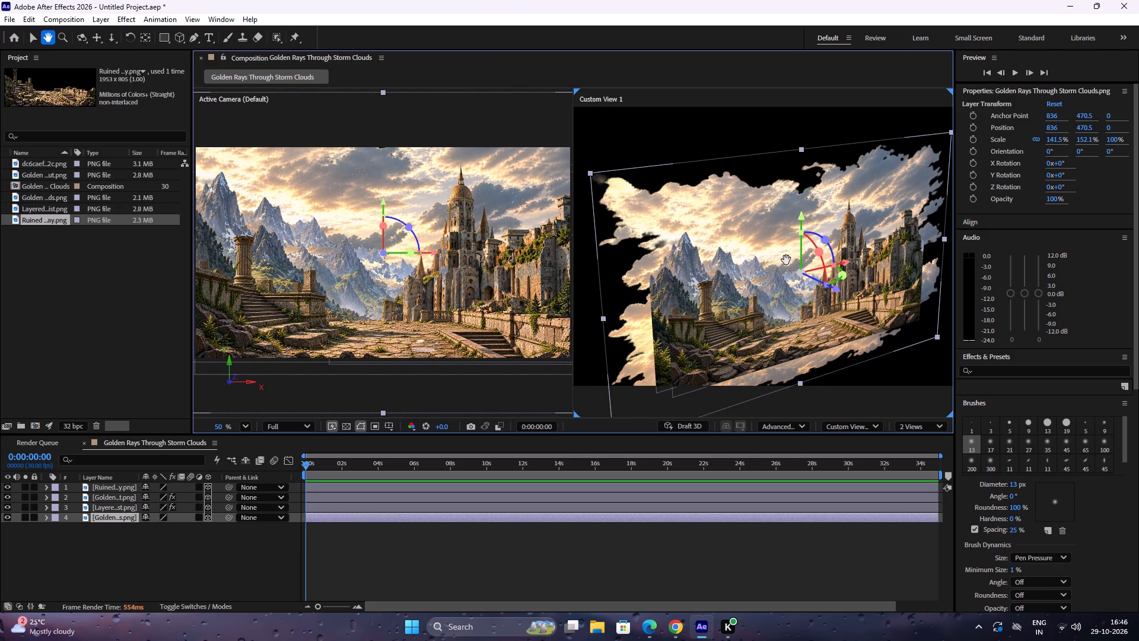
pyautogui.scroll(-2, 786, 260)
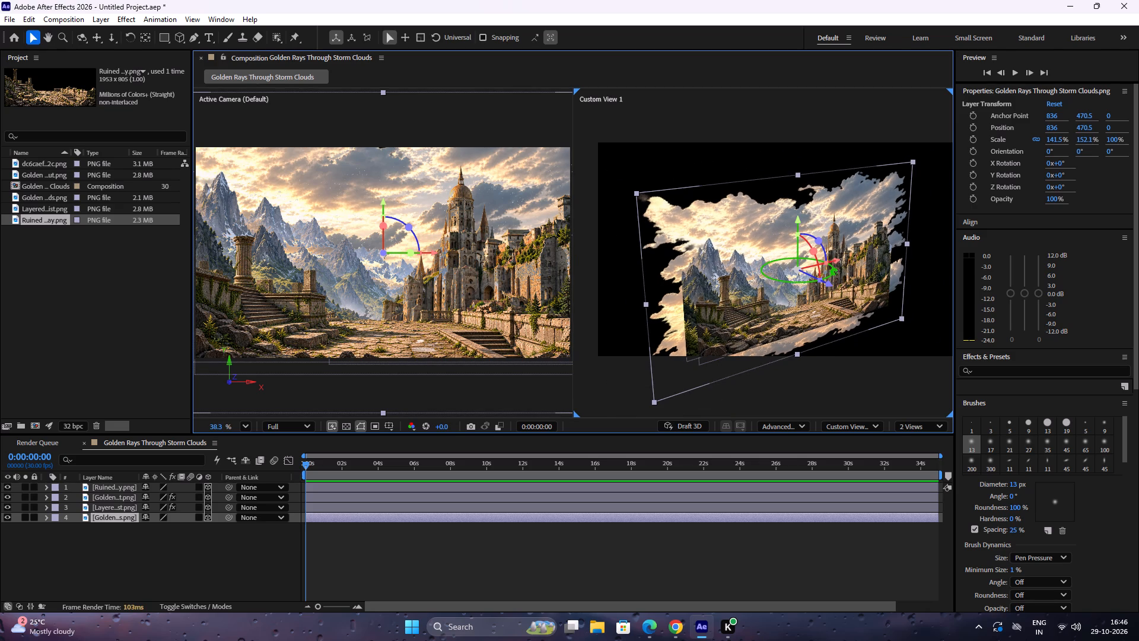
pyautogui.click(798, 220)
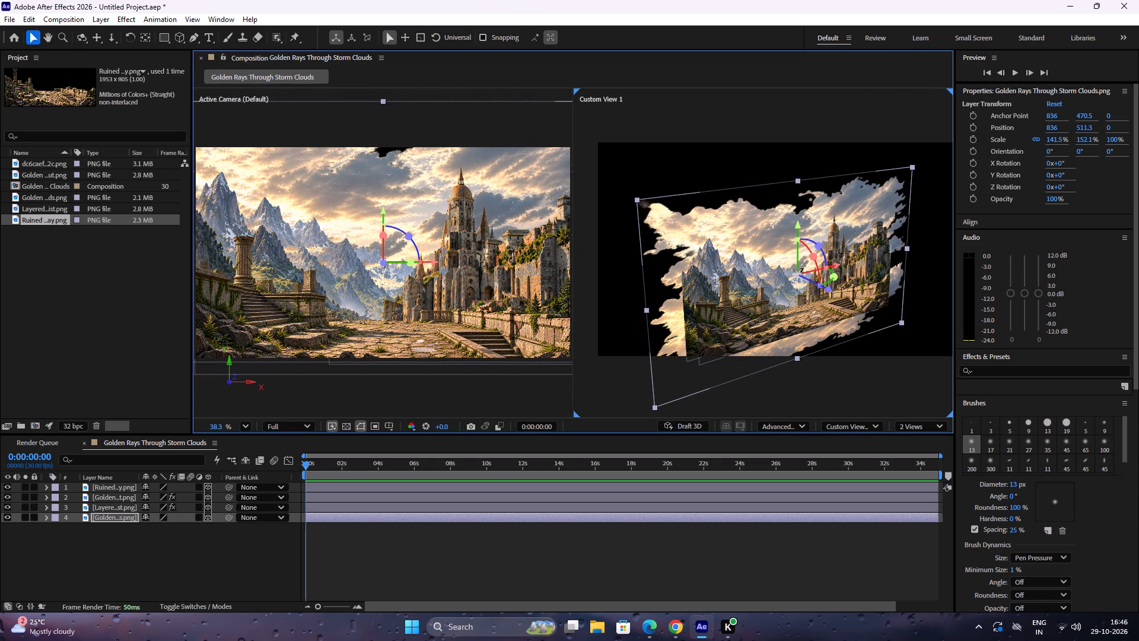
# Push the storm clouds layer back in depth to a Z position of about 472.
pyautogui.moveTo(829, 291); pyautogui.dragTo(815, 288)
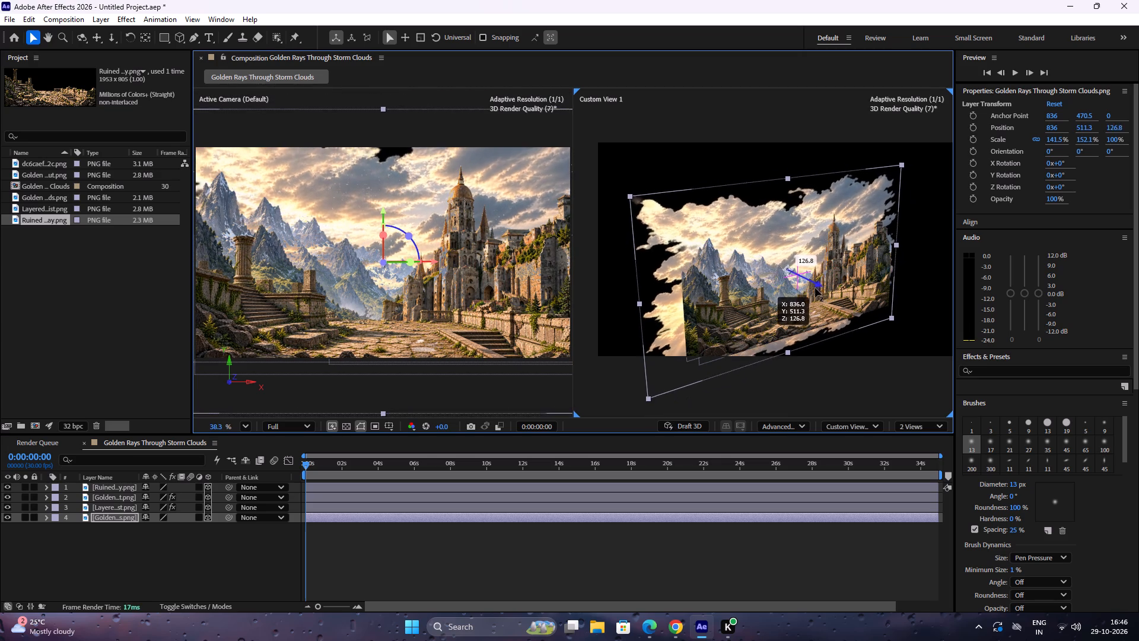
pyautogui.moveTo(815, 288); pyautogui.dragTo(797, 283)
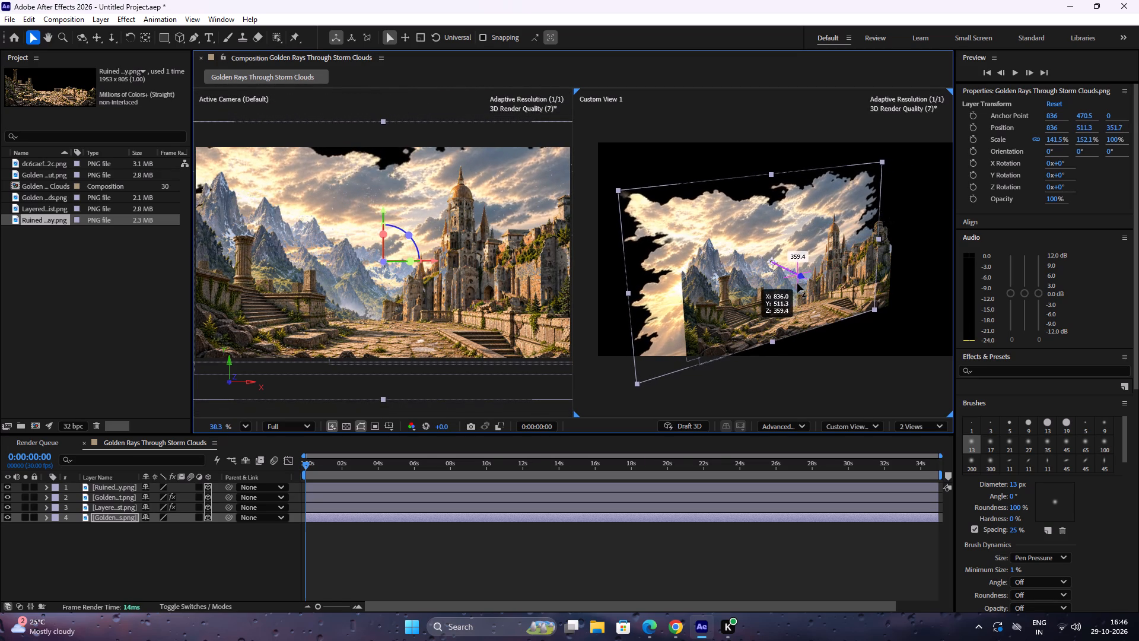
pyautogui.moveTo(797, 283); pyautogui.dragTo(788, 283)
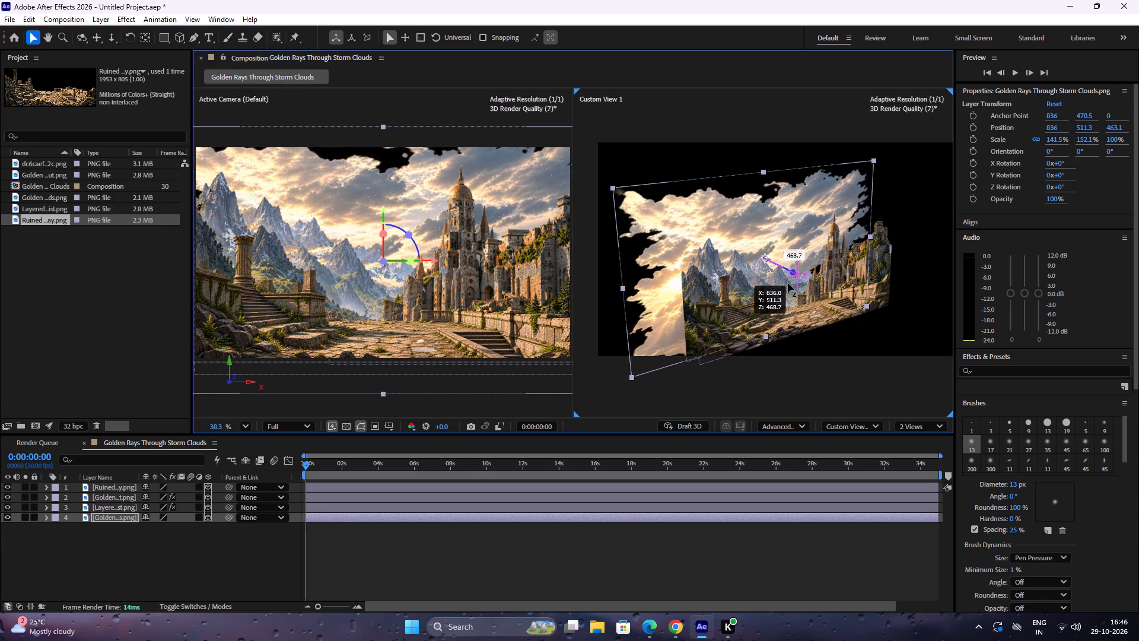
pyautogui.moveTo(788, 283); pyautogui.dragTo(788, 280)
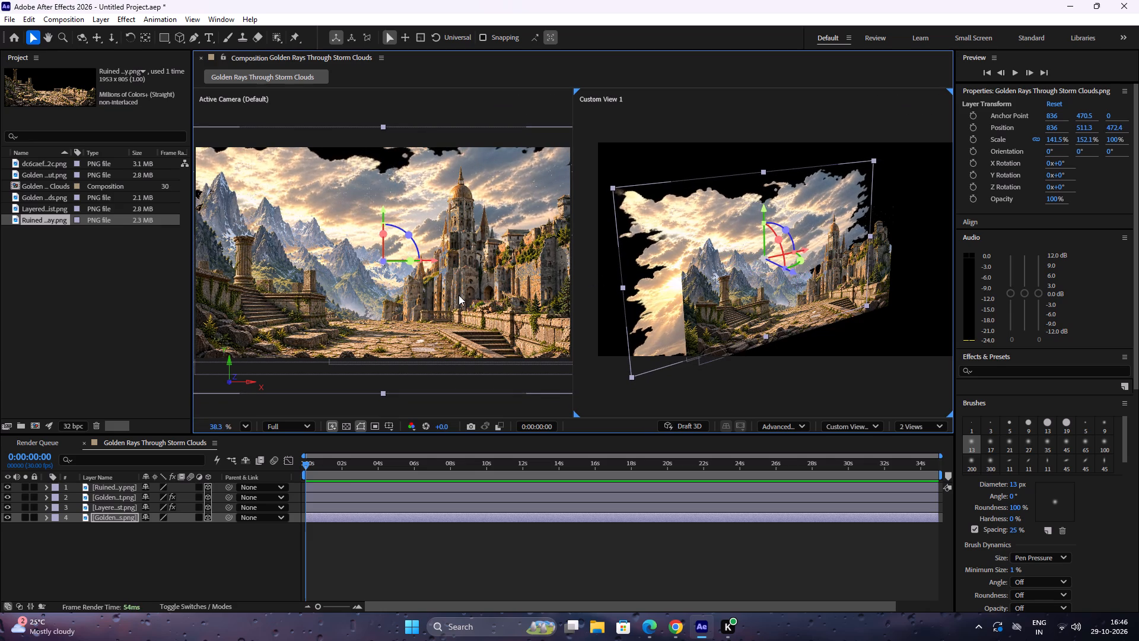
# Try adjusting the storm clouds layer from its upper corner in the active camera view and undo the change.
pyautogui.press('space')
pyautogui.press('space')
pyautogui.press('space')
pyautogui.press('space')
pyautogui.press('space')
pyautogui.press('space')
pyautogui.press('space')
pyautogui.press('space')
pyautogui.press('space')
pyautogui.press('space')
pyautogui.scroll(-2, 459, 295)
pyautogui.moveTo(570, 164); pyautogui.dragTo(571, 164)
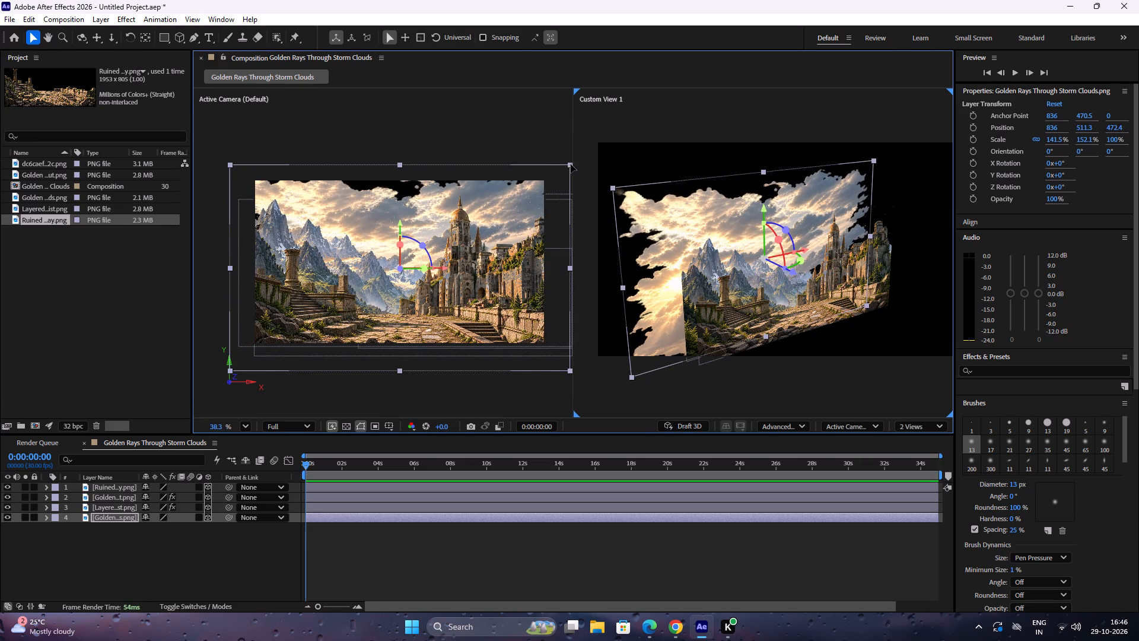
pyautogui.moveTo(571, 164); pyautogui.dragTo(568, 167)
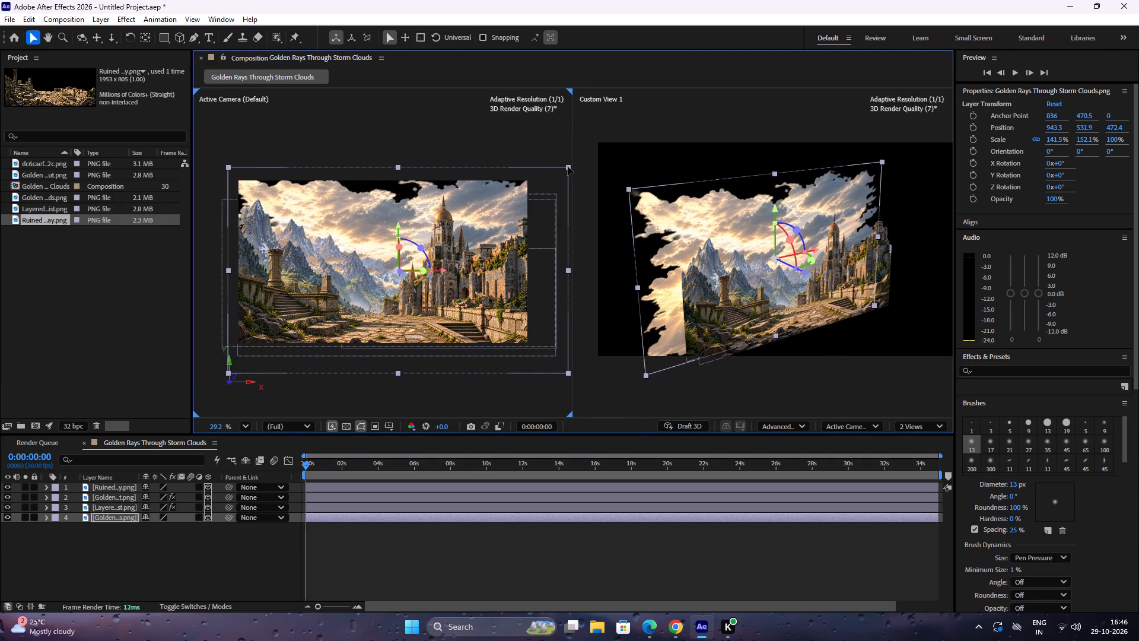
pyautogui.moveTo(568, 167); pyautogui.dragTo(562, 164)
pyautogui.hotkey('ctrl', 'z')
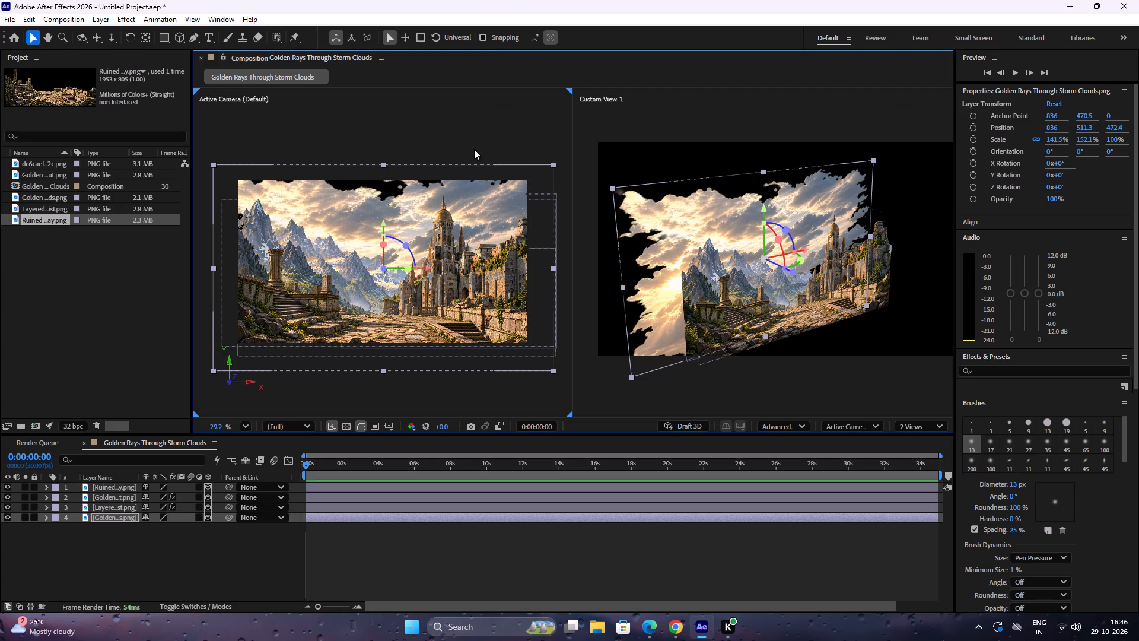
# Stretch the storm clouds layer to about 172% width and 220% height in the active camera view.
pyautogui.moveTo(384, 164); pyautogui.dragTo(377, 133)
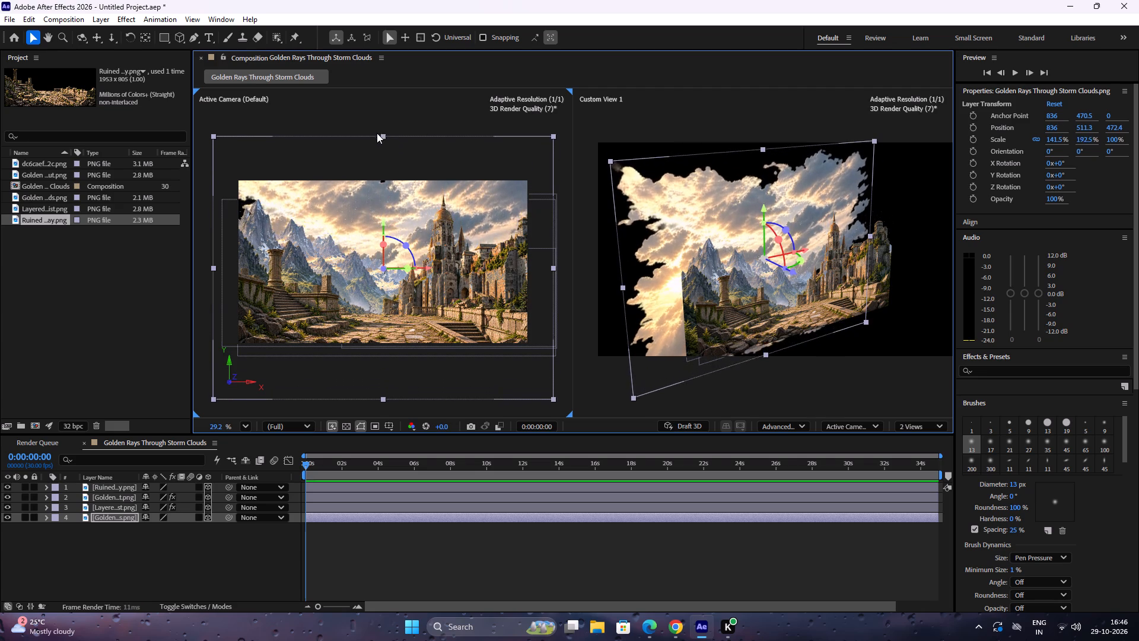
pyautogui.moveTo(377, 133); pyautogui.dragTo(368, 118)
pyautogui.moveTo(212, 270); pyautogui.dragTo(198, 266)
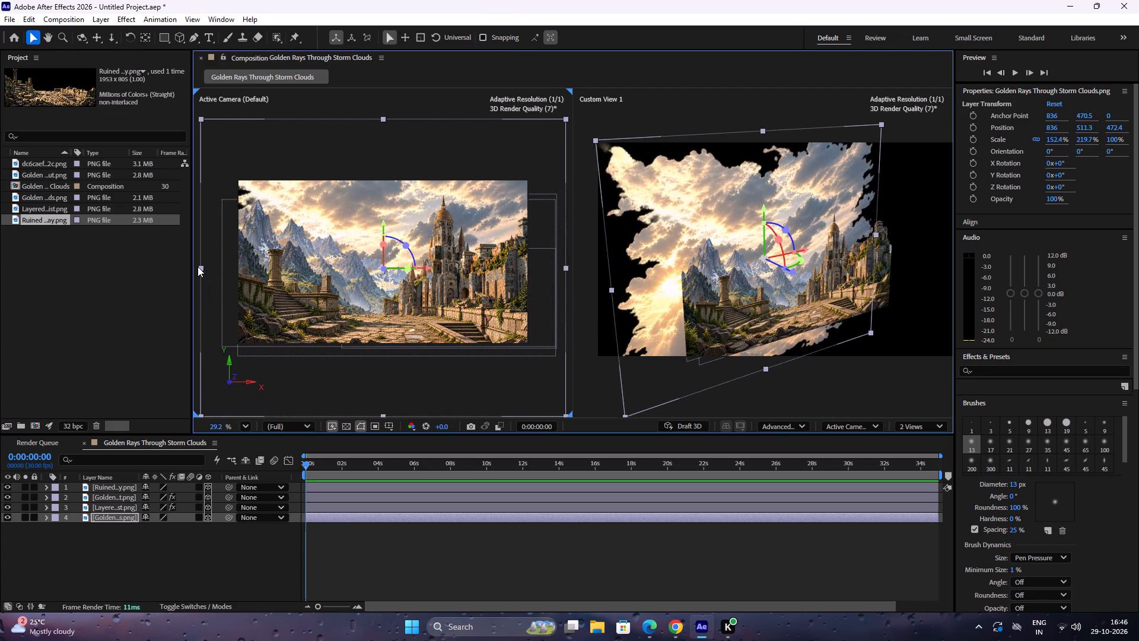
pyautogui.moveTo(198, 266); pyautogui.dragTo(176, 264)
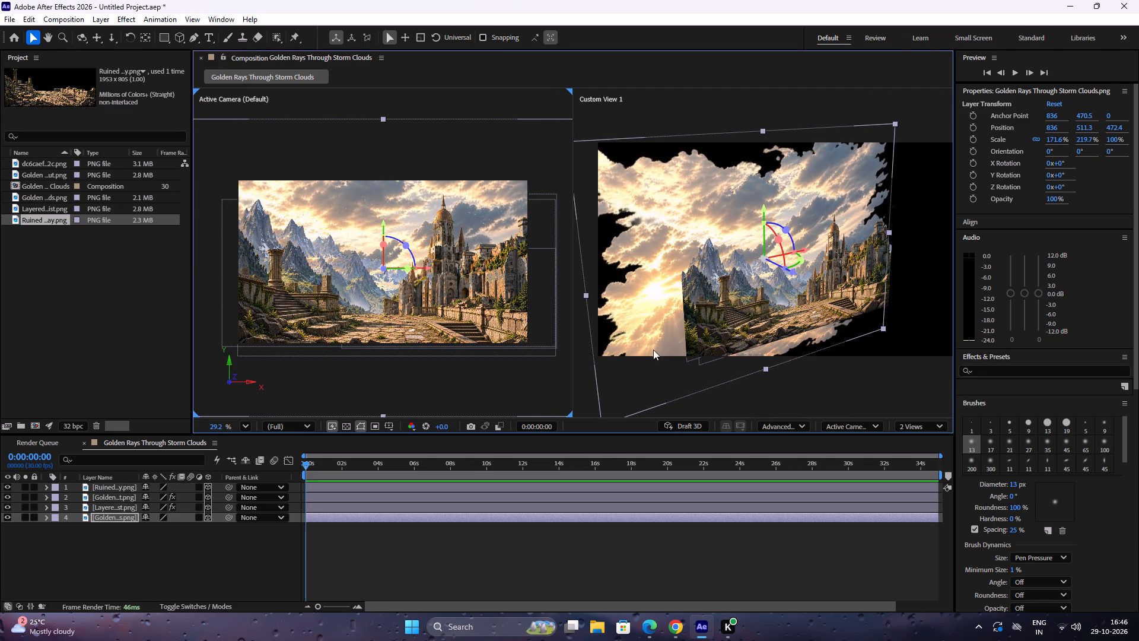
# Push the storm clouds layer farther back in Custom View 1 to a Z position of about 1396.
pyautogui.moveTo(793, 274); pyautogui.dragTo(781, 268)
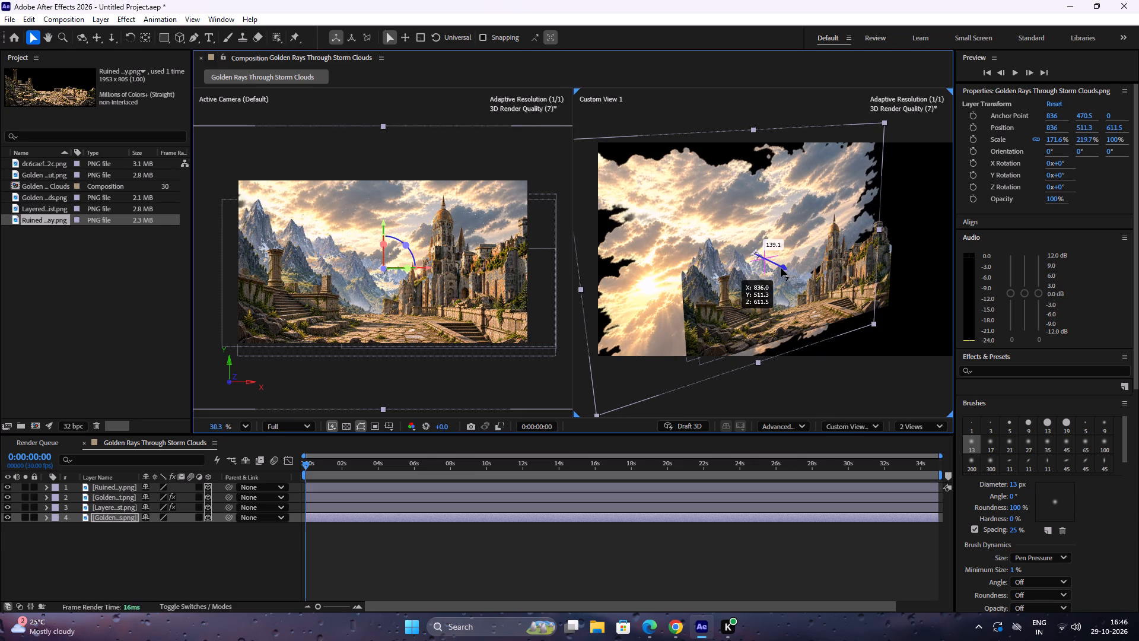
pyautogui.moveTo(781, 268); pyautogui.dragTo(763, 261)
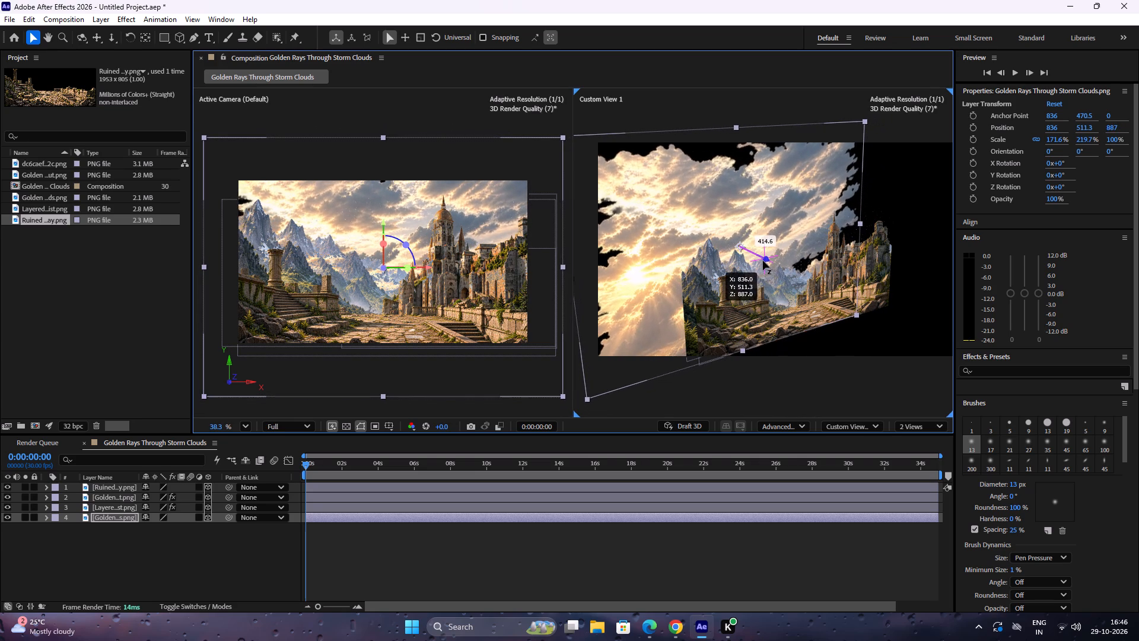
pyautogui.moveTo(763, 261); pyautogui.dragTo(741, 256)
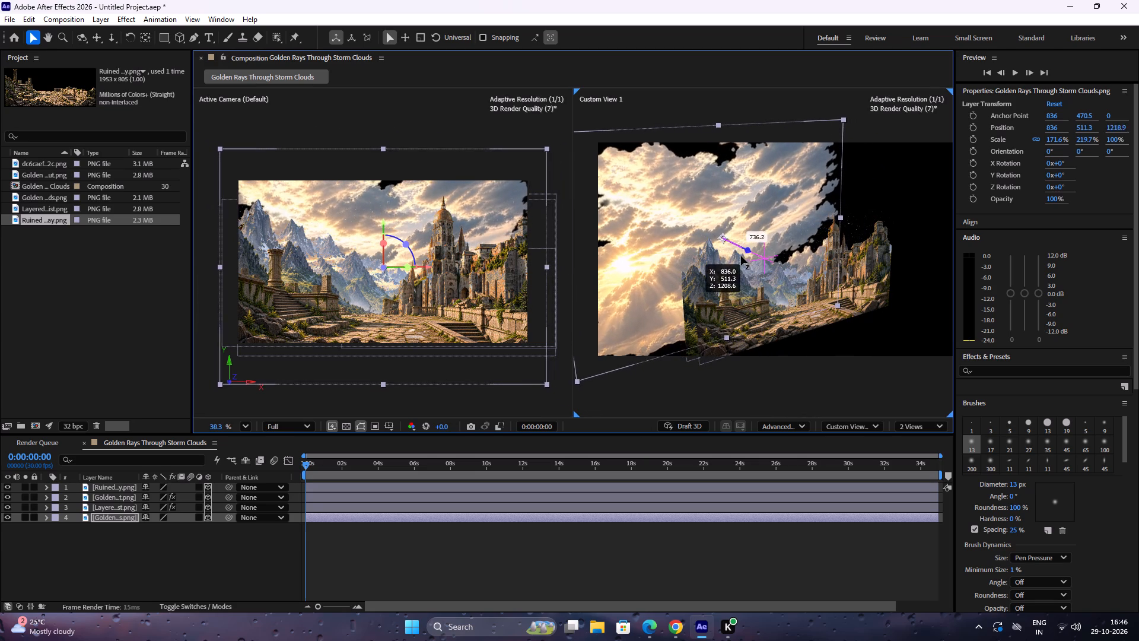
pyautogui.moveTo(741, 256); pyautogui.dragTo(732, 254)
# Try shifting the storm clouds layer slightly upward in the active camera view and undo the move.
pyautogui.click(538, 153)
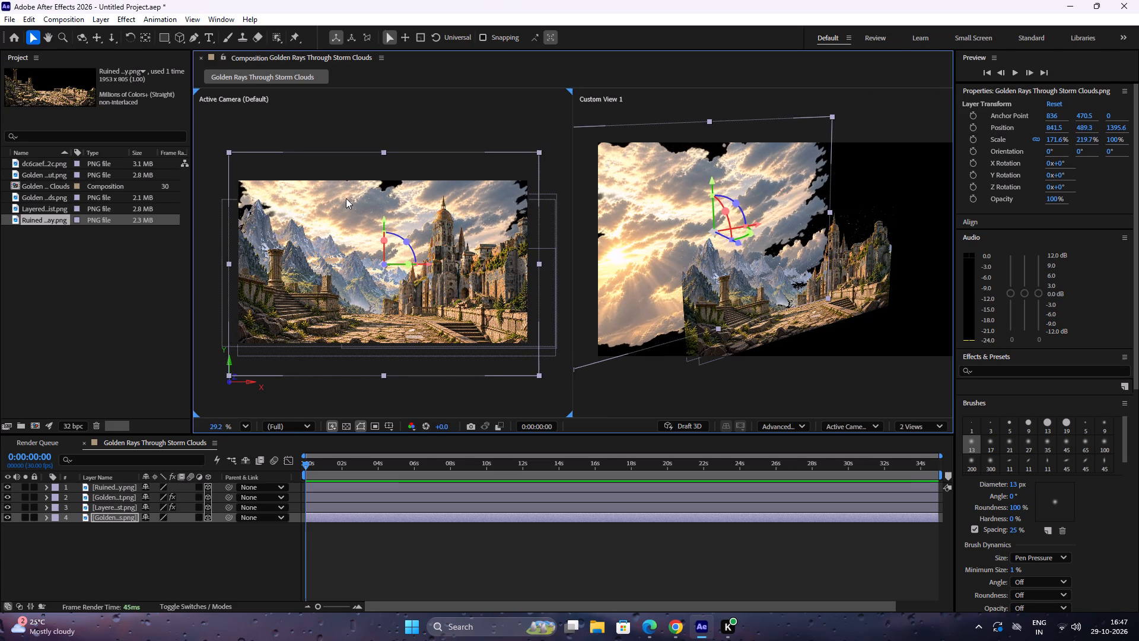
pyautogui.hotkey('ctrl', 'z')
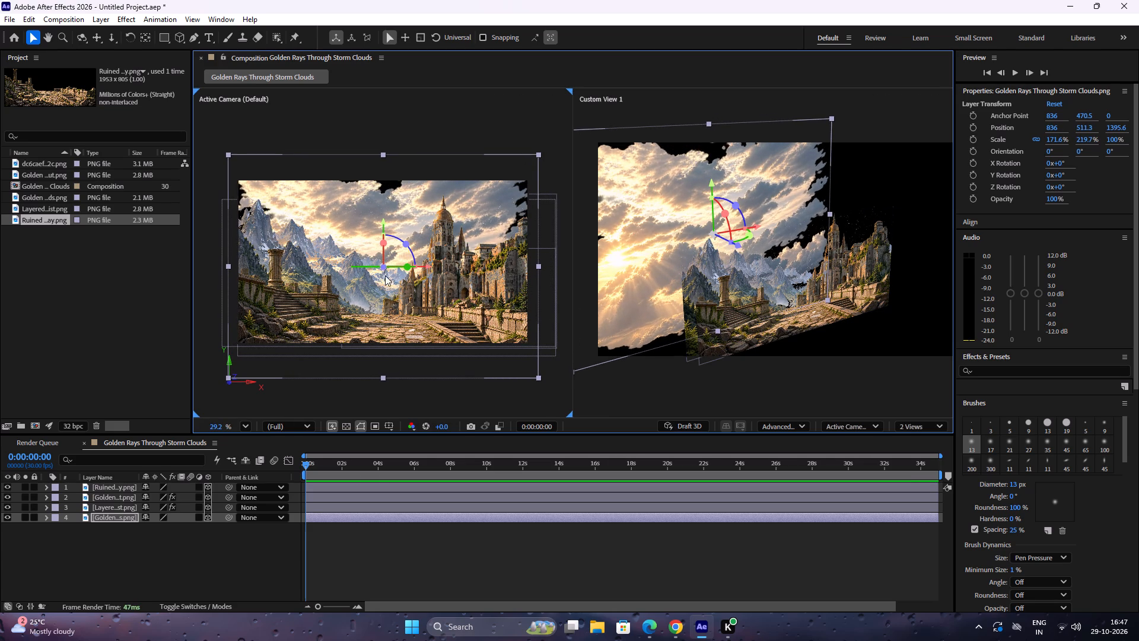
# Enlarge the storm clouds layer to about 222% width and 275% height so it fills the camera frame.
pyautogui.click(124, 523)
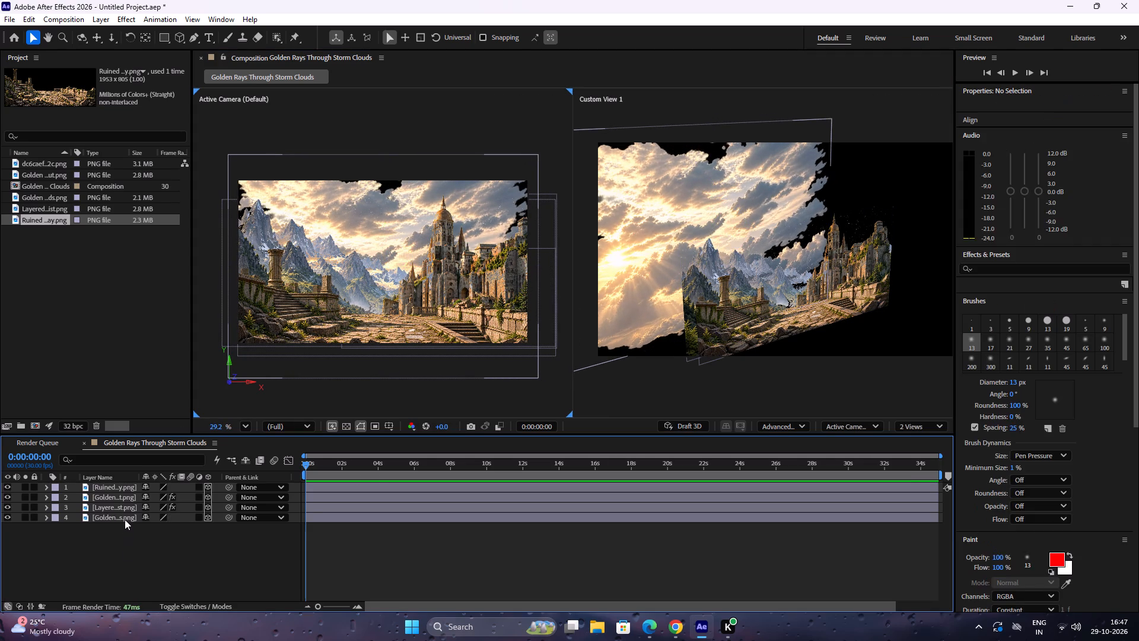
pyautogui.click(125, 519)
pyautogui.moveTo(381, 153); pyautogui.dragTo(381, 147)
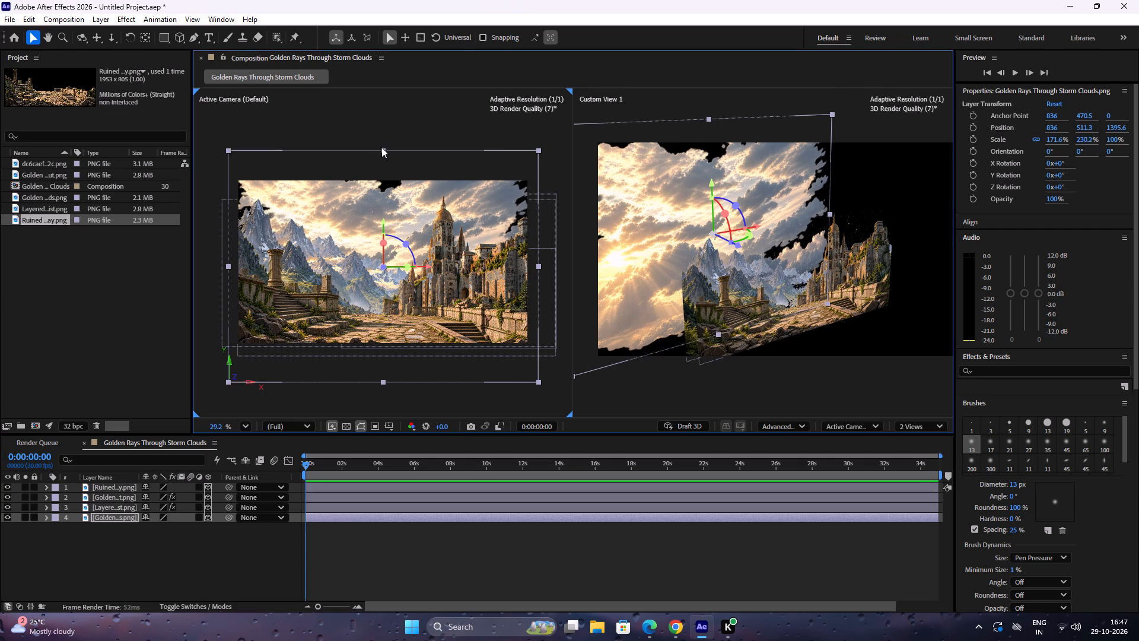
pyautogui.moveTo(381, 147); pyautogui.dragTo(380, 125)
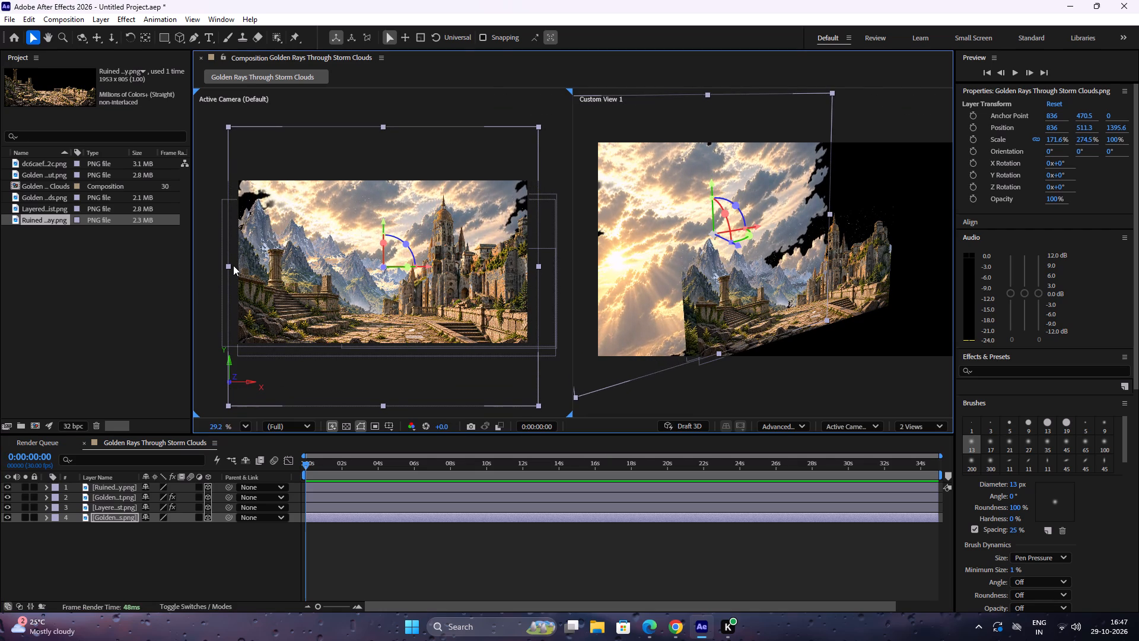
pyautogui.moveTo(229, 266); pyautogui.dragTo(187, 269)
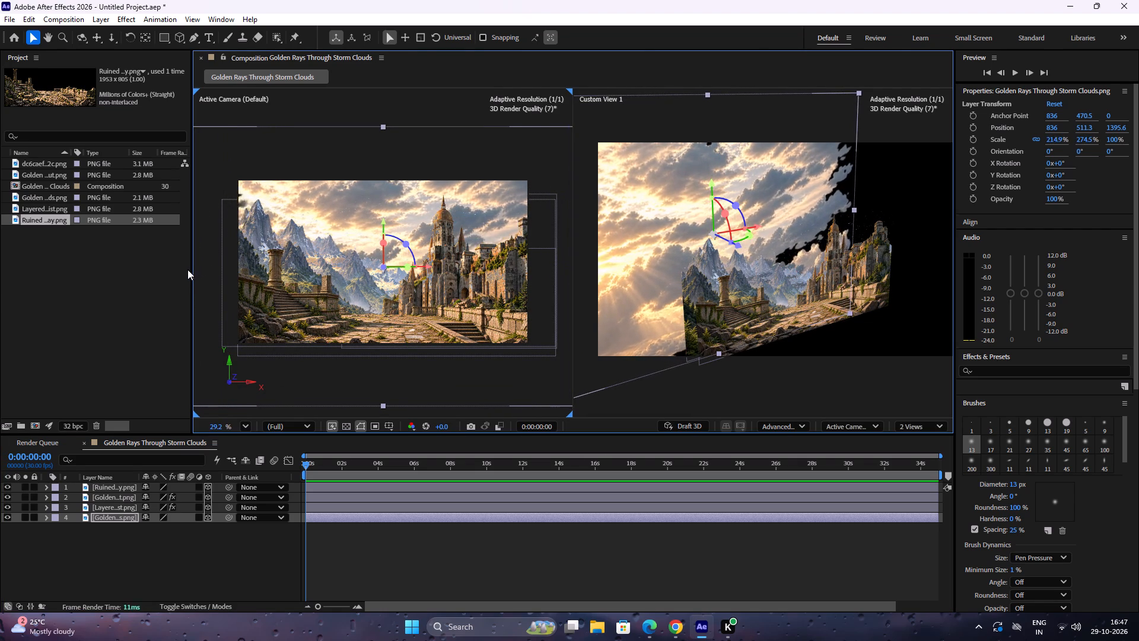
pyautogui.moveTo(187, 269); pyautogui.dragTo(183, 271)
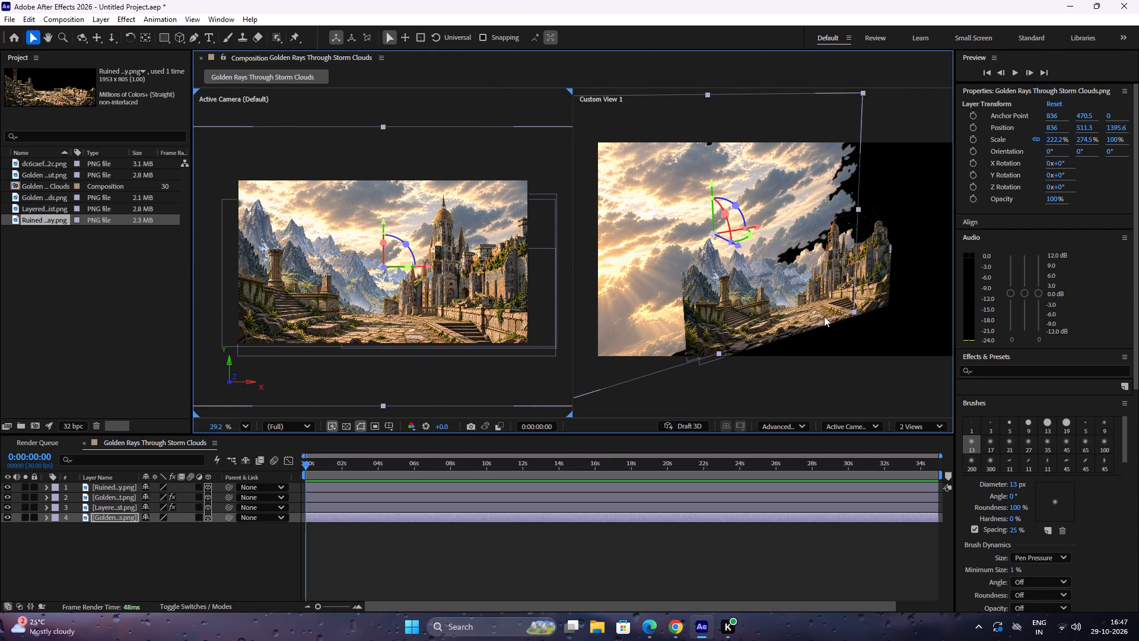
# Bring the ruined stone terrace layer forward in Custom View 1 to a Z position of about -315.
pyautogui.click(820, 302)
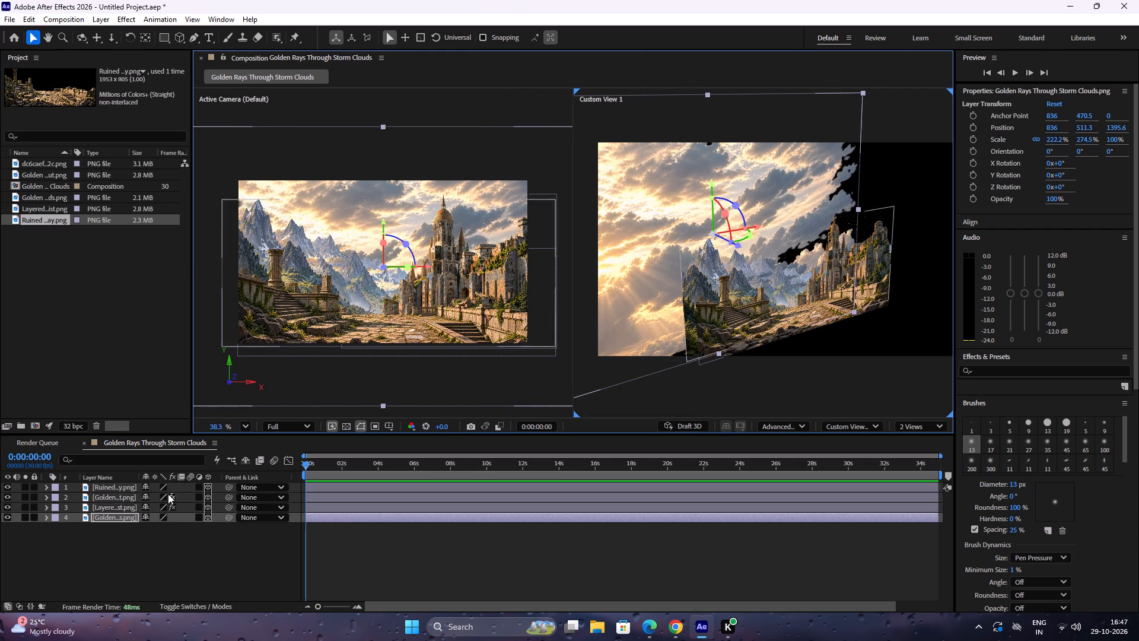
pyautogui.click(130, 483)
pyautogui.click(5, 485)
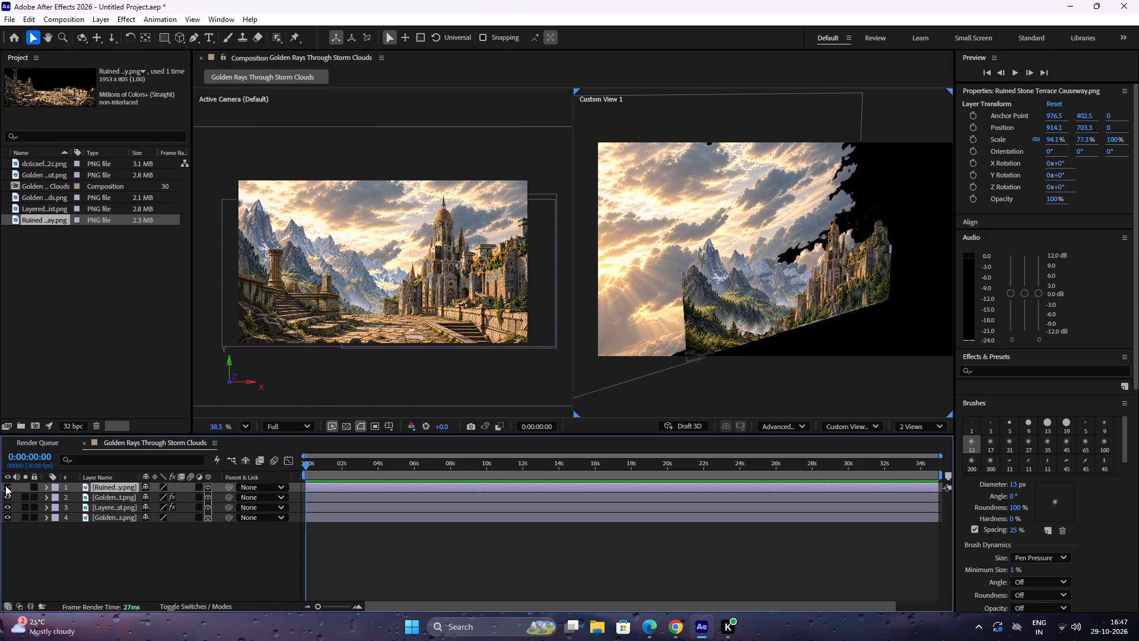
pyautogui.click(5, 485)
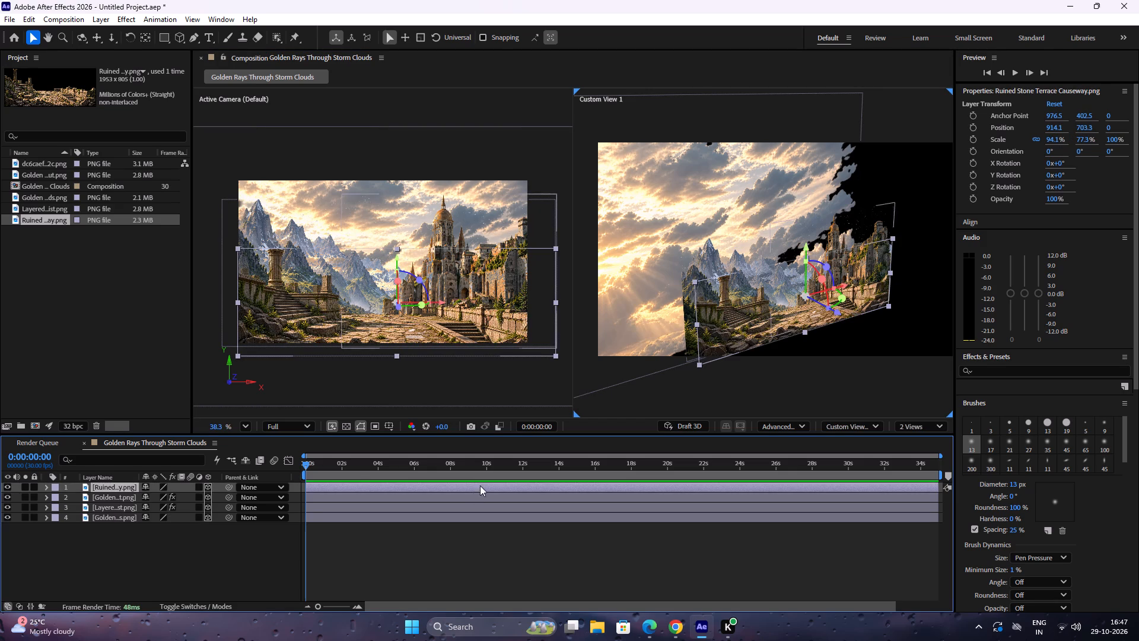
pyautogui.moveTo(840, 315); pyautogui.dragTo(870, 333)
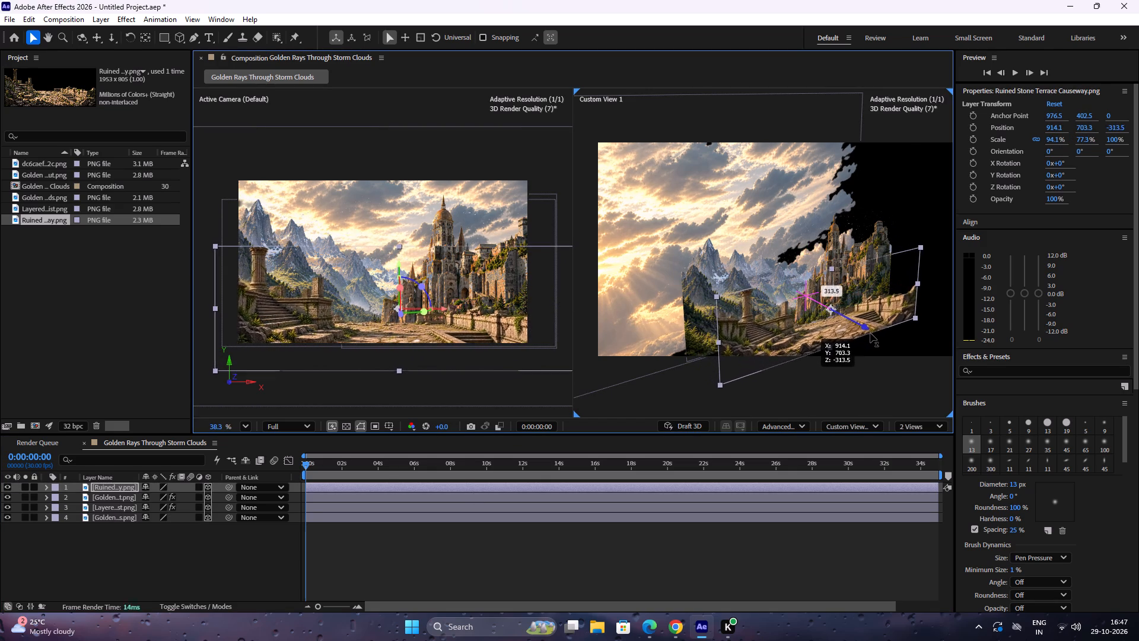
pyautogui.moveTo(870, 333); pyautogui.dragTo(860, 337)
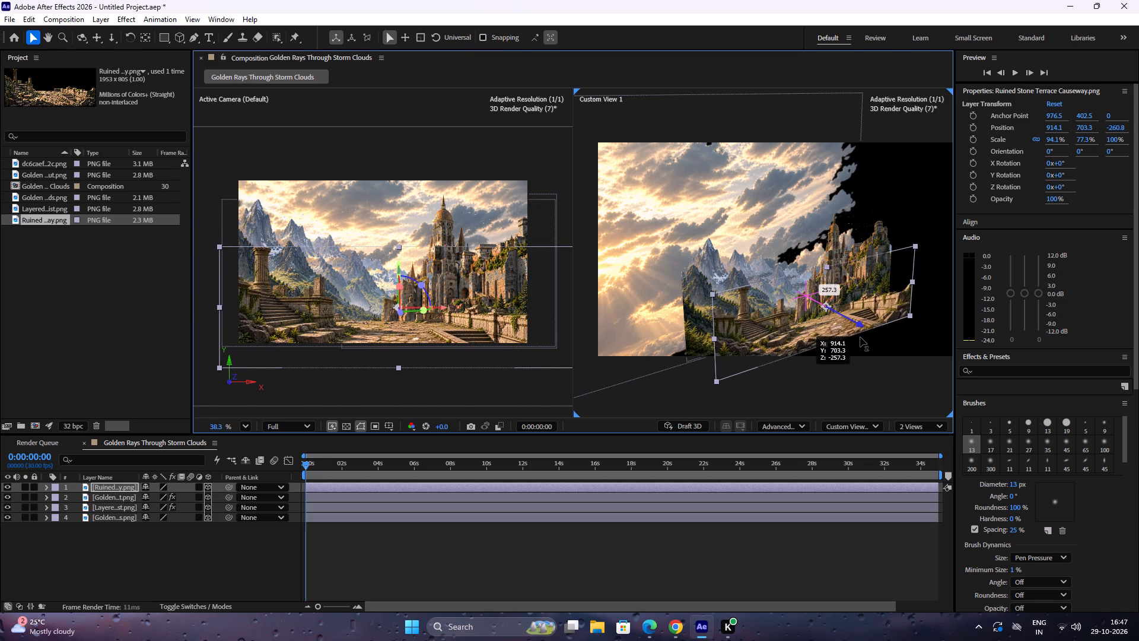
pyautogui.moveTo(860, 337); pyautogui.dragTo(864, 343)
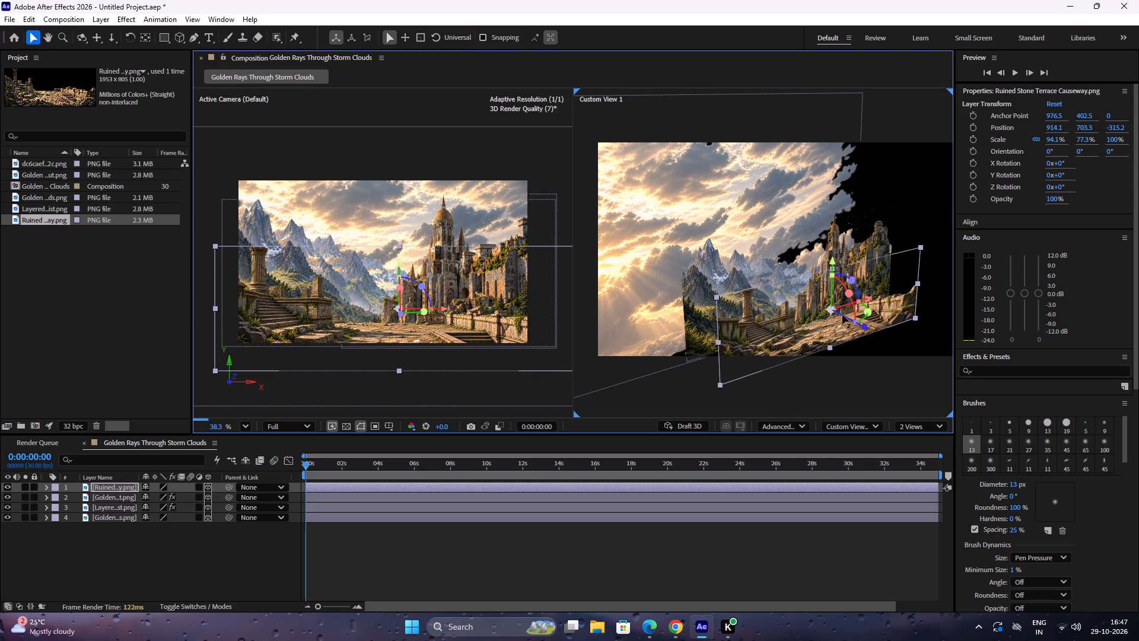
# Zoom out and orbit Custom View 1 to examine the depth spacing between the sky, mountain, castle and terrace layers.
pyautogui.press('space')
pyautogui.press('space')
pyautogui.press('space')
pyautogui.press('space')
pyautogui.press('space')
pyautogui.press('space')
pyautogui.press('space')
pyautogui.press('space')
pyautogui.press('space')
pyautogui.press('space')
pyautogui.press('space')
pyautogui.press('space')
pyautogui.press('space')
pyautogui.press('space')
pyautogui.press('space')
pyautogui.press('space')
pyautogui.press('space')
pyautogui.press('space')
pyautogui.press('space')
pyautogui.press('space')
pyautogui.scroll(-3, 834, 281)
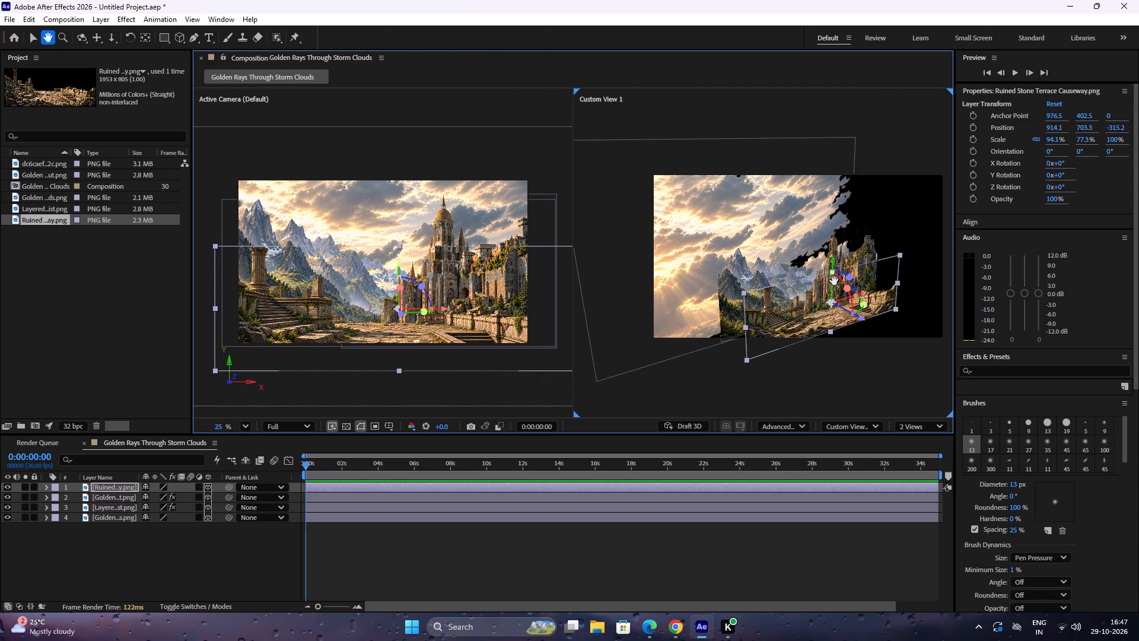
pyautogui.click(85, 37)
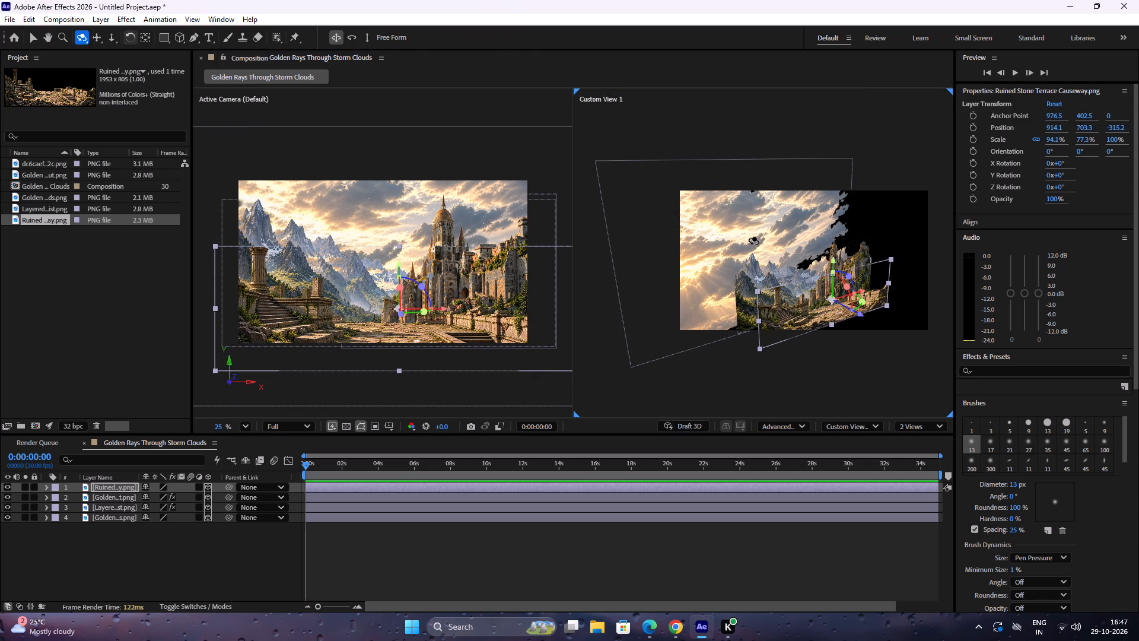
pyautogui.moveTo(755, 240); pyautogui.dragTo(769, 246)
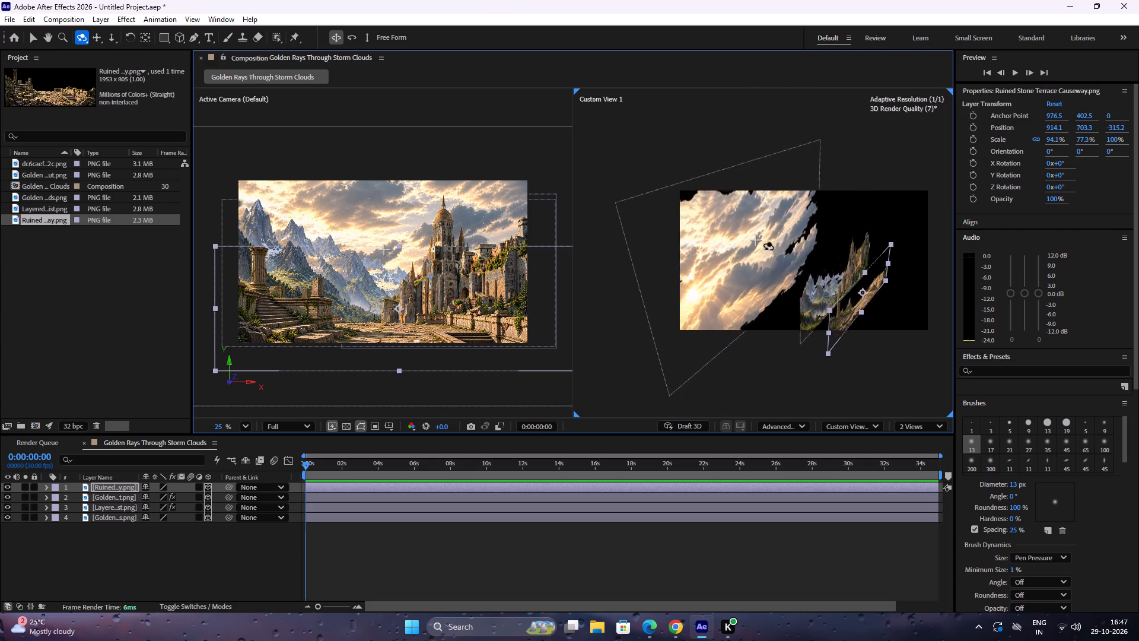
pyautogui.moveTo(769, 246); pyautogui.dragTo(776, 247)
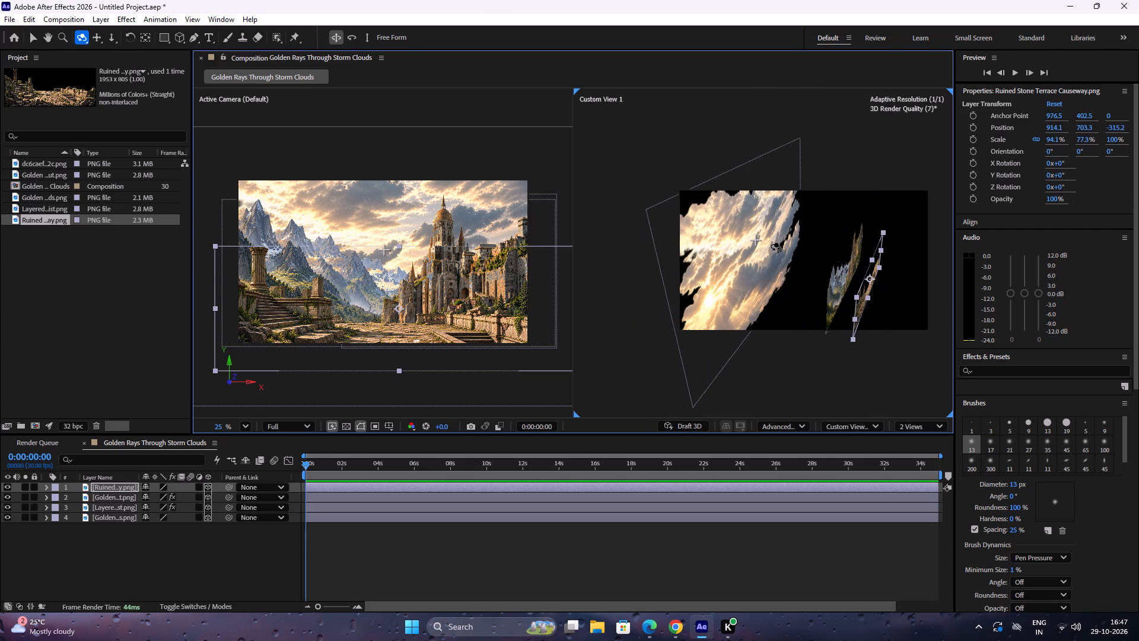
pyautogui.moveTo(776, 247); pyautogui.dragTo(775, 247)
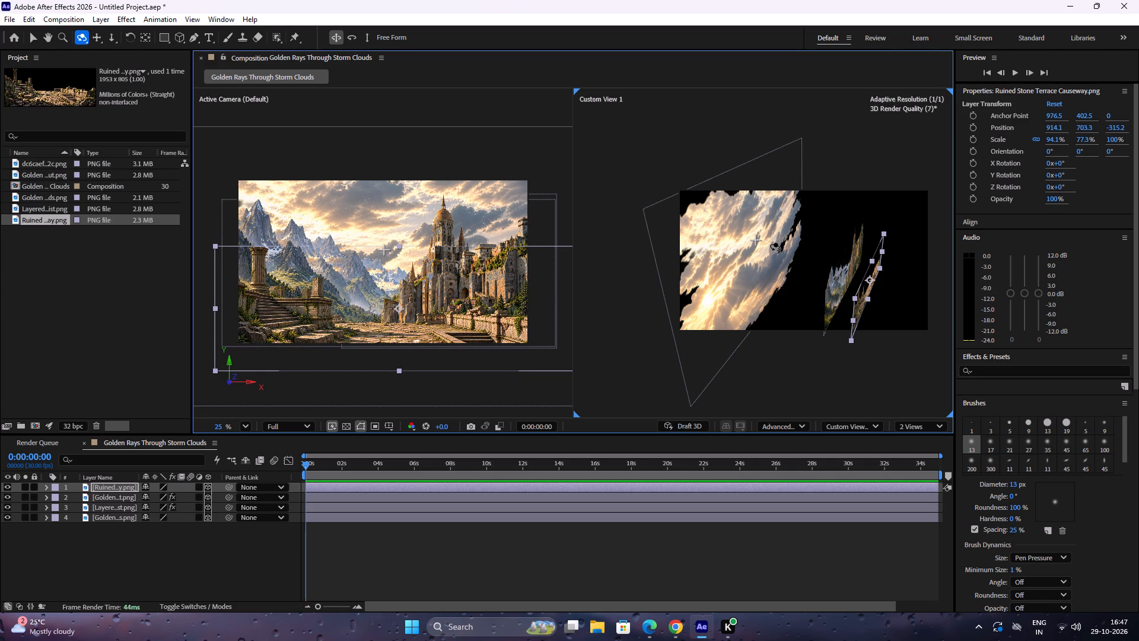
pyautogui.moveTo(775, 247); pyautogui.dragTo(775, 244)
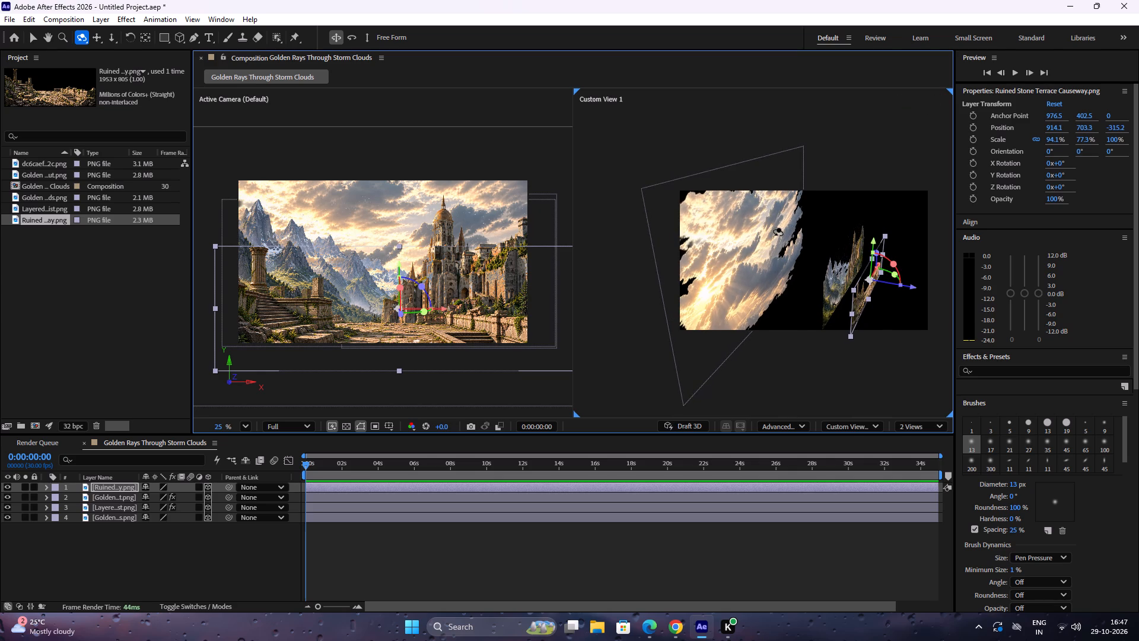
pyautogui.moveTo(778, 232); pyautogui.dragTo(766, 228)
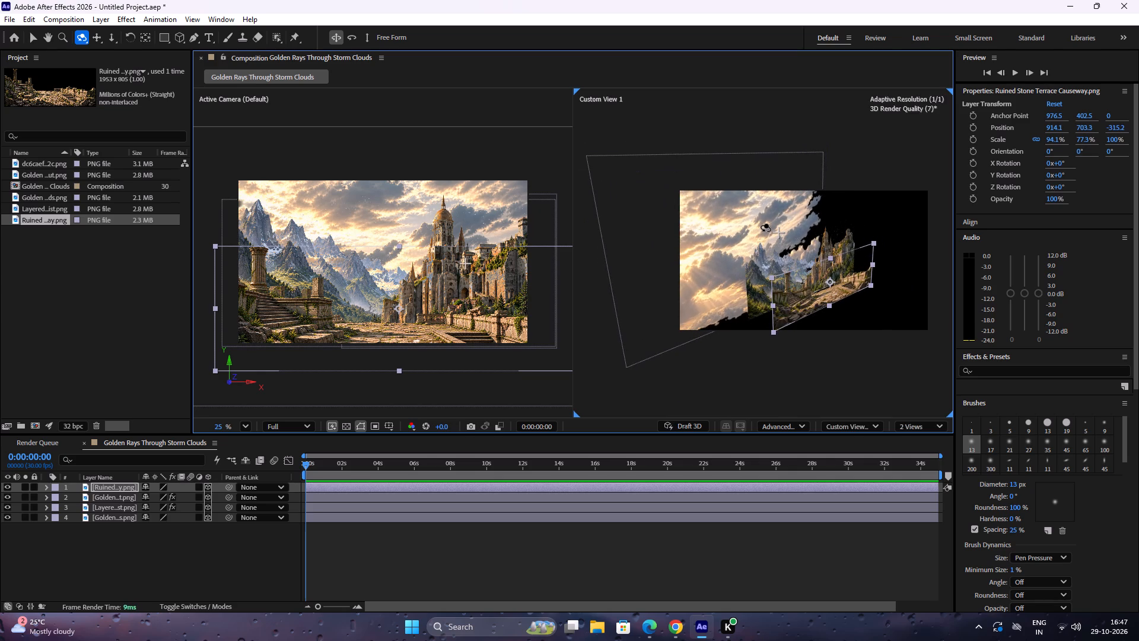
pyautogui.moveTo(766, 228); pyautogui.dragTo(774, 237)
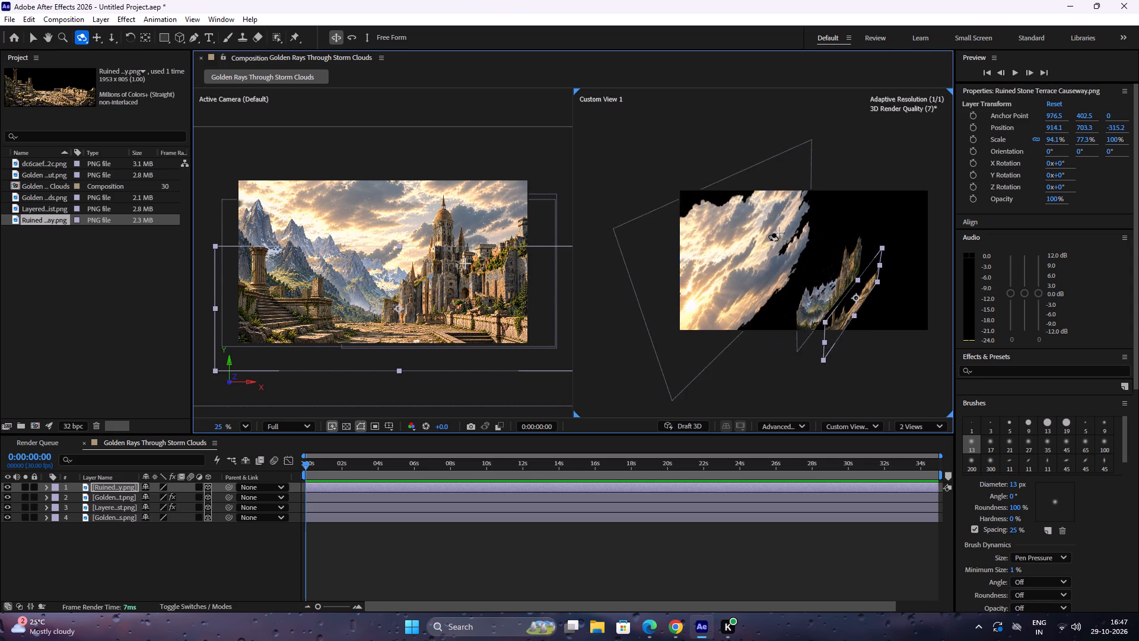
pyautogui.moveTo(774, 237); pyautogui.dragTo(771, 229)
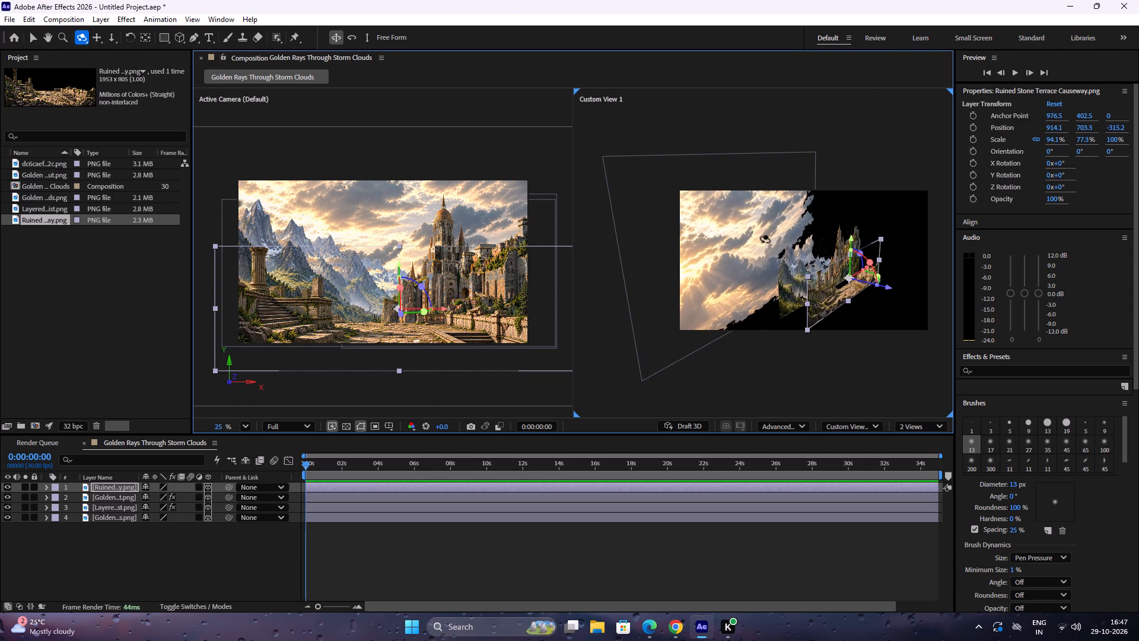
pyautogui.moveTo(743, 235); pyautogui.dragTo(743, 230)
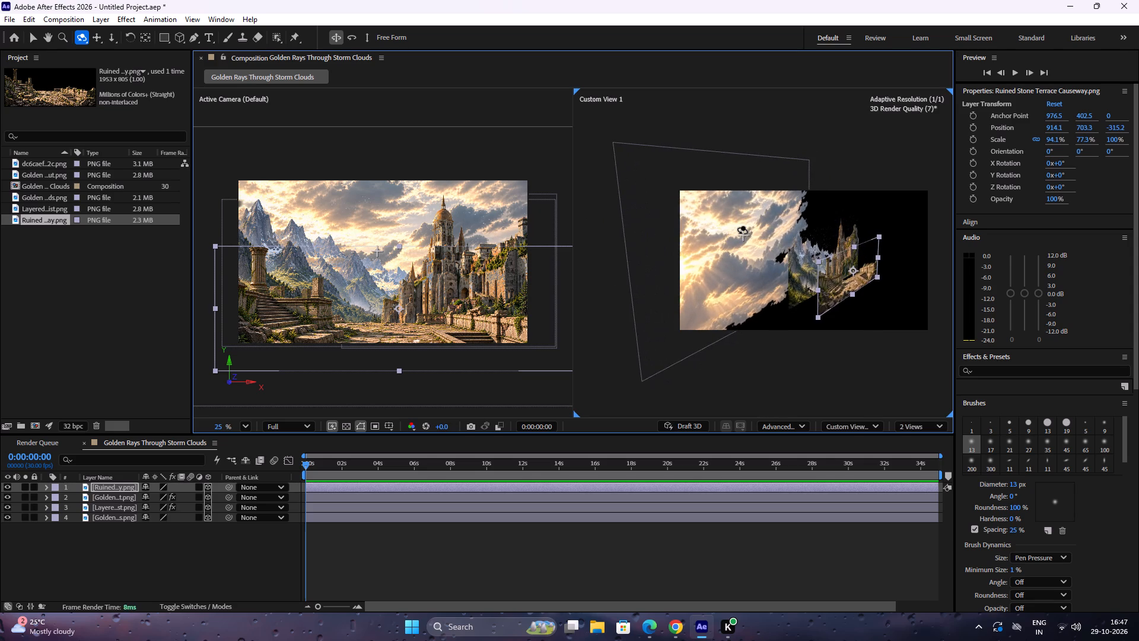
pyautogui.moveTo(743, 230); pyautogui.dragTo(734, 230)
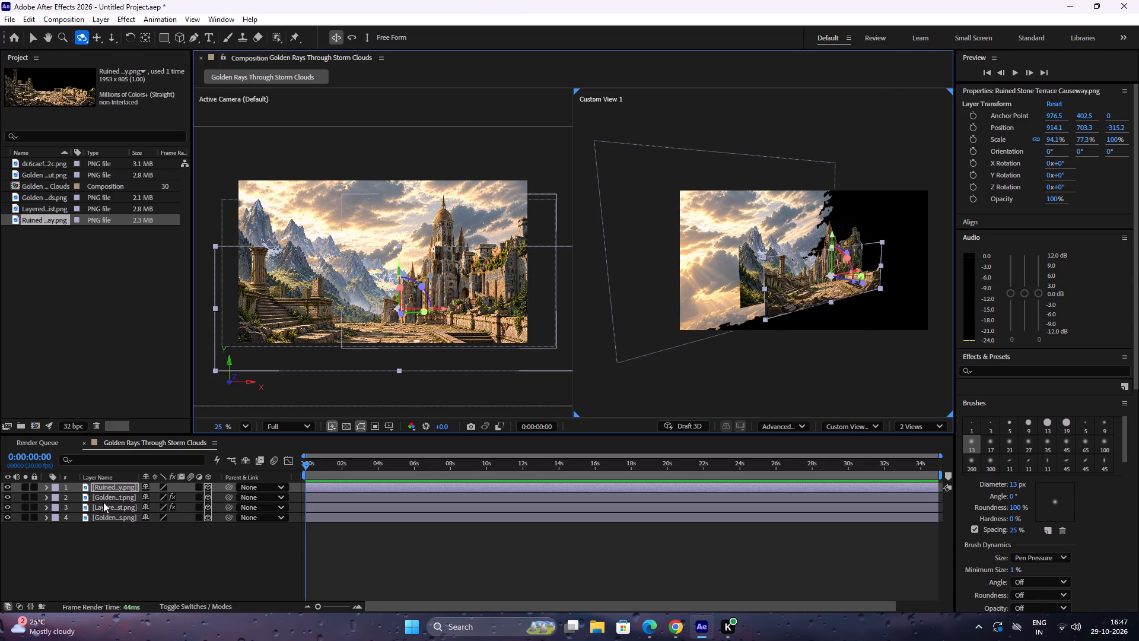
# Orbit Custom View 1 towards a side view and briefly hide and show the castle and mountain layers to check their placement.
pyautogui.click(5, 496)
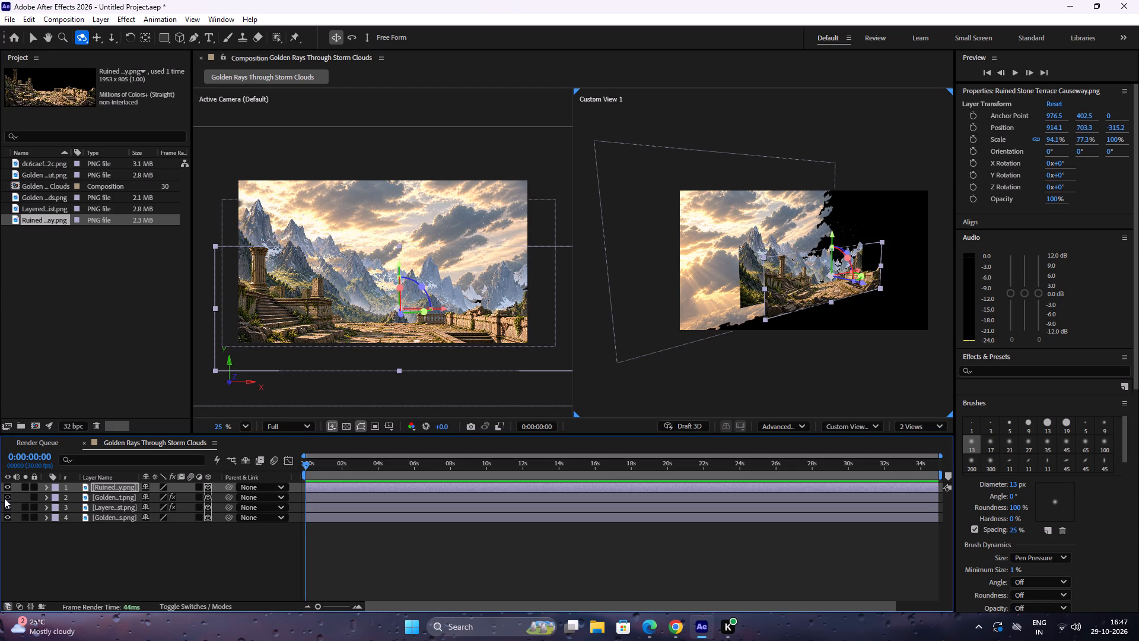
pyautogui.click(4, 498)
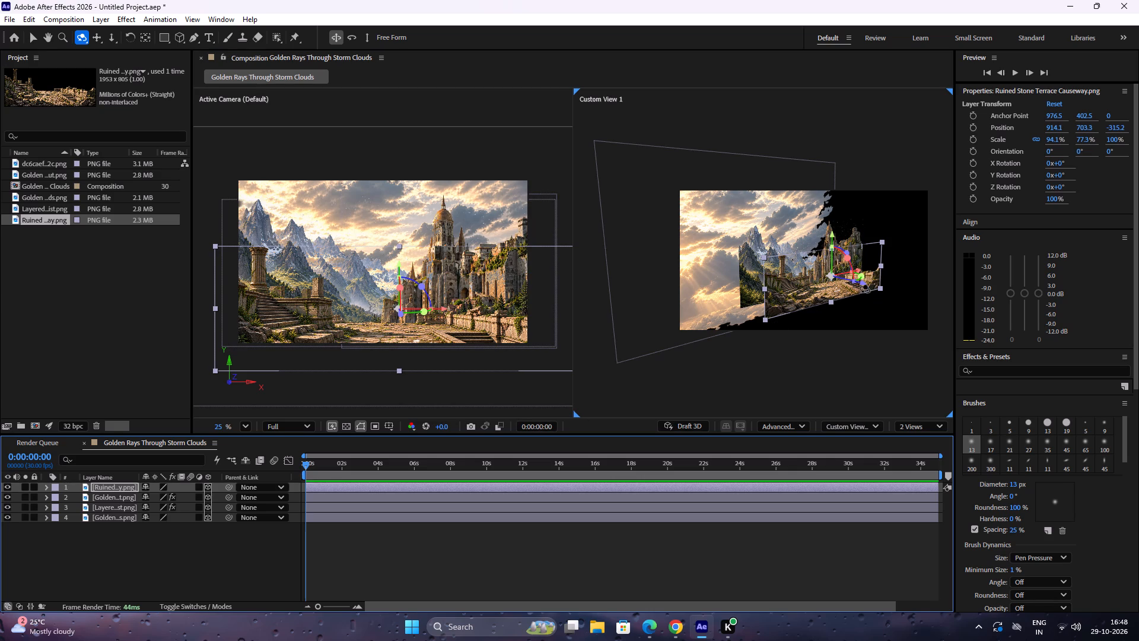
pyautogui.click(36, 39)
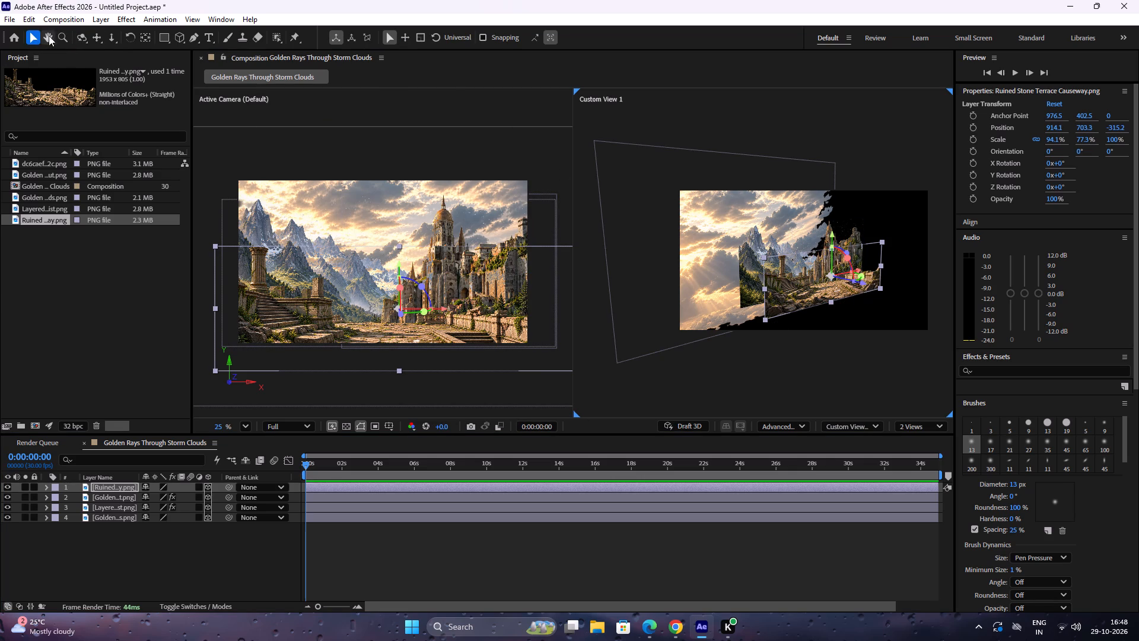
pyautogui.click(75, 37)
pyautogui.moveTo(705, 256); pyautogui.dragTo(724, 260)
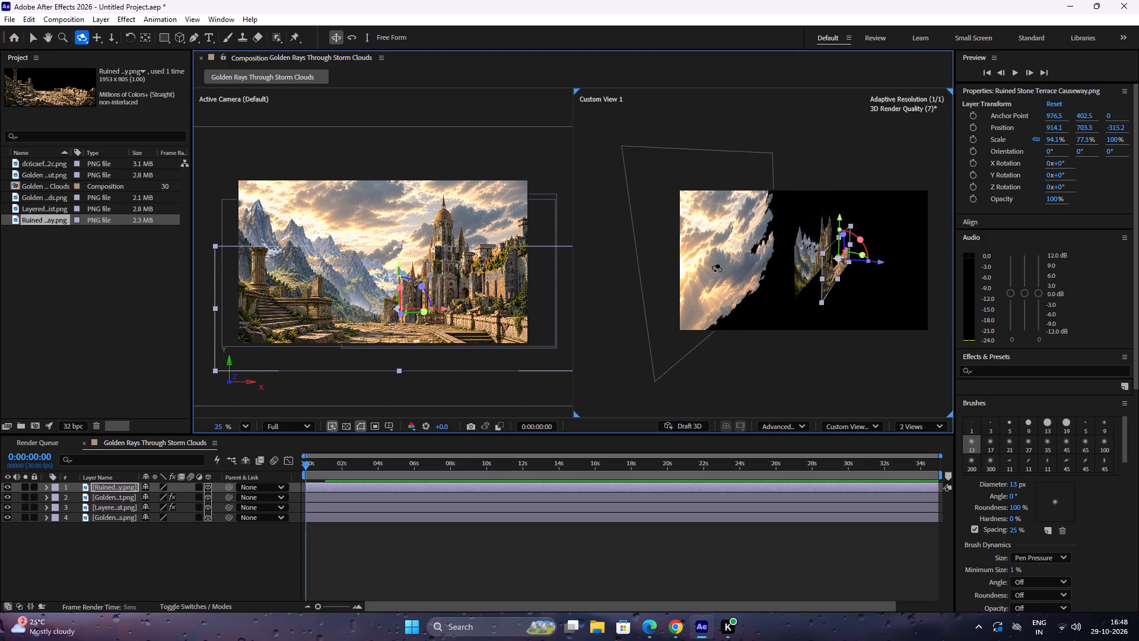
pyautogui.click(96, 501)
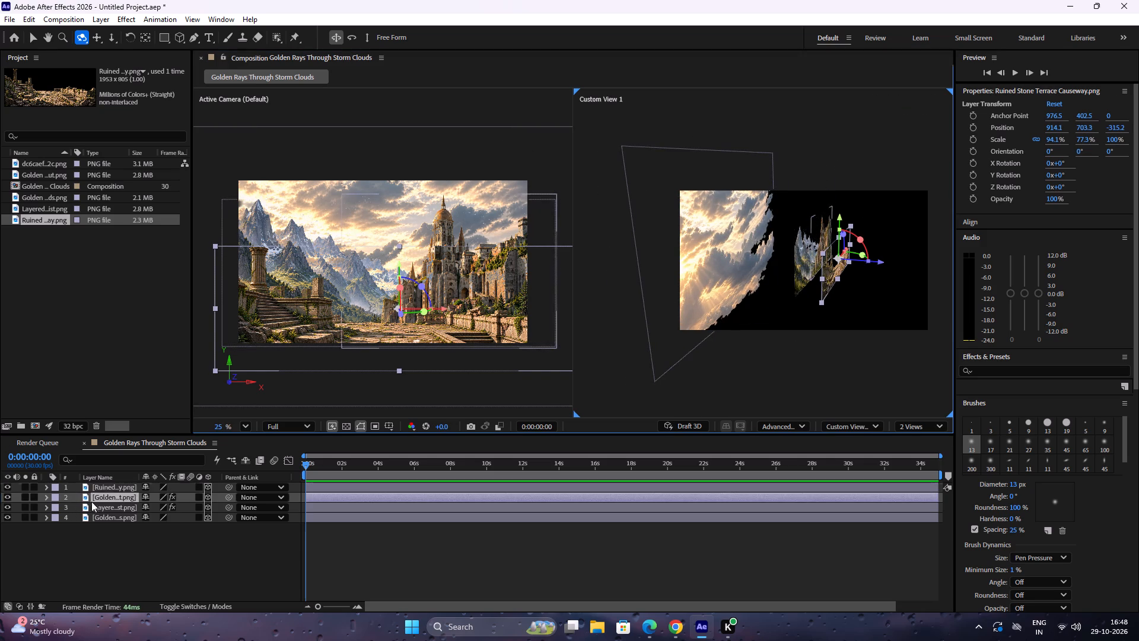
pyautogui.click(7, 499)
pyautogui.click(7, 499)
pyautogui.click(7, 506)
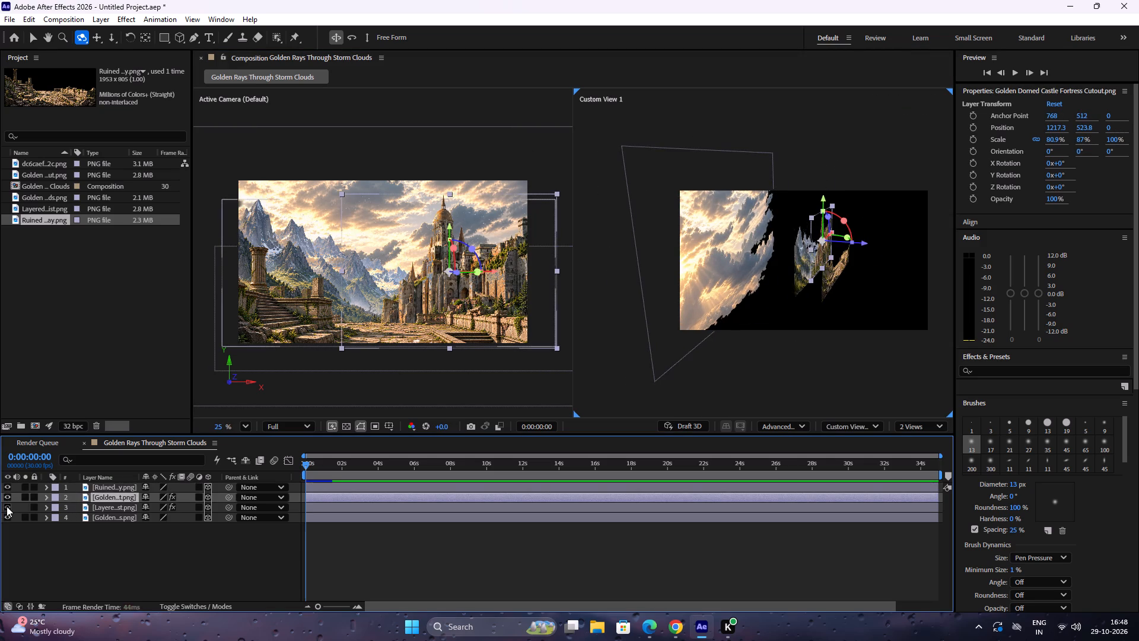
pyautogui.click(7, 506)
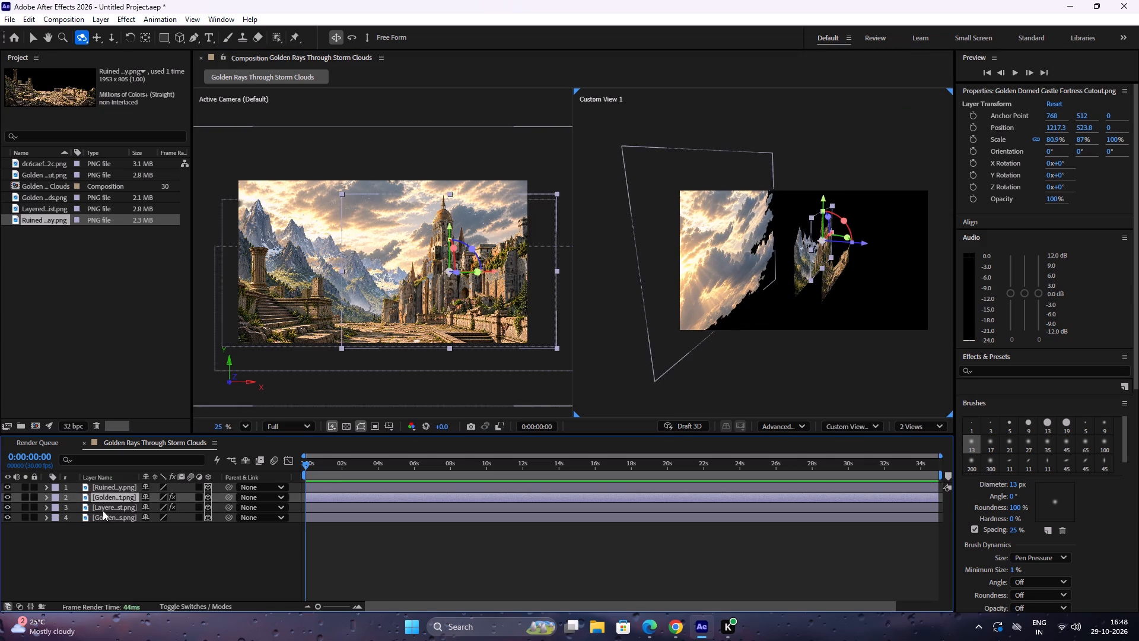
# Push the alpine peaks layer back to a Z position of about 434 and lower it to a Y position of about 560.
pyautogui.click(106, 509)
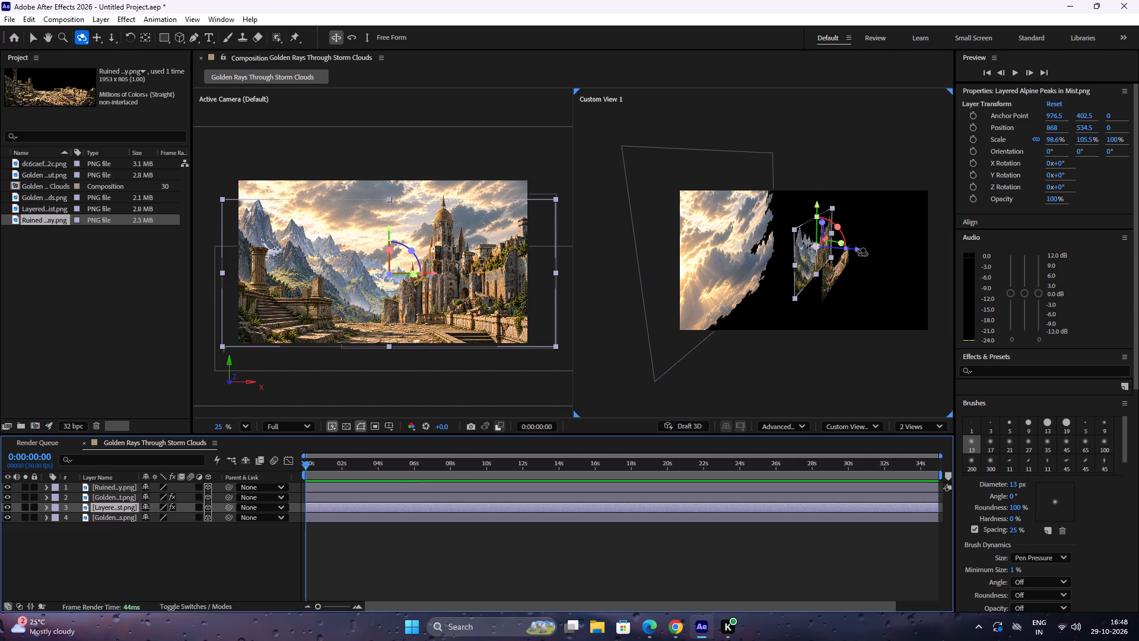
pyautogui.click(36, 34)
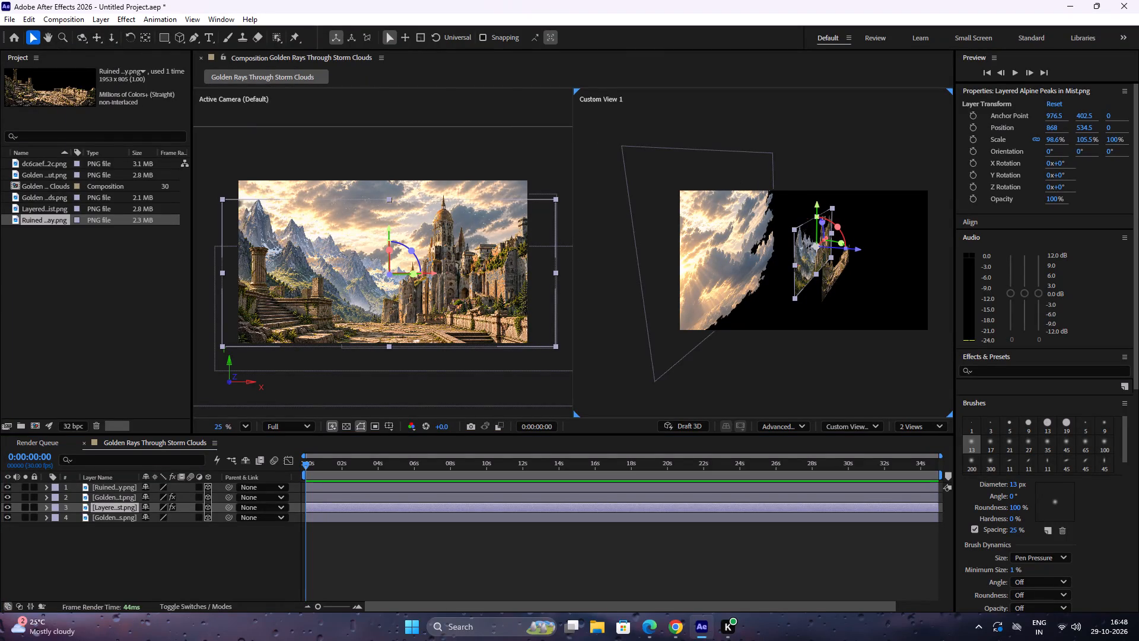
pyautogui.moveTo(860, 249); pyautogui.dragTo(854, 250)
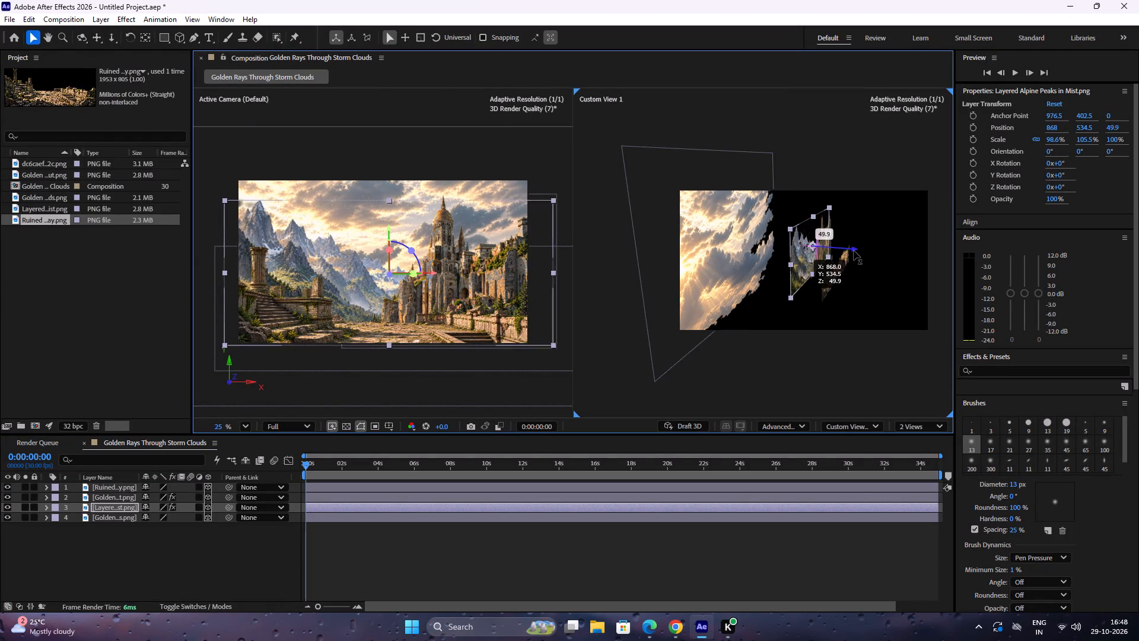
pyautogui.moveTo(854, 250); pyautogui.dragTo(828, 250)
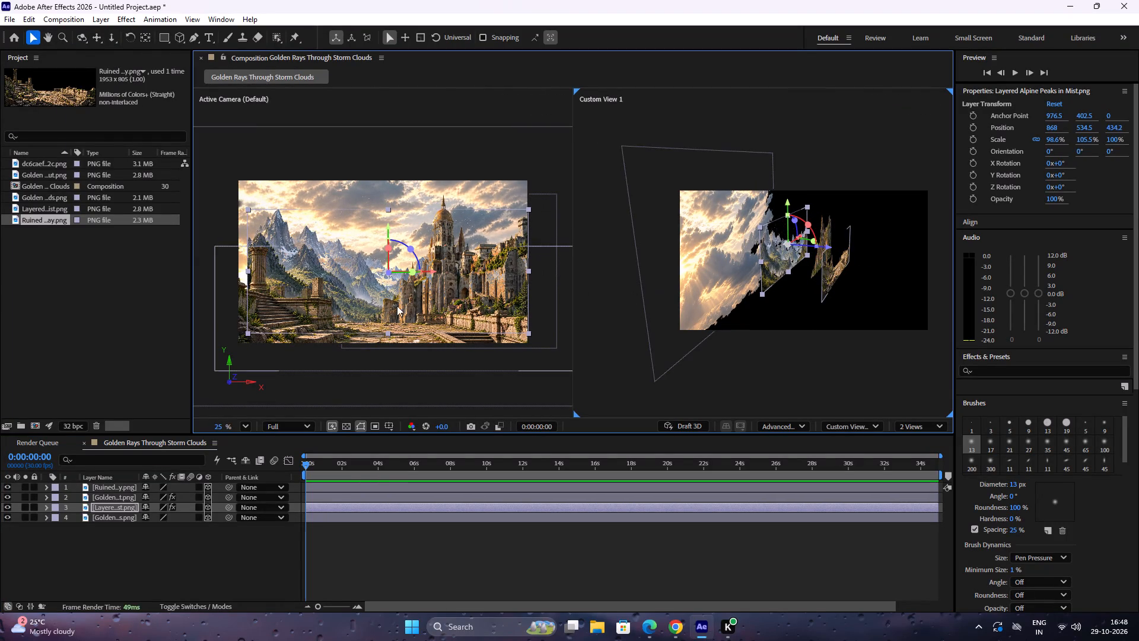
pyautogui.click(790, 201)
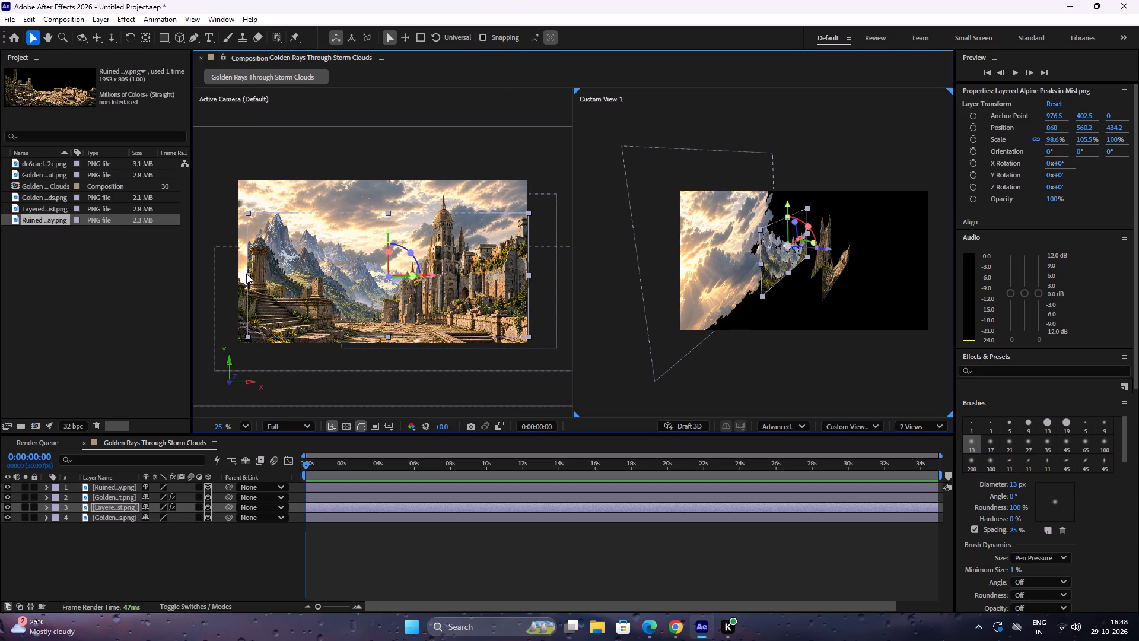
# Widen the alpine peaks layer to about 107% in the active camera view, keeping its height scale.
pyautogui.moveTo(247, 274); pyautogui.dragTo(252, 273)
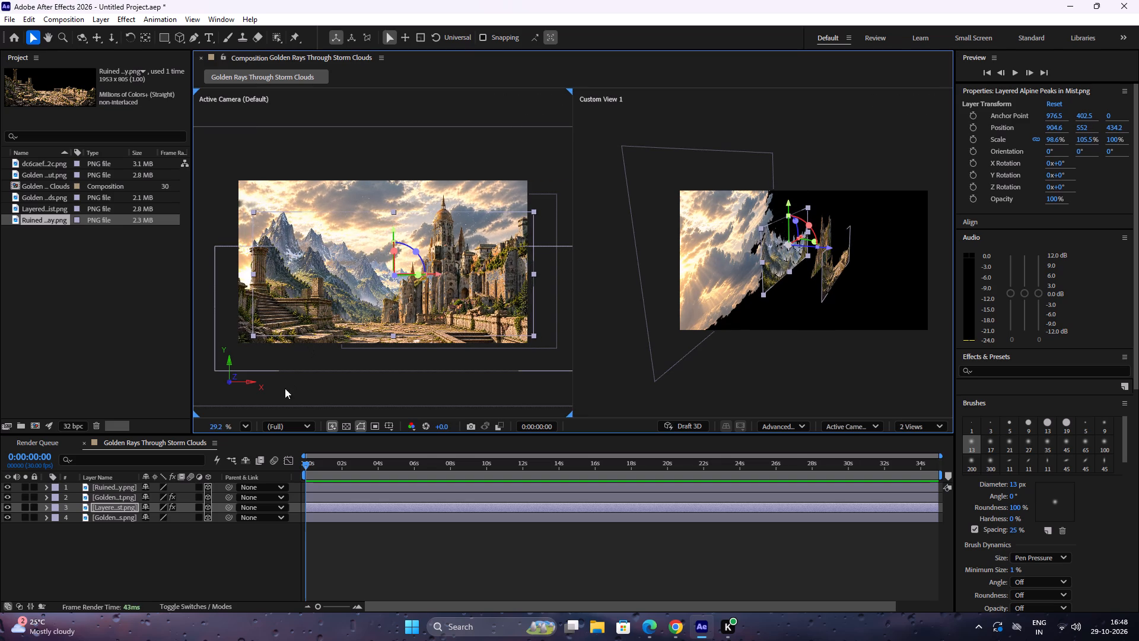
pyautogui.hotkey('ctrl', 'z')
pyautogui.click(122, 509)
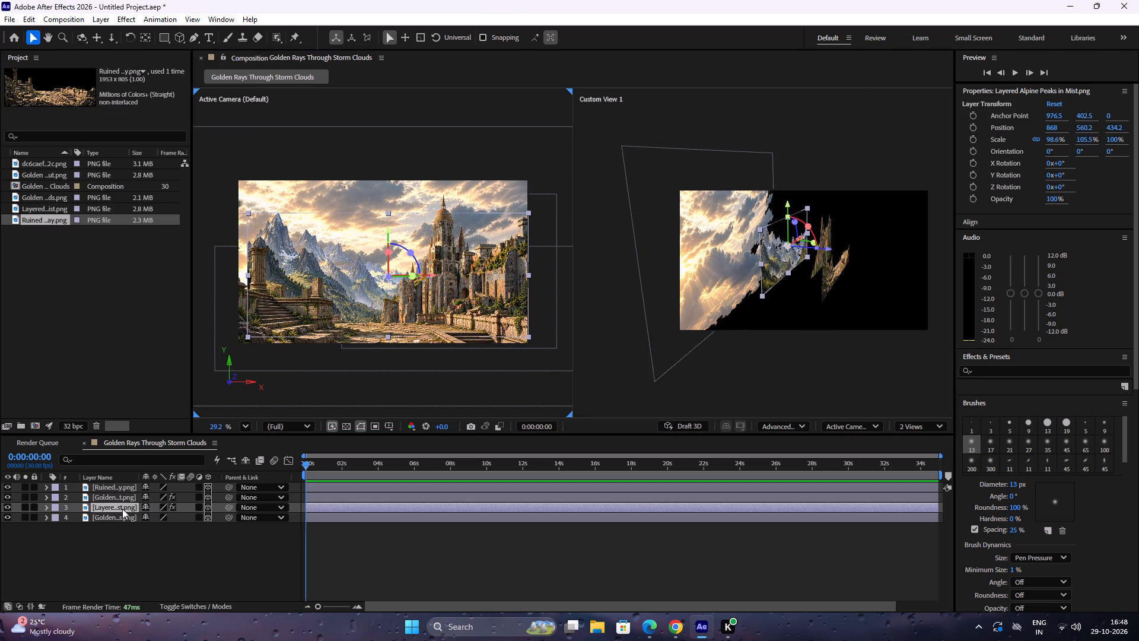
pyautogui.moveTo(246, 275); pyautogui.dragTo(234, 272)
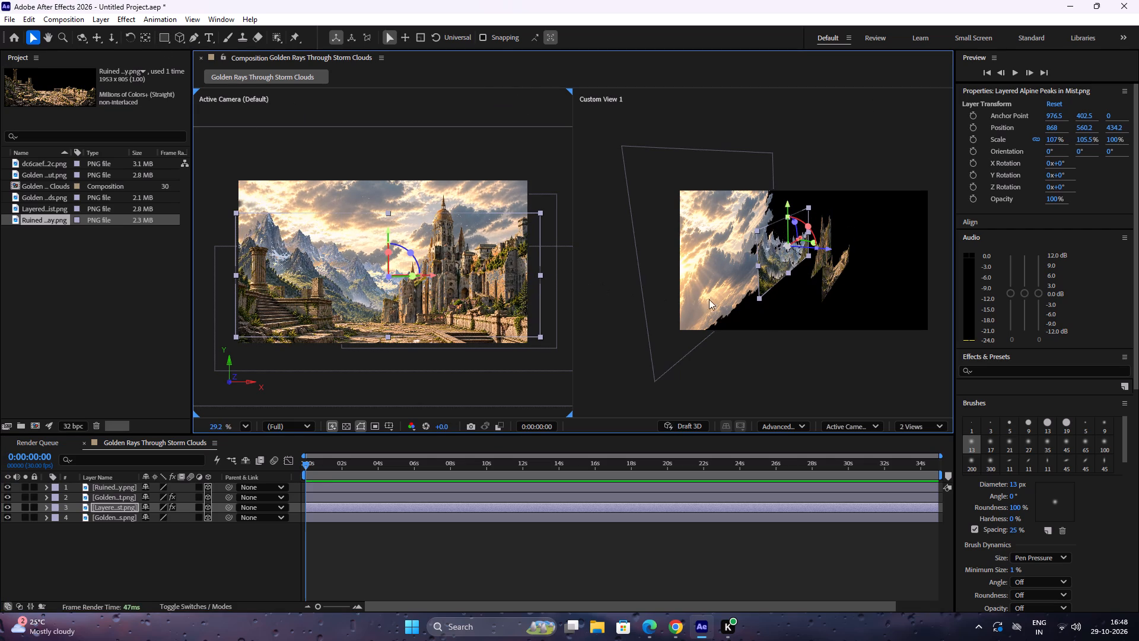
# Push the castle fortress layer back in depth to a Z position of about 189.
pyautogui.click(96, 499)
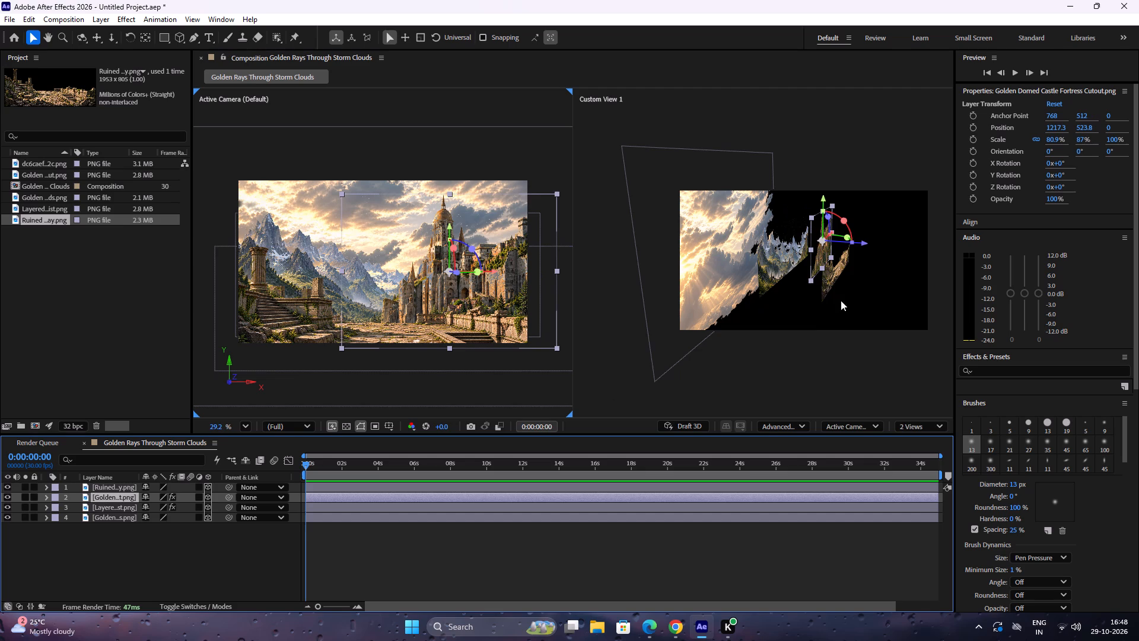
pyautogui.moveTo(865, 243); pyautogui.dragTo(860, 243)
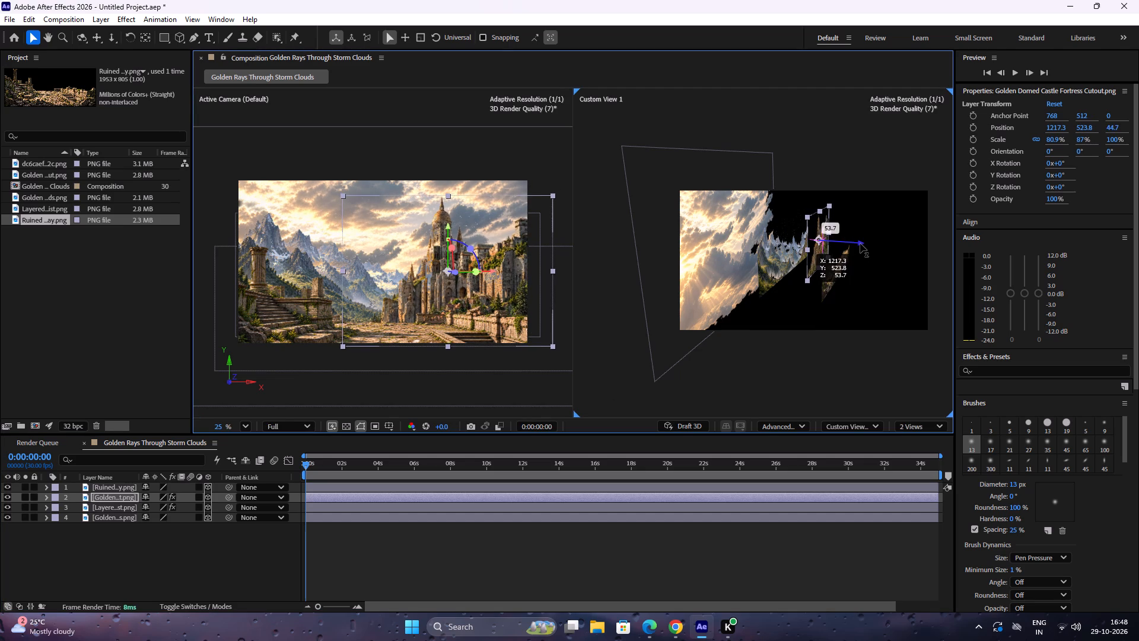
pyautogui.moveTo(860, 243); pyautogui.dragTo(852, 246)
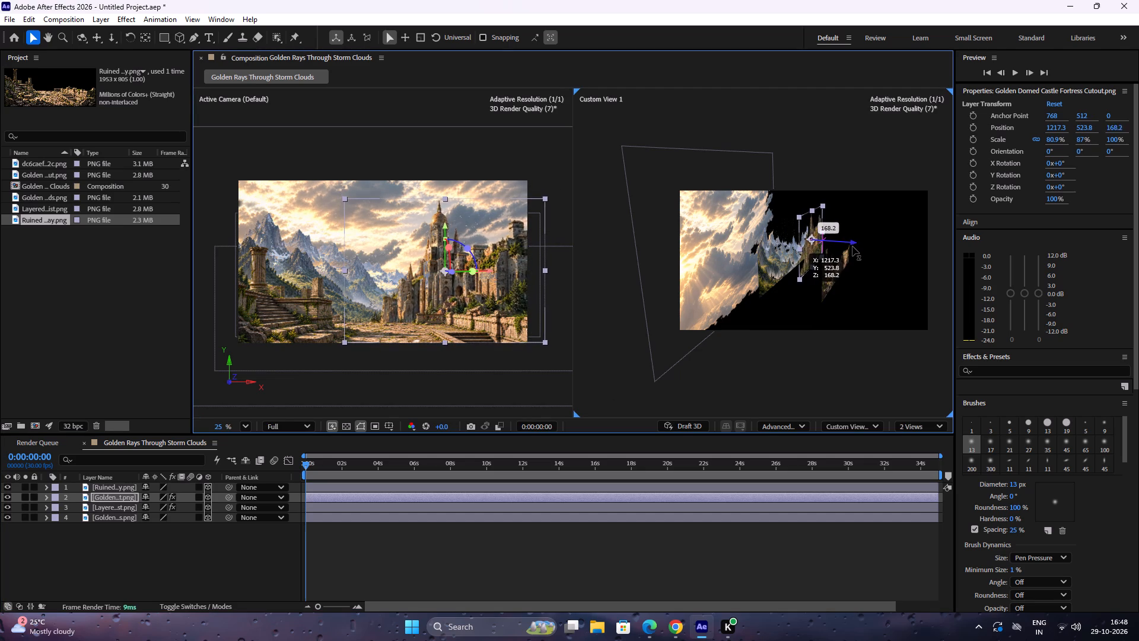
pyautogui.moveTo(852, 246); pyautogui.dragTo(886, 251)
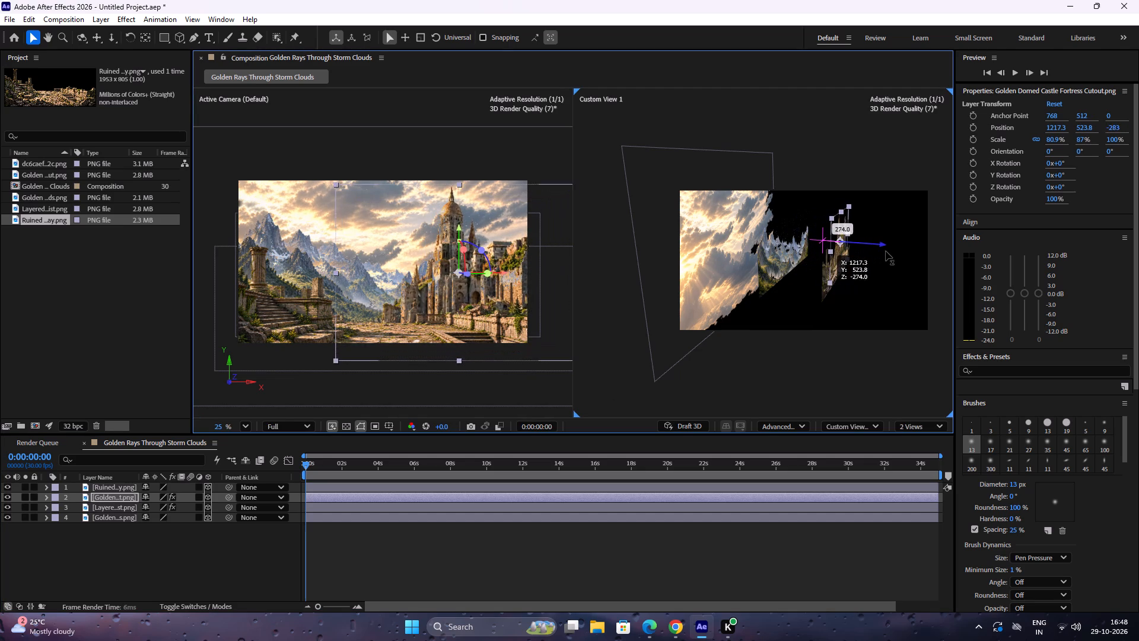
pyautogui.moveTo(886, 251); pyautogui.dragTo(871, 254)
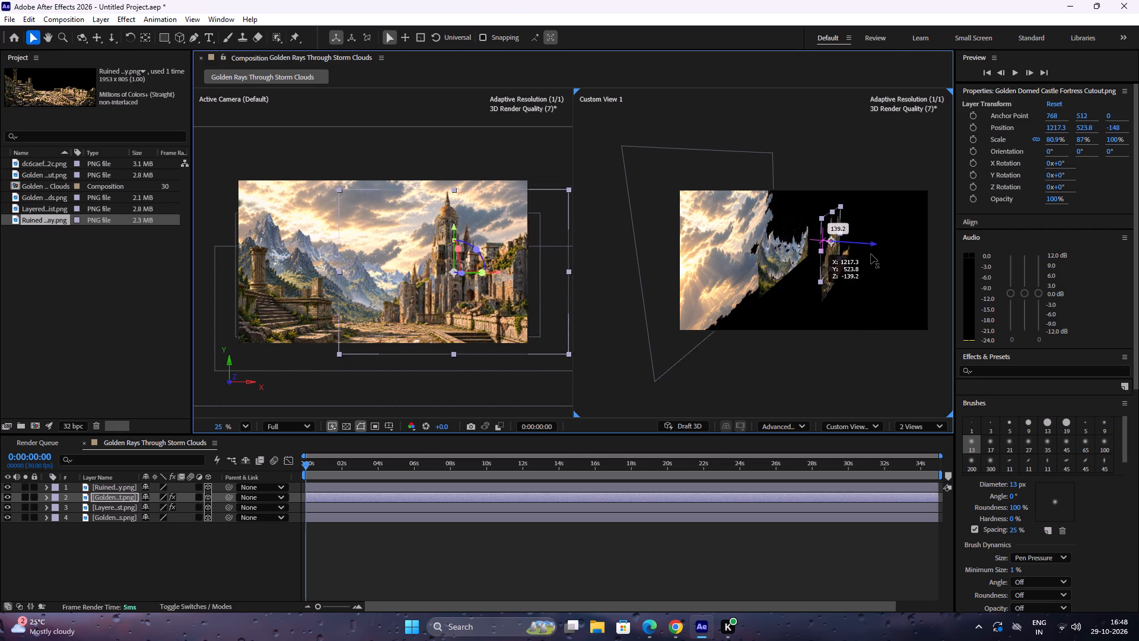
pyautogui.moveTo(871, 254); pyautogui.dragTo(850, 258)
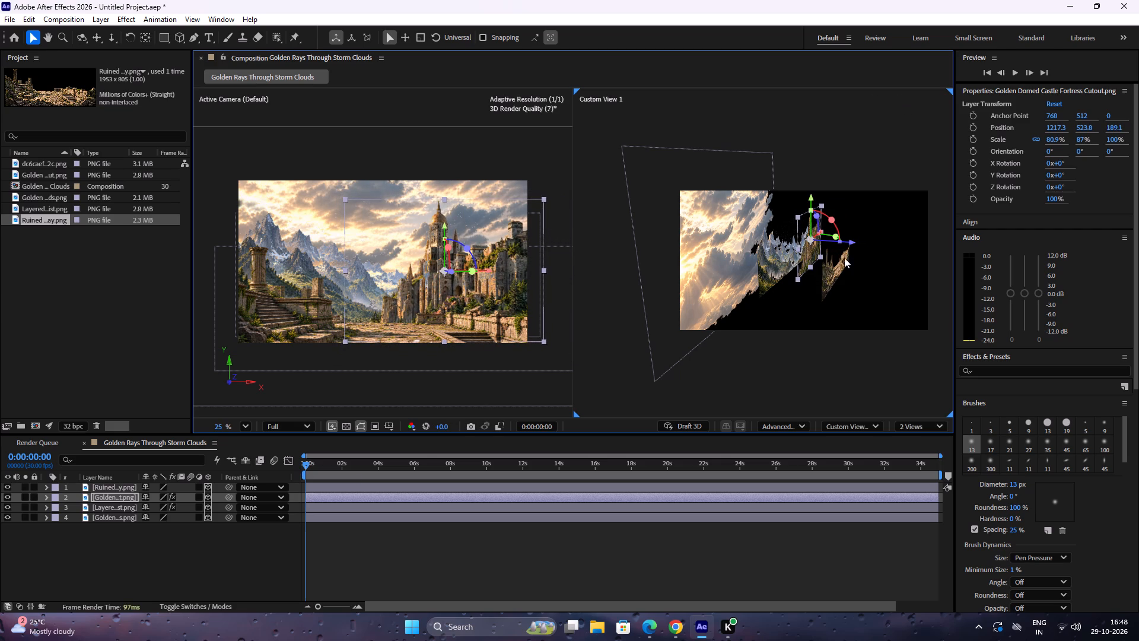
# Tilt the castle layer to an X orientation of about 3.4° and shift it to about Y 506, Z 329.
pyautogui.click(834, 222)
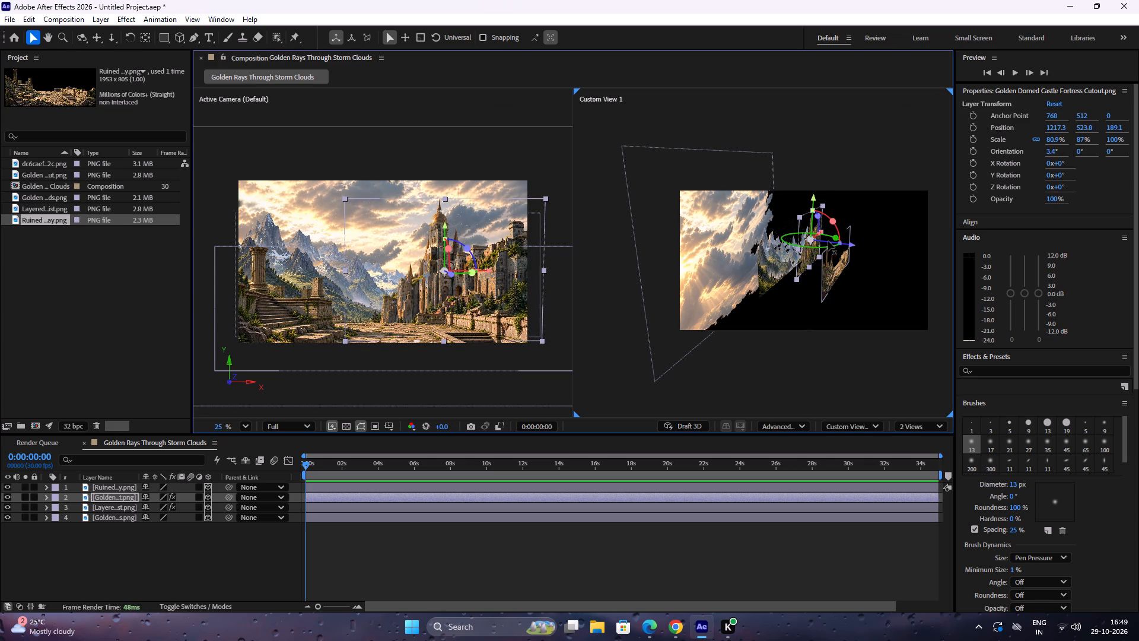
pyautogui.click(812, 199)
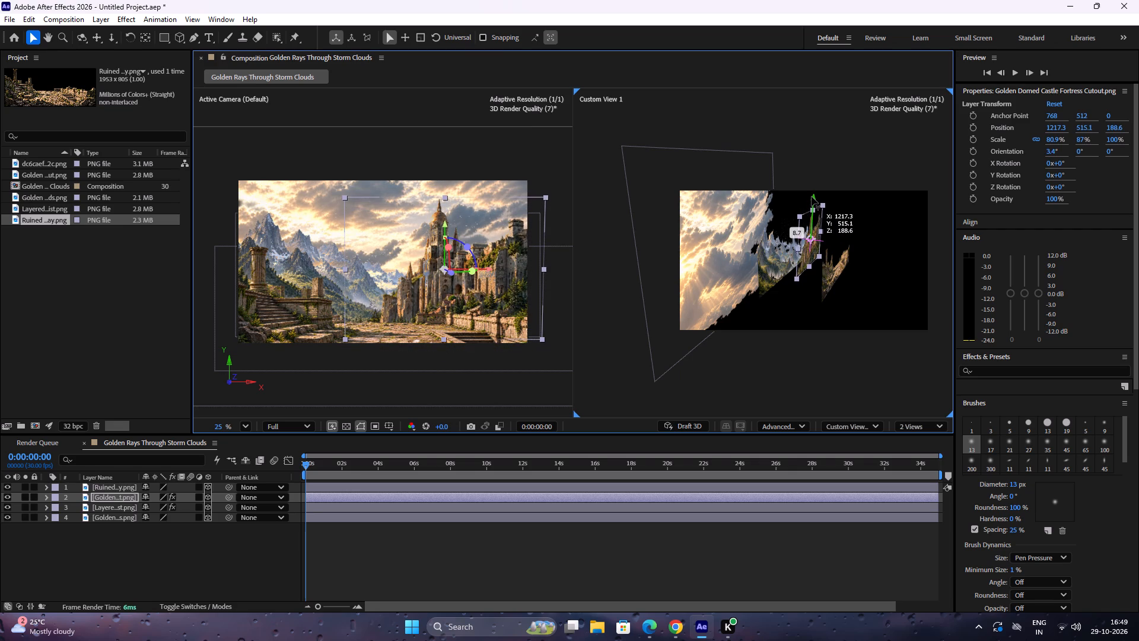
pyautogui.moveTo(852, 245); pyautogui.dragTo(848, 247)
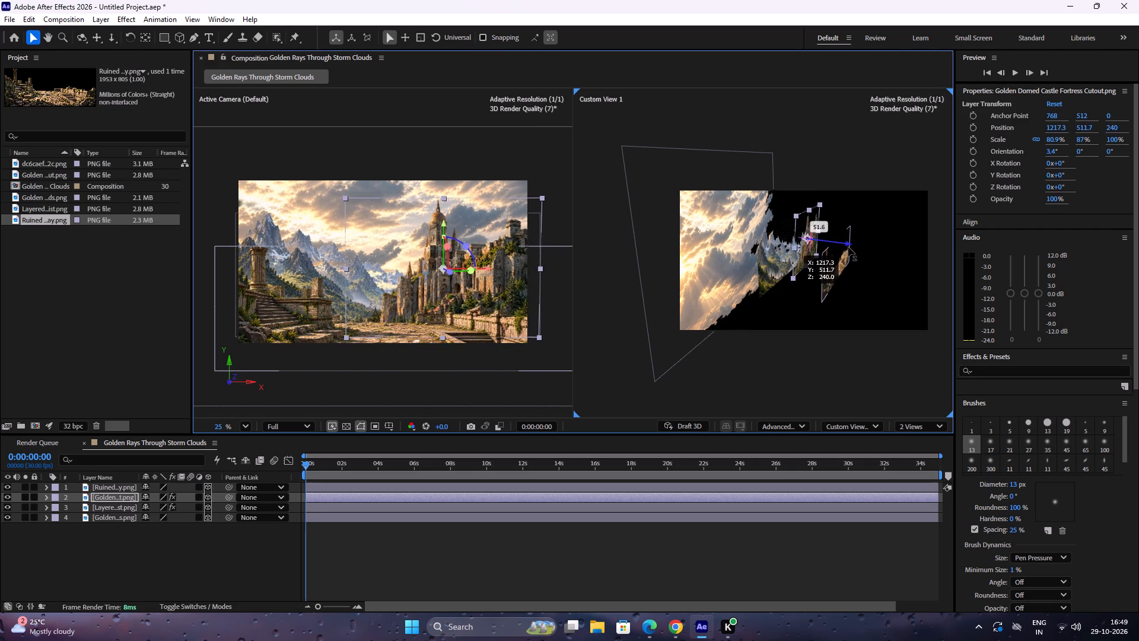
pyautogui.moveTo(848, 247); pyautogui.dragTo(843, 248)
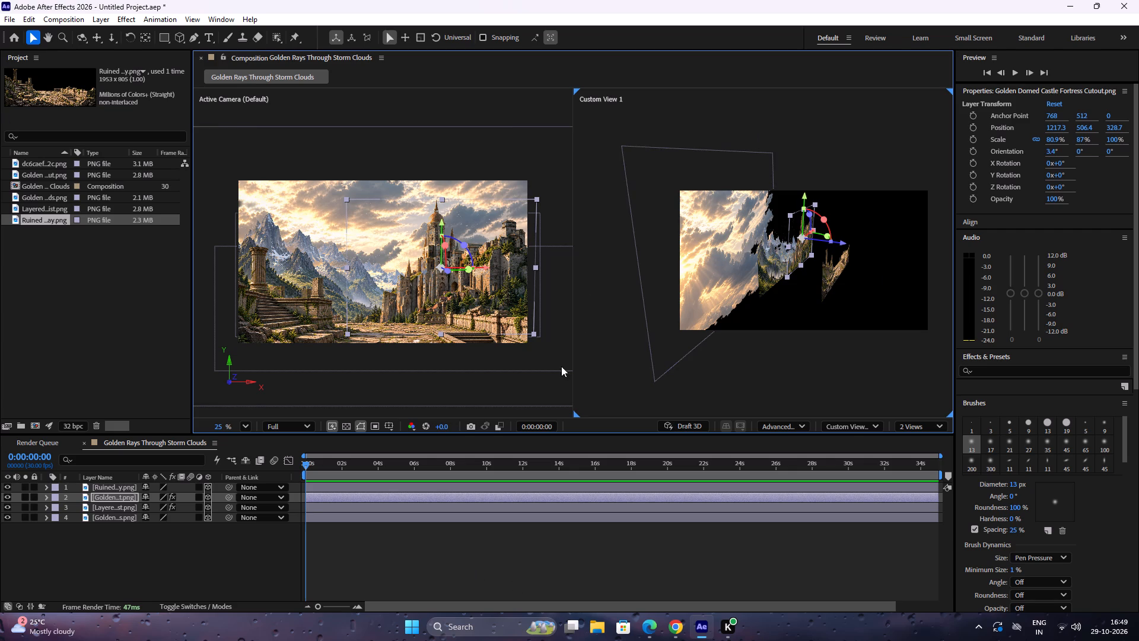
# Enlarge the storm-cloud sky layer to about 227% wide and 281% high, with a Z scale of about -447%.
pyautogui.click(653, 231)
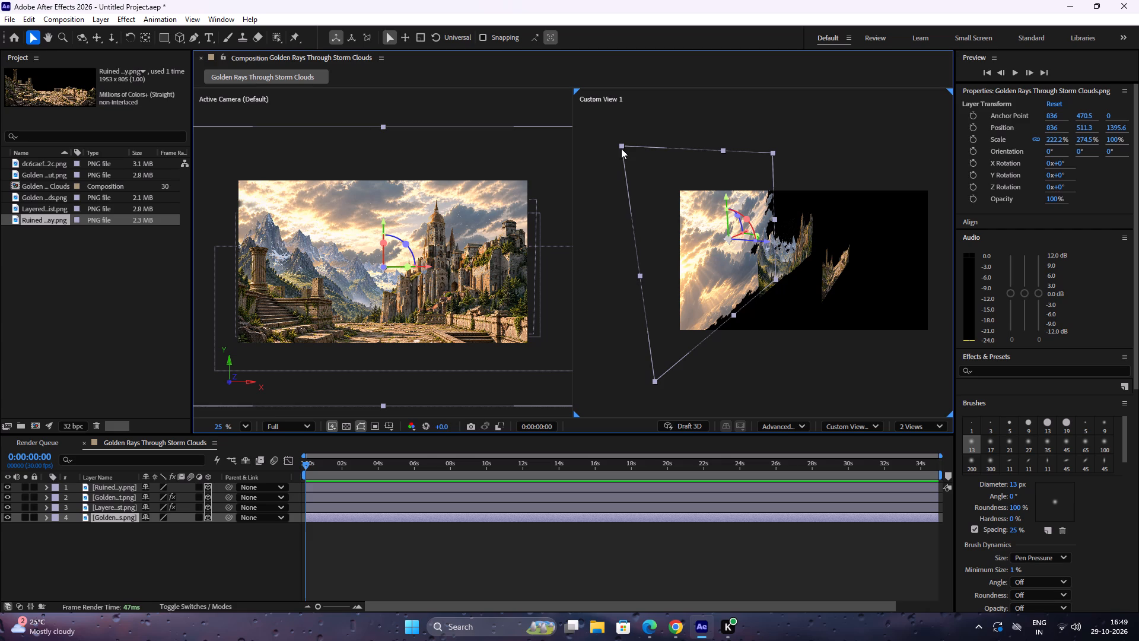
pyautogui.moveTo(621, 145); pyautogui.dragTo(596, 143)
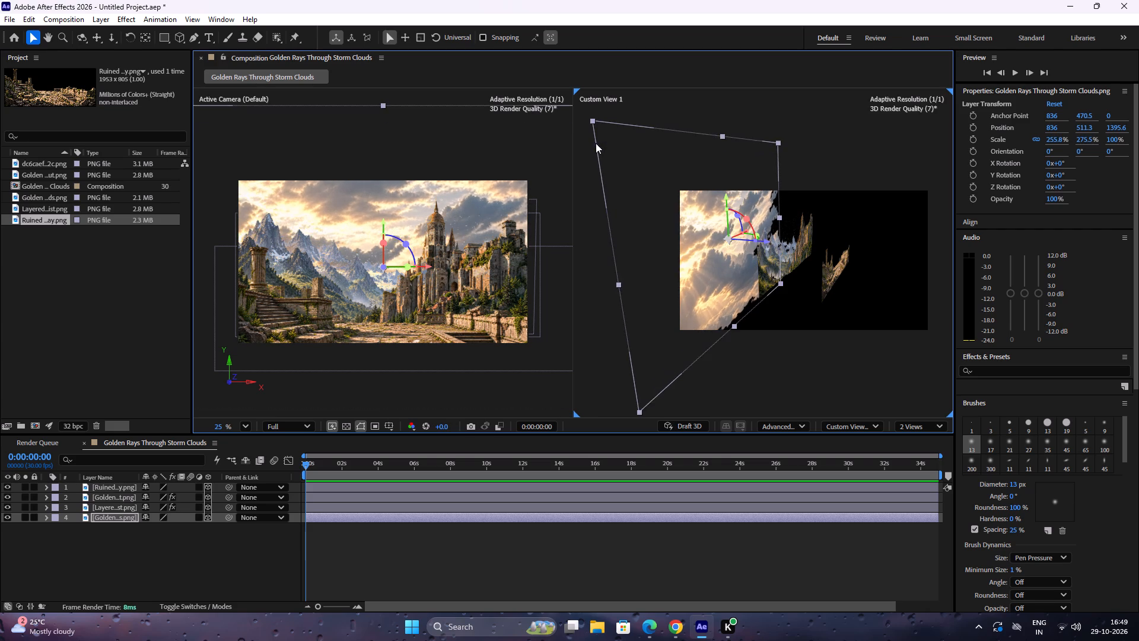
pyautogui.moveTo(596, 143); pyautogui.dragTo(413, 114)
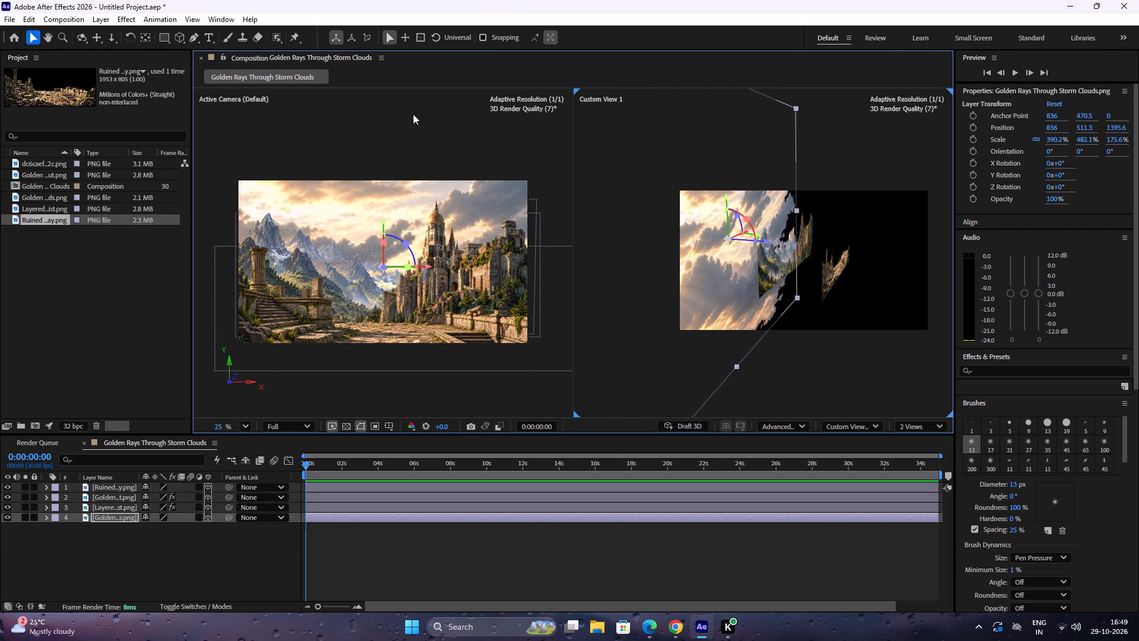
pyautogui.moveTo(413, 114); pyautogui.dragTo(767, 182)
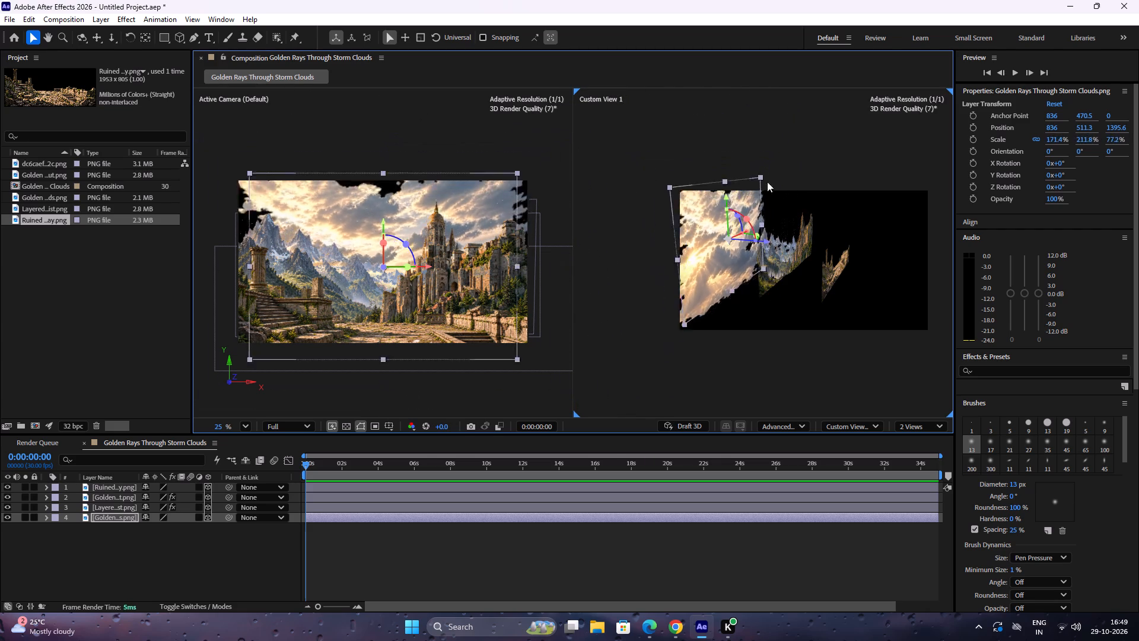
pyautogui.moveTo(767, 182); pyautogui.dragTo(589, 171)
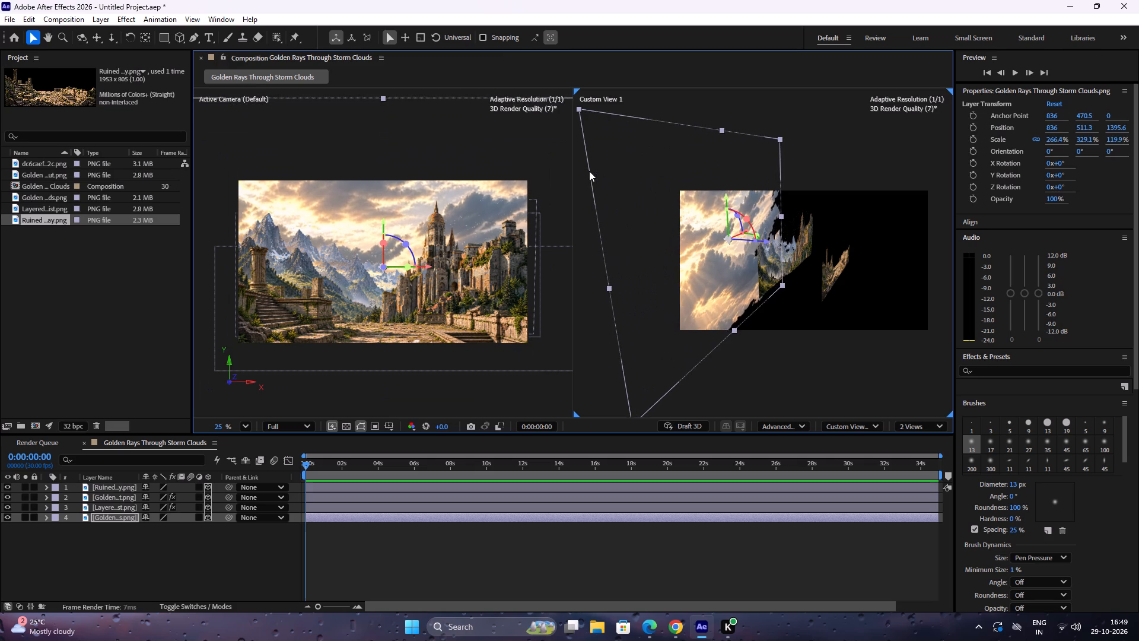
pyautogui.moveTo(589, 171); pyautogui.dragTo(572, 164)
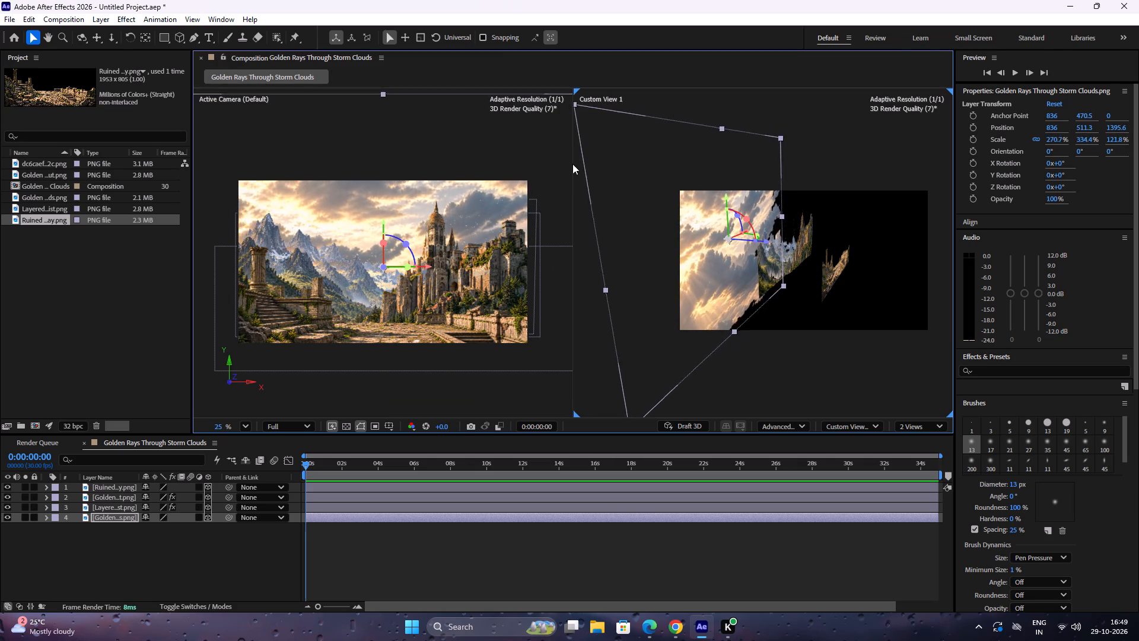
pyautogui.moveTo(572, 164); pyautogui.dragTo(621, 166)
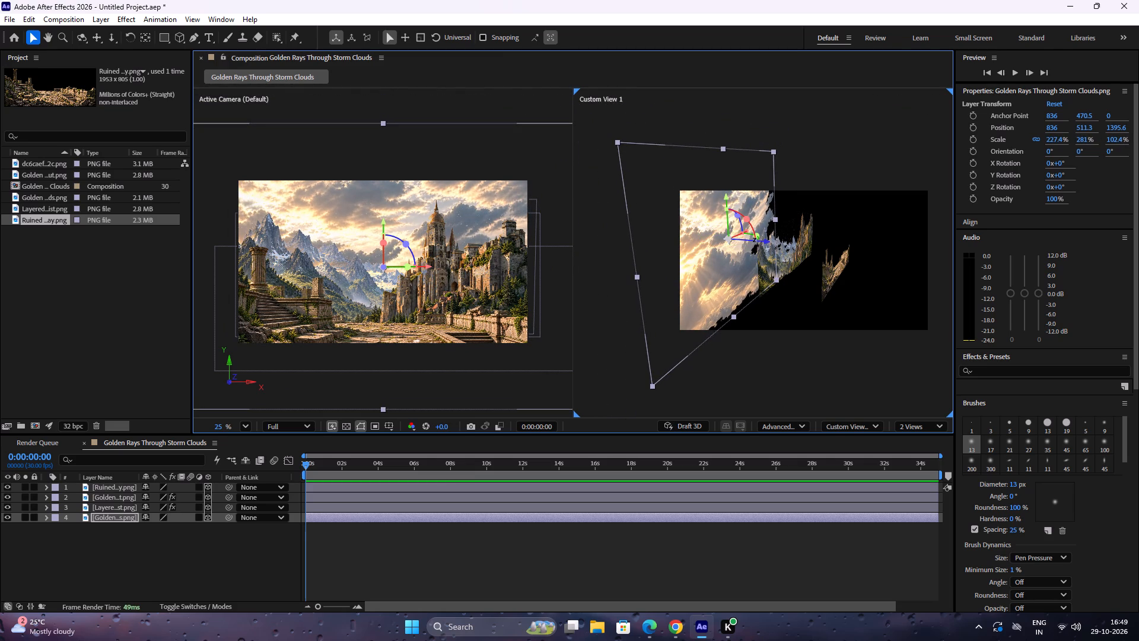
pyautogui.moveTo(753, 240); pyautogui.dragTo(648, 226)
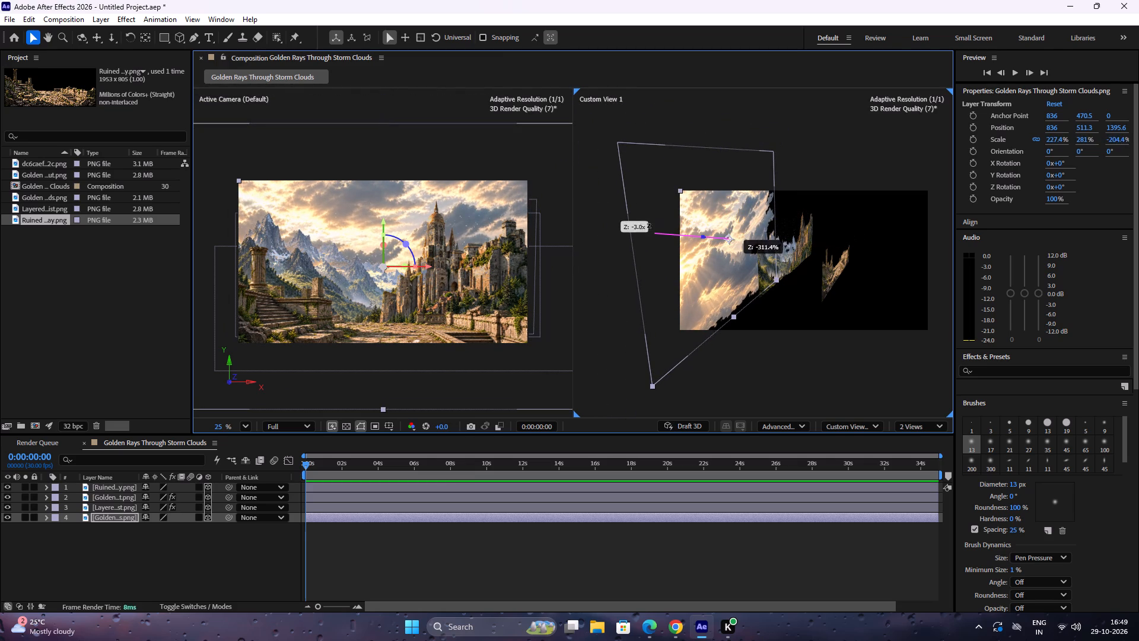
pyautogui.moveTo(648, 226); pyautogui.dragTo(632, 222)
# Move the sky layer far behind the mountains, to about X 468, Y 371, Z 2700.
pyautogui.moveTo(728, 242); pyautogui.dragTo(737, 242)
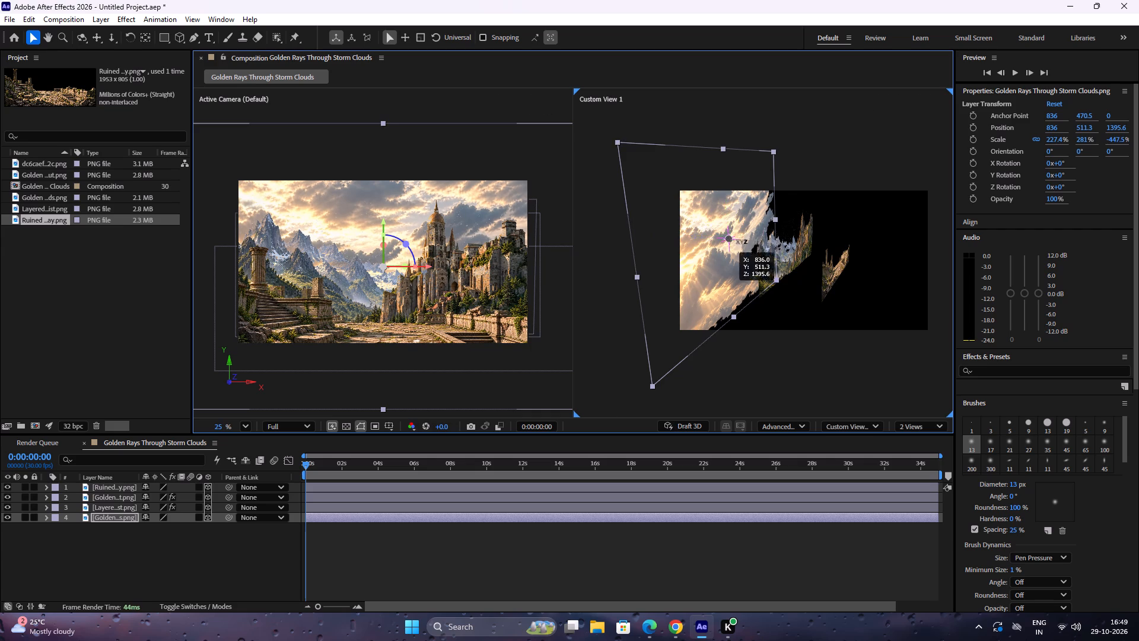
pyautogui.moveTo(737, 242); pyautogui.dragTo(667, 238)
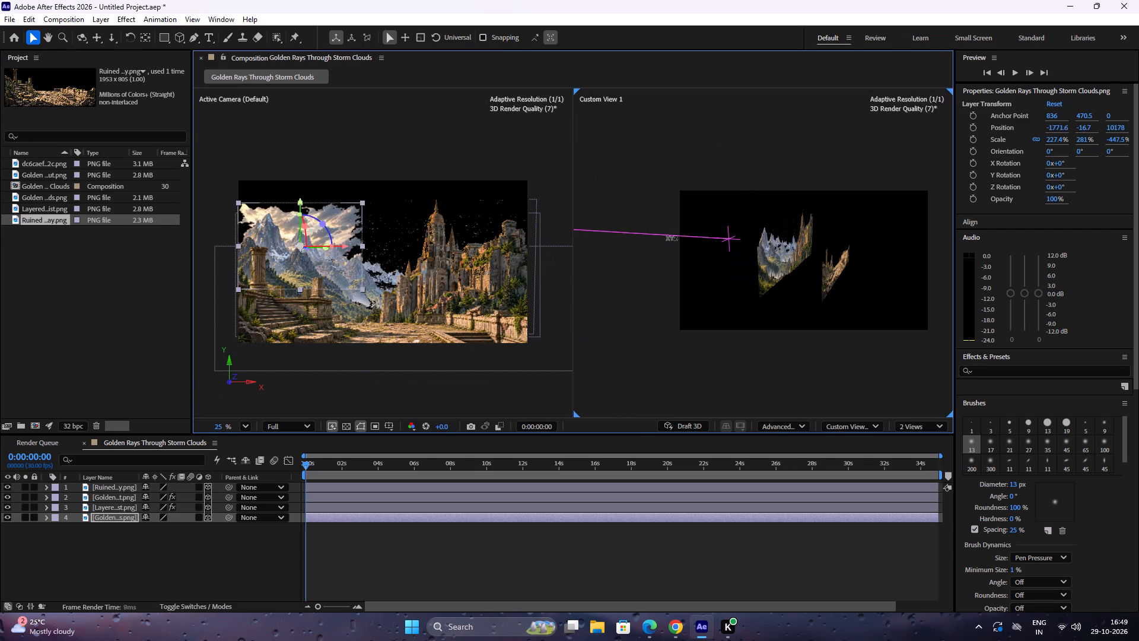
pyautogui.moveTo(667, 238); pyautogui.dragTo(734, 239)
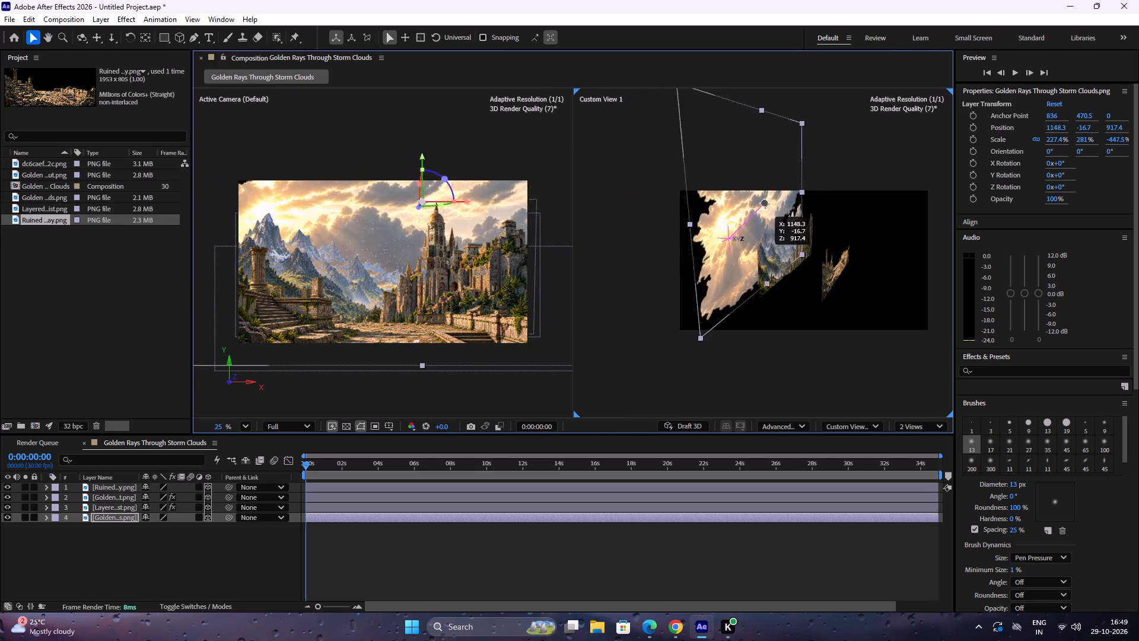
pyautogui.moveTo(734, 239); pyautogui.dragTo(689, 239)
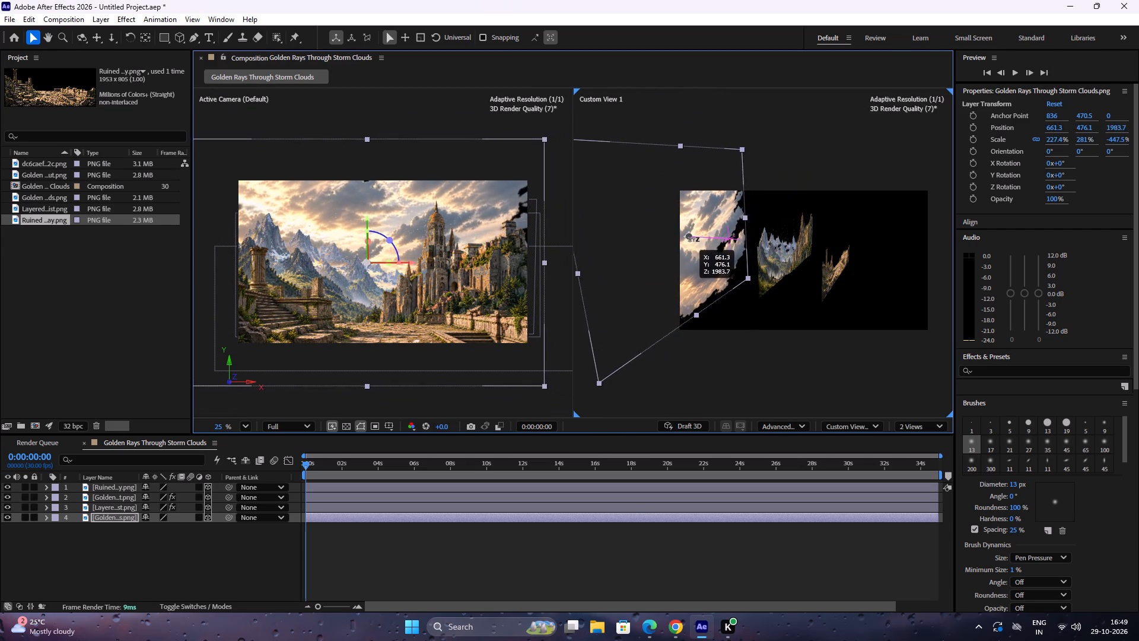
pyautogui.moveTo(689, 239); pyautogui.dragTo(660, 240)
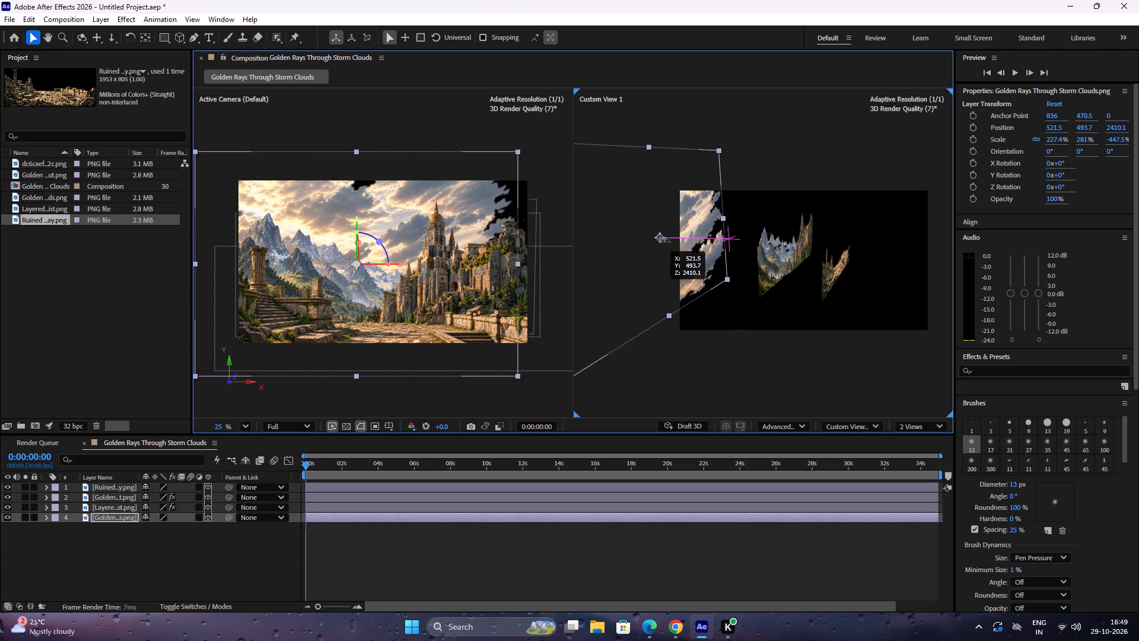
pyautogui.moveTo(660, 240); pyautogui.dragTo(642, 232)
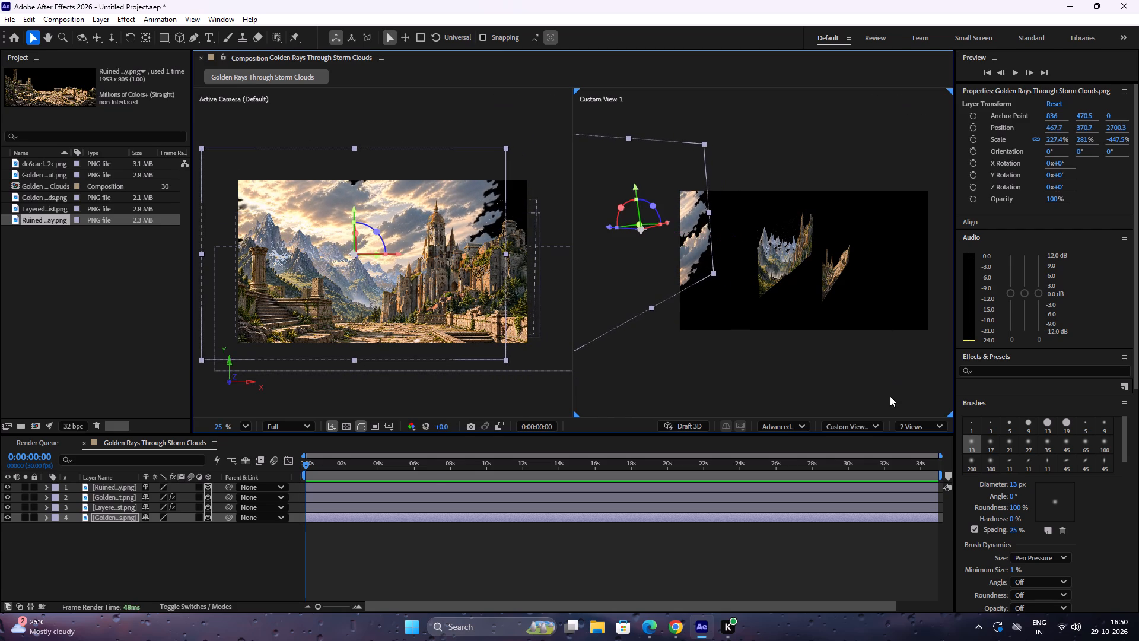
# Switch the Custom View 1 viewport to the Top view.
pyautogui.click(848, 425)
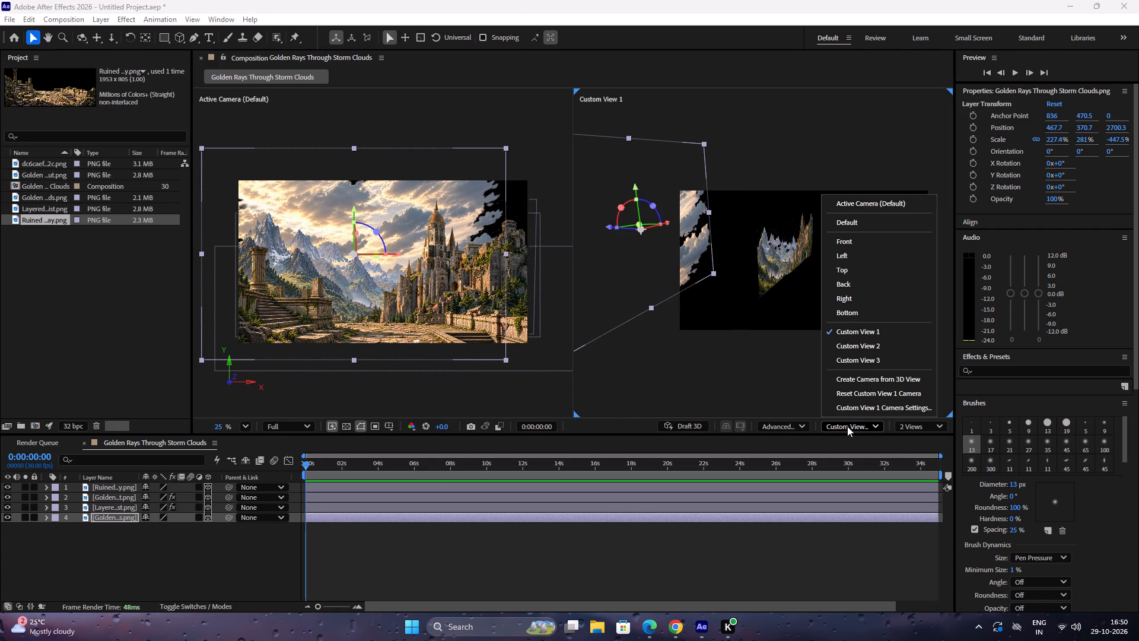
pyautogui.click(863, 417)
pyautogui.click(865, 427)
pyautogui.click(854, 268)
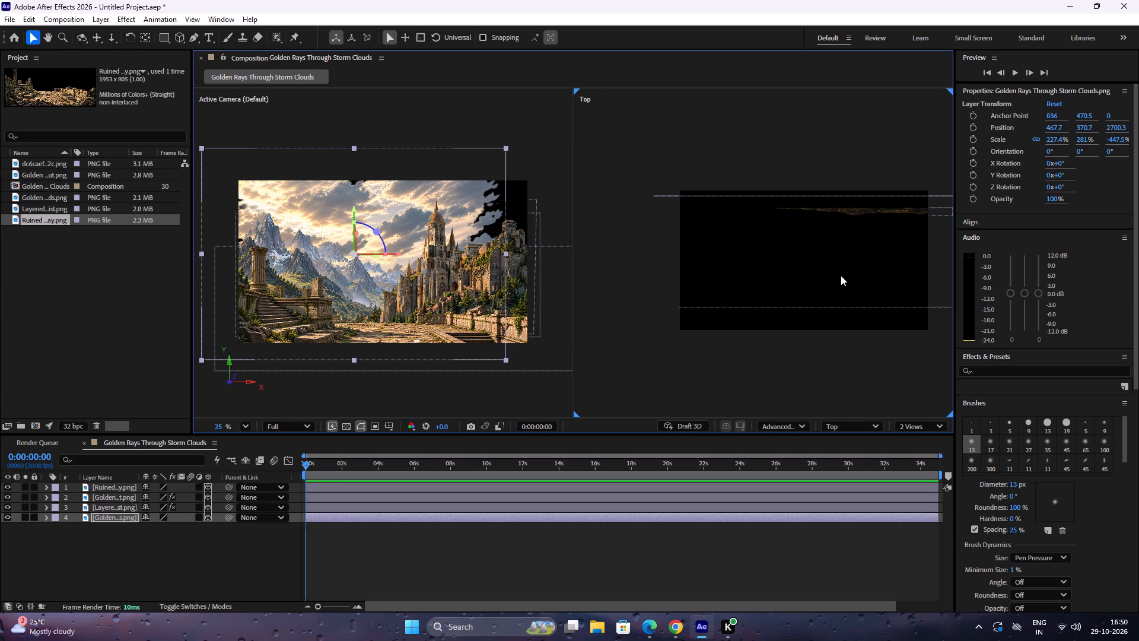
pyautogui.scroll(-4, 832, 247)
pyautogui.scroll(3, 850, 236)
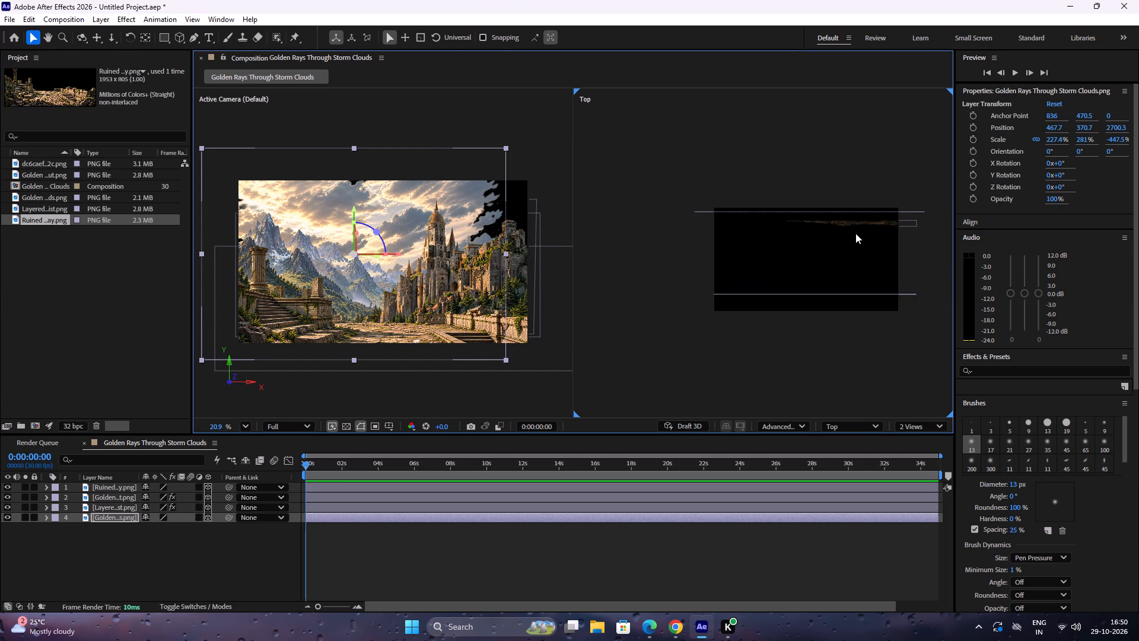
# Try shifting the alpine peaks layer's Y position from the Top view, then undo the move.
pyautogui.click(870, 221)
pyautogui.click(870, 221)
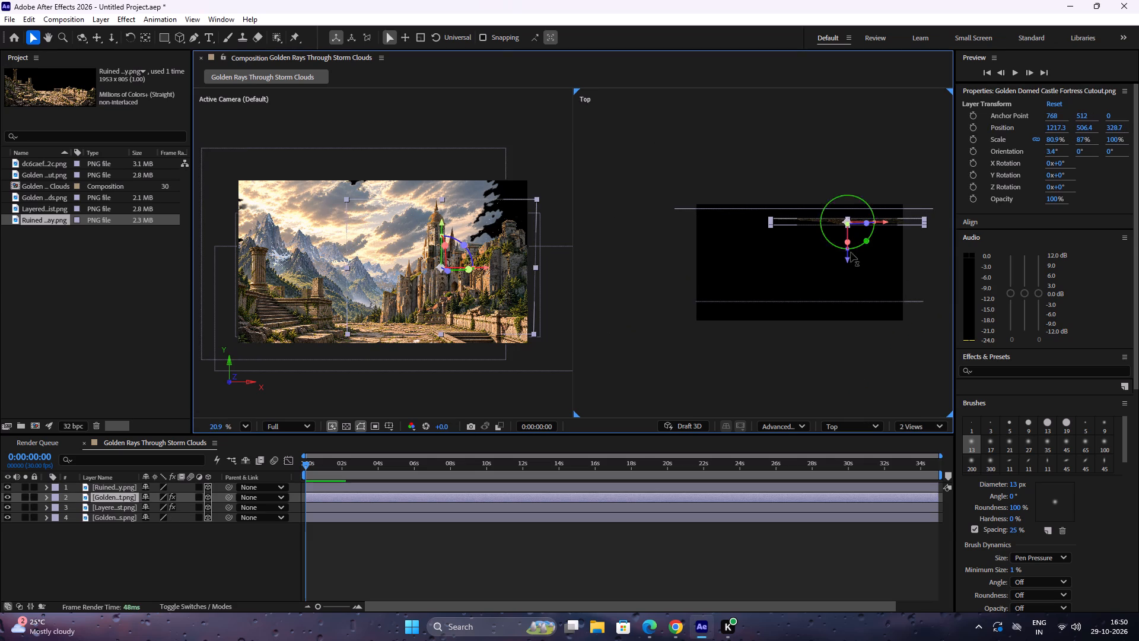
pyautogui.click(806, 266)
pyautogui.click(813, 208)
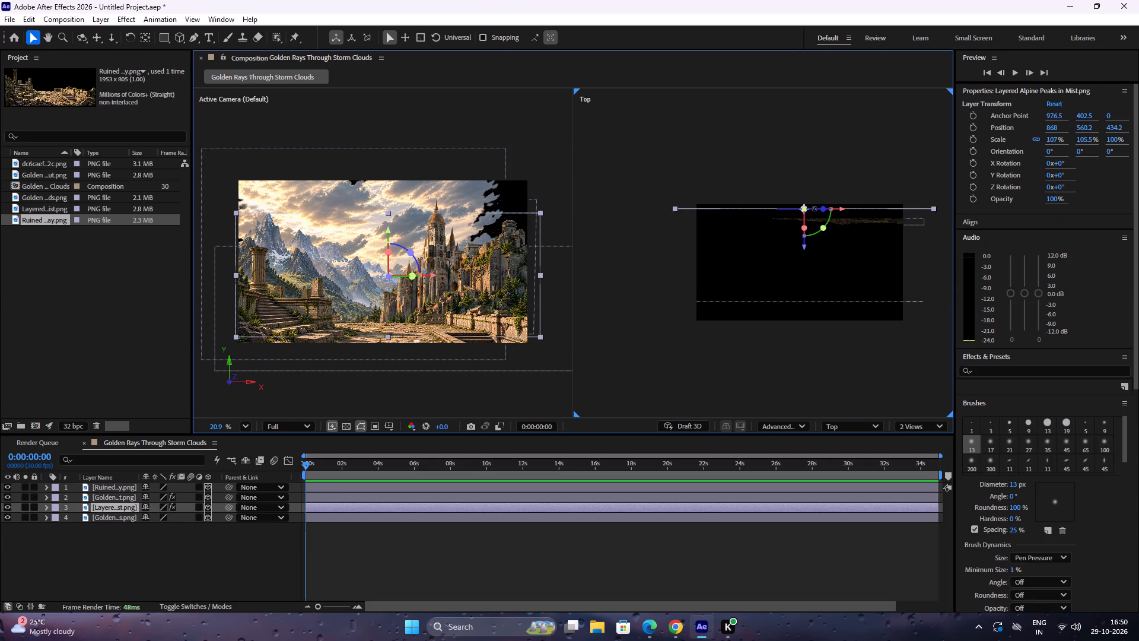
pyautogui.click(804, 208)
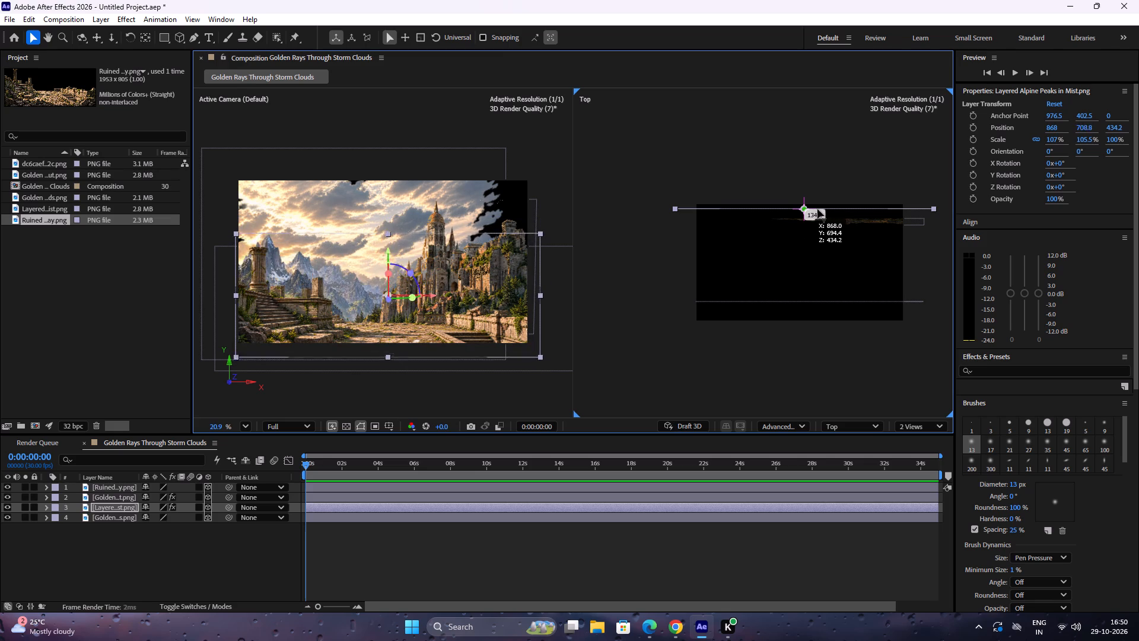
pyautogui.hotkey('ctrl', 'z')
# Recentre the sky layer horizontally at an X position of about 785, keeping its Z depth at about 2700.
pyautogui.scroll(-7, 798, 191)
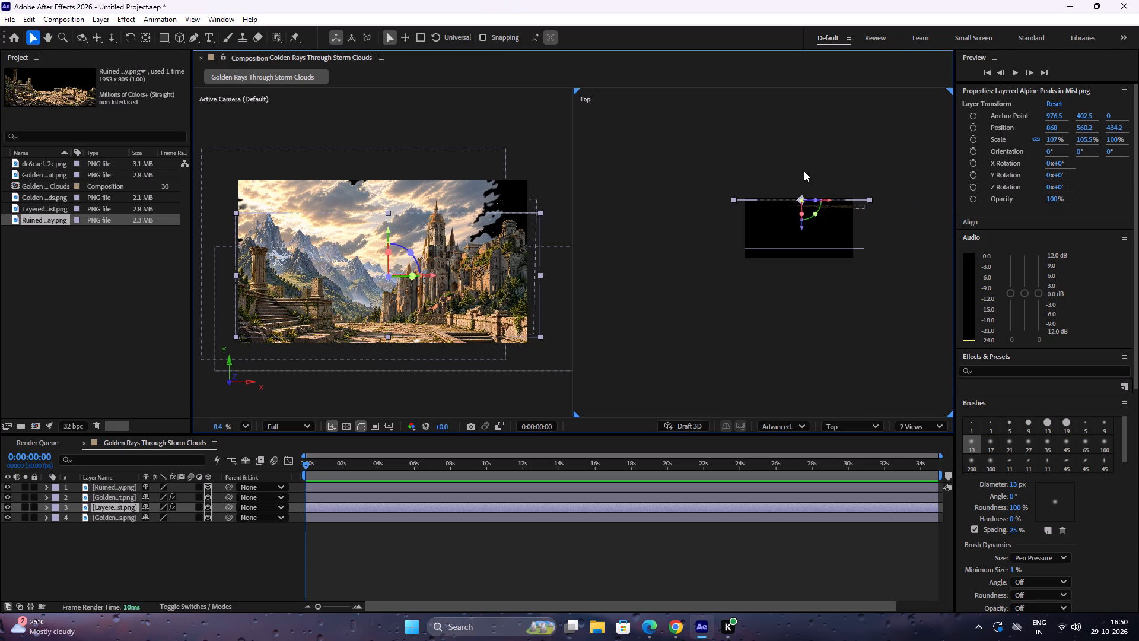
pyautogui.scroll(-5, 804, 171)
pyautogui.click(793, 125)
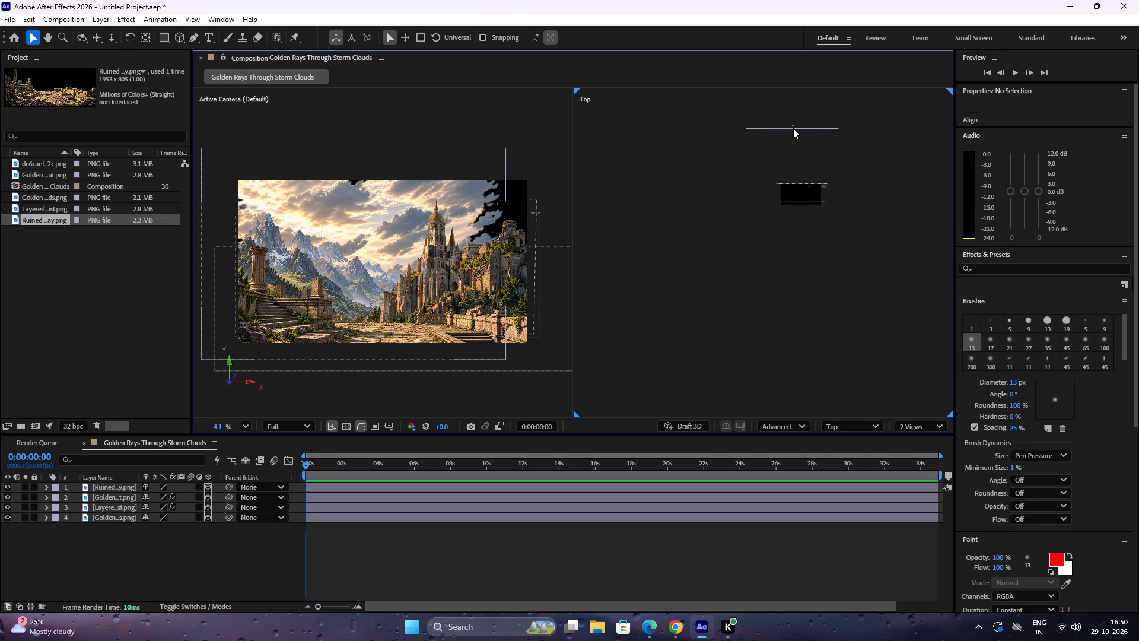
pyautogui.moveTo(793, 127); pyautogui.dragTo(800, 126)
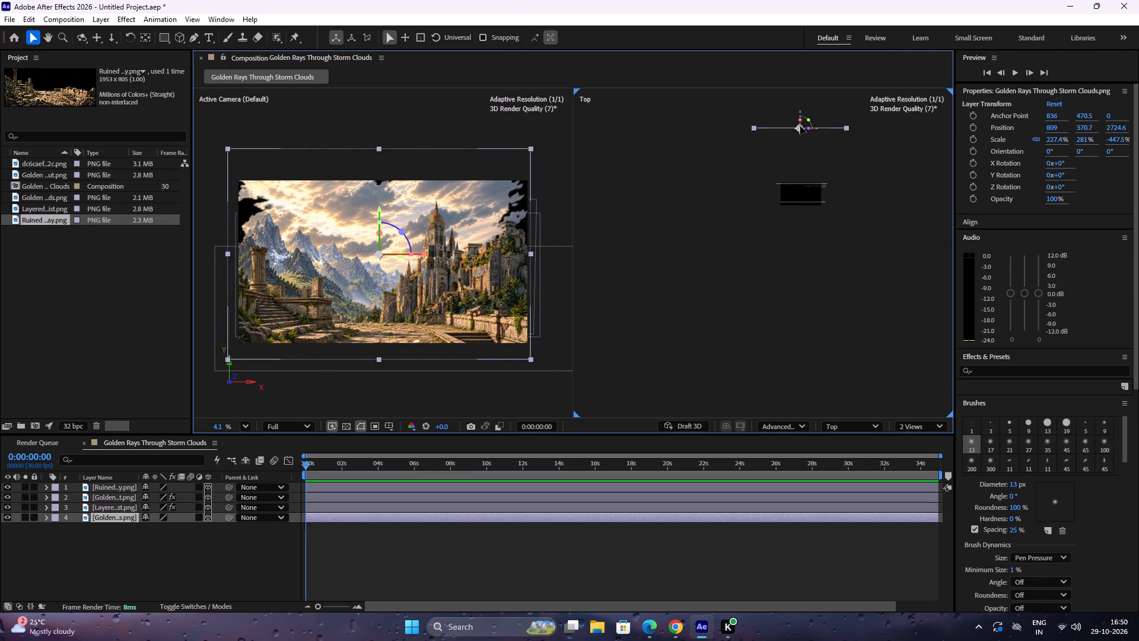
pyautogui.moveTo(800, 126); pyautogui.dragTo(800, 127)
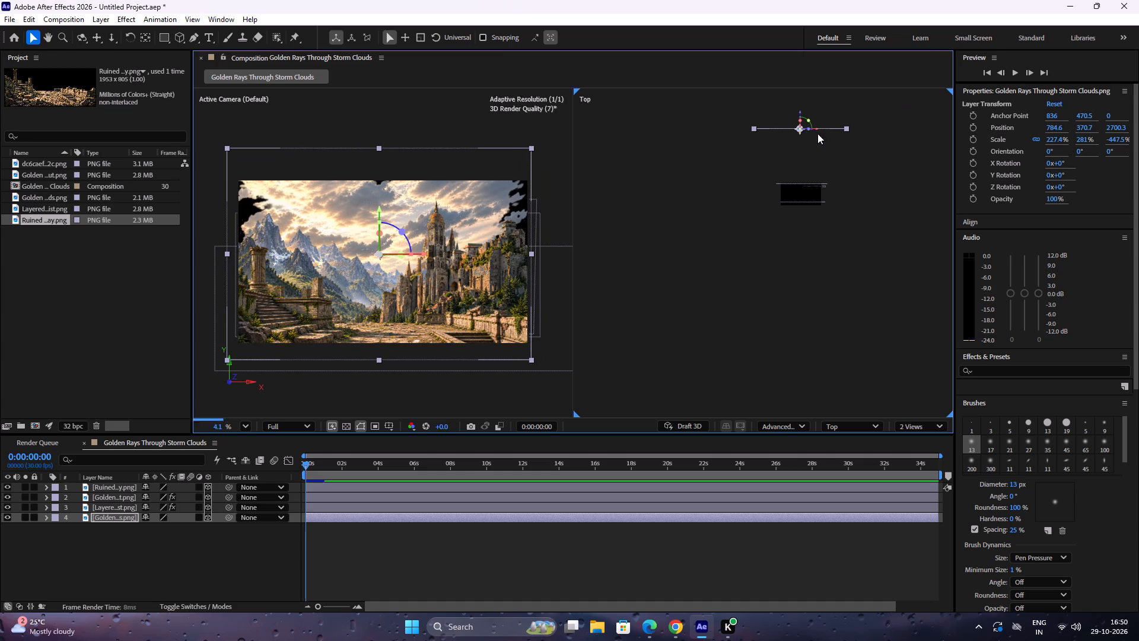
# Undo the recent sky layer moves and scaling, back to X 836, Y 511.3, Z 1395.6 and 222.2% by 274.5% scale.
pyautogui.keyDown('shift'); pyautogui.click(847, 130); pyautogui.keyUp('shift')
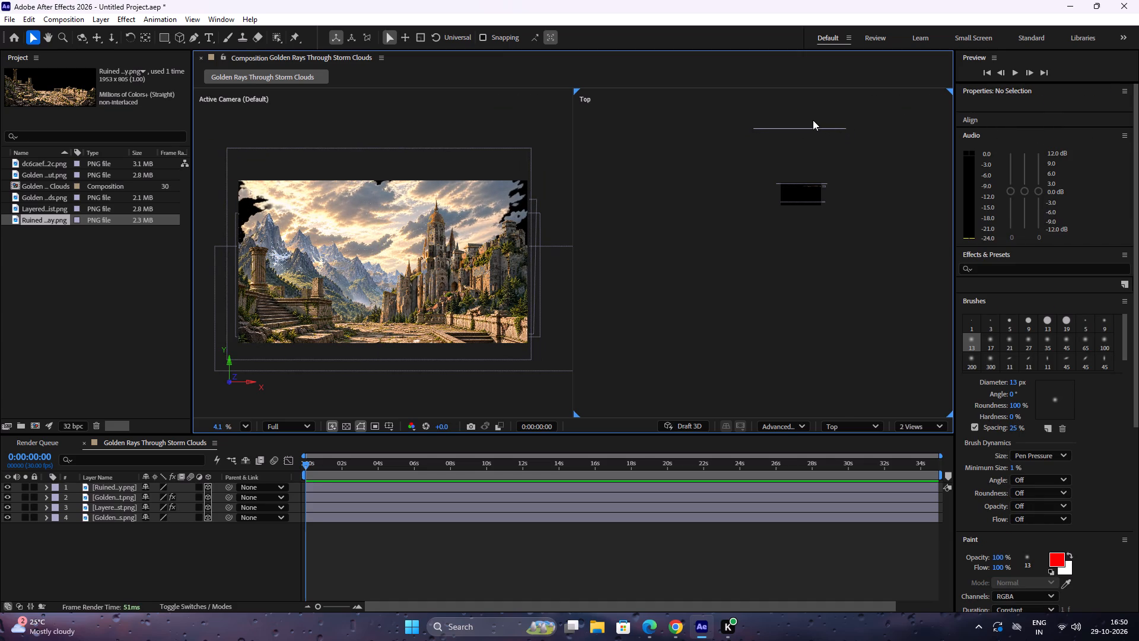
pyautogui.hotkey('ctrl', 'z')
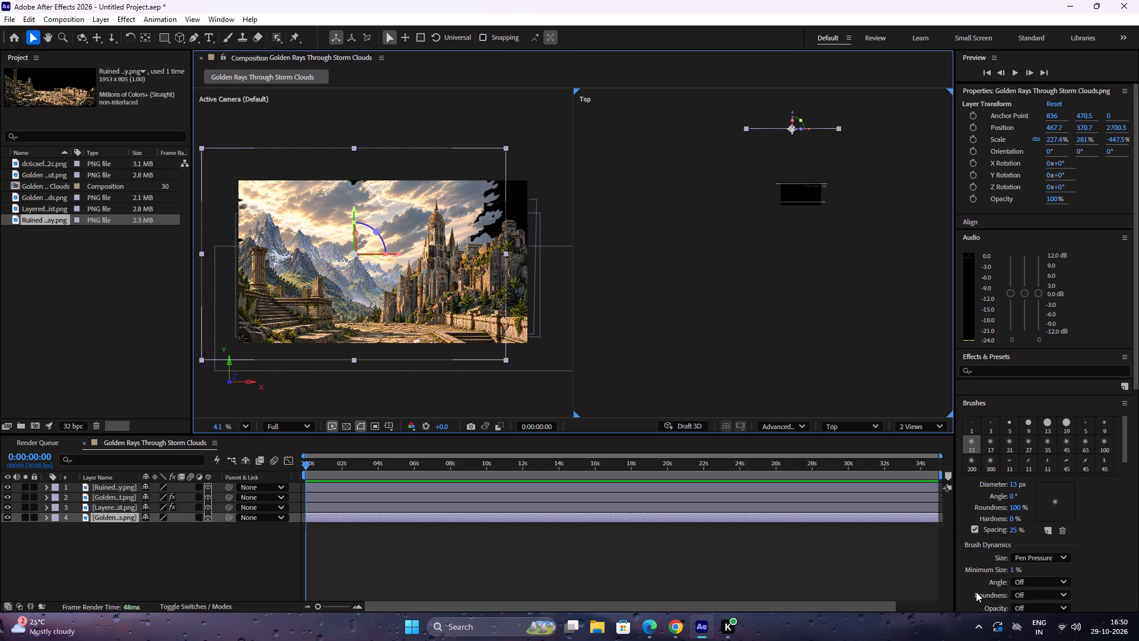
pyautogui.hotkey('ctrl', 'z')
pyautogui.hotkey('ctrl', 'z')
pyautogui.hotkey('ctrl', 'z')
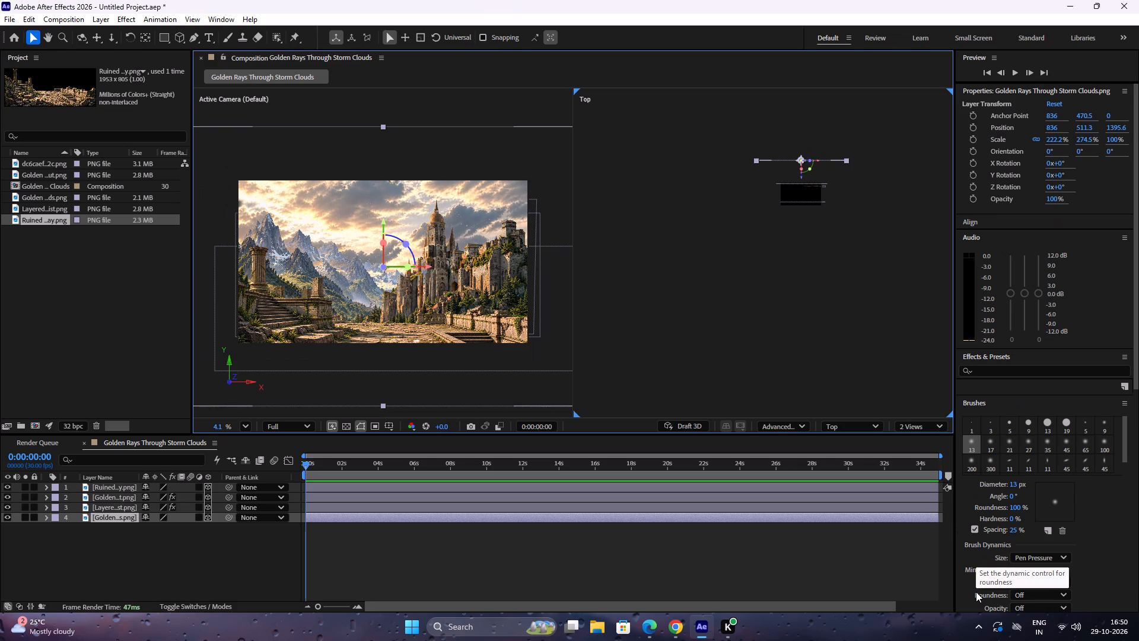
pyautogui.hotkey('ctrl', 'z')
# Switch the Top viewport back to Custom View 1.
pyautogui.click(864, 430)
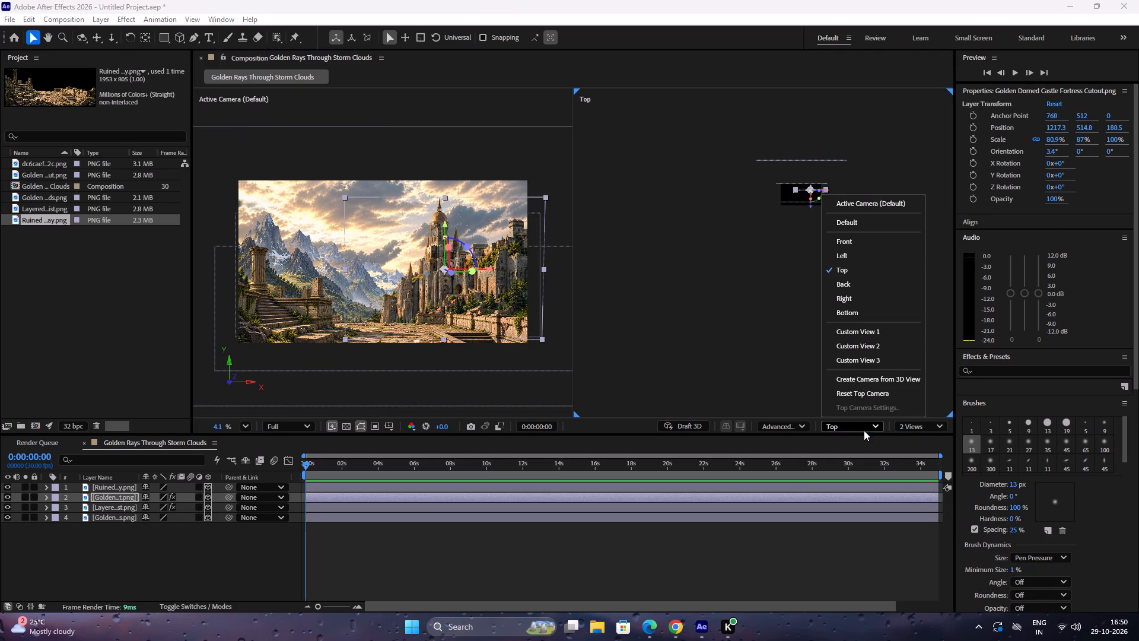
pyautogui.click(880, 336)
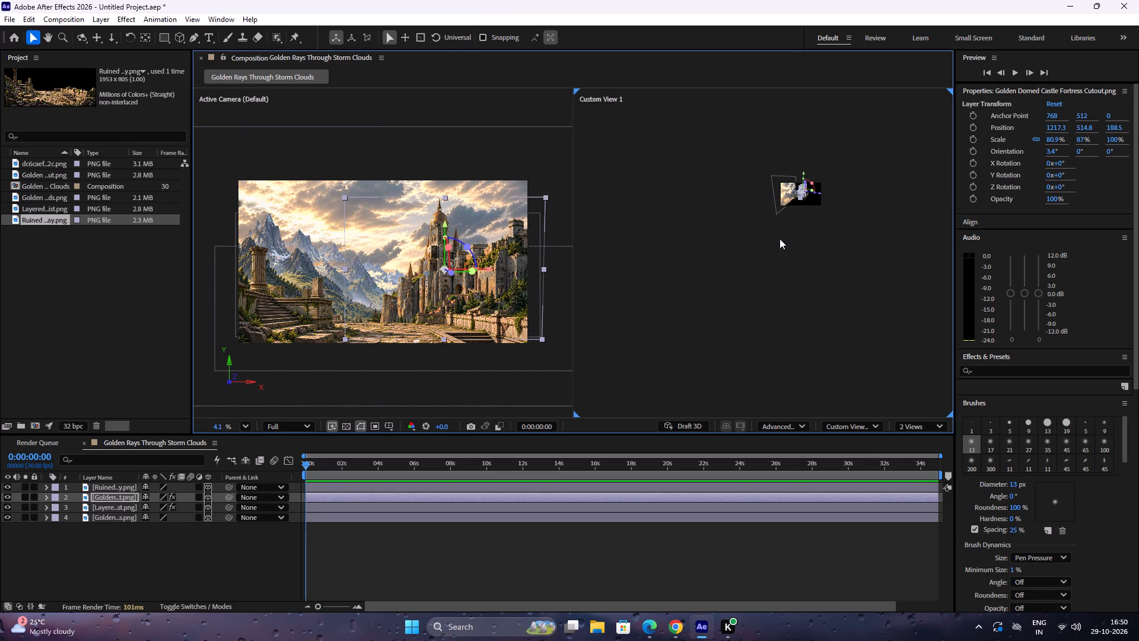
# Examine the depth spacing of the sky, mountain, castle and terrace layers up close in Custom View 1.
pyautogui.press('space')
pyautogui.press('space')
pyautogui.press('space')
pyautogui.press('space')
pyautogui.press('space')
pyautogui.press('space')
pyautogui.press('space')
pyautogui.press('space')
pyautogui.press('space')
pyautogui.press('space')
pyautogui.press('space')
pyautogui.press('space')
pyautogui.press('space')
pyautogui.press('space')
pyautogui.press('space')
pyautogui.press('space')
pyautogui.press('space')
pyautogui.press('space')
pyautogui.press('space')
pyautogui.press('space')
pyautogui.scroll(7, 780, 239)
pyautogui.moveTo(841, 115); pyautogui.dragTo(771, 260)
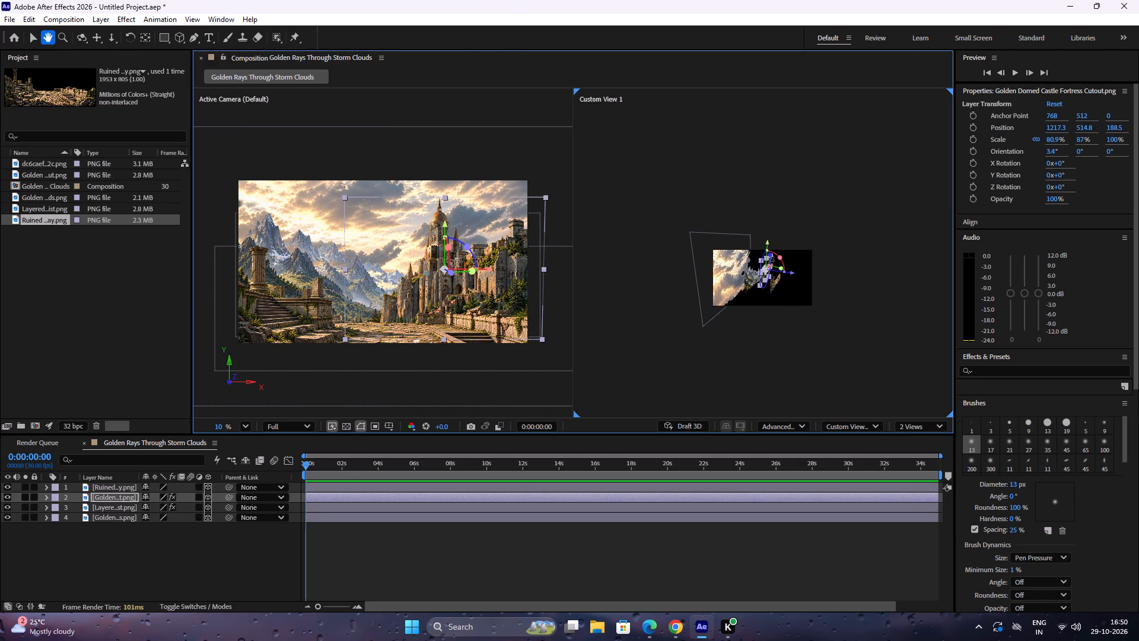
pyautogui.press('space')
pyautogui.press('space')
pyautogui.press('space')
pyautogui.press('space')
pyautogui.press('space')
pyautogui.press('space')
pyautogui.press('space')
pyautogui.press('space')
pyautogui.press('space')
pyautogui.press('space')
pyautogui.press('space')
pyautogui.press('space')
pyautogui.press('space')
pyautogui.press('space')
pyautogui.press('space')
pyautogui.press('space')
pyautogui.press('space')
pyautogui.press('space')
pyautogui.press('space')
pyautogui.press('space')
pyautogui.scroll(7, 776, 260)
pyautogui.moveTo(721, 314); pyautogui.dragTo(724, 268)
pyautogui.press('space')
pyautogui.press('space')
pyautogui.press('space')
pyautogui.press('space')
pyautogui.press('space')
pyautogui.press('space')
pyautogui.press('space')
pyautogui.press('space')
pyautogui.press('space')
pyautogui.press('space')
pyautogui.press('space')
pyautogui.press('space')
pyautogui.press('space')
pyautogui.press('space')
pyautogui.press('space')
pyautogui.press('space')
pyautogui.press('space')
pyautogui.press('space')
pyautogui.press('space')
pyautogui.press('space')
pyautogui.scroll(1, 726, 263)
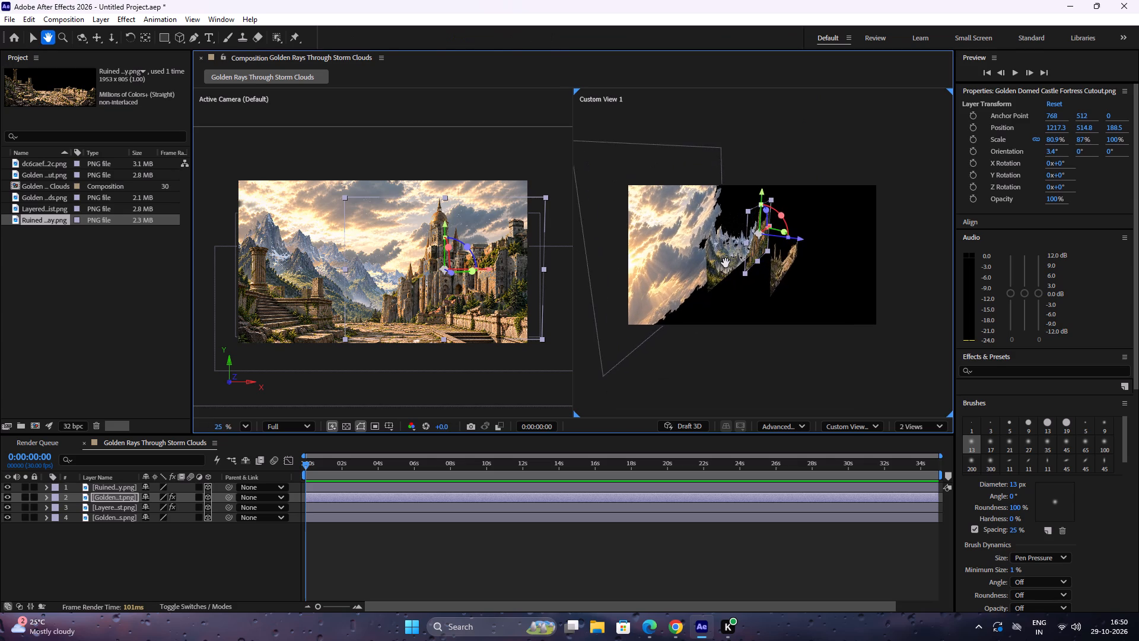
pyautogui.scroll(2, 726, 263)
pyautogui.moveTo(718, 268); pyautogui.dragTo(736, 258)
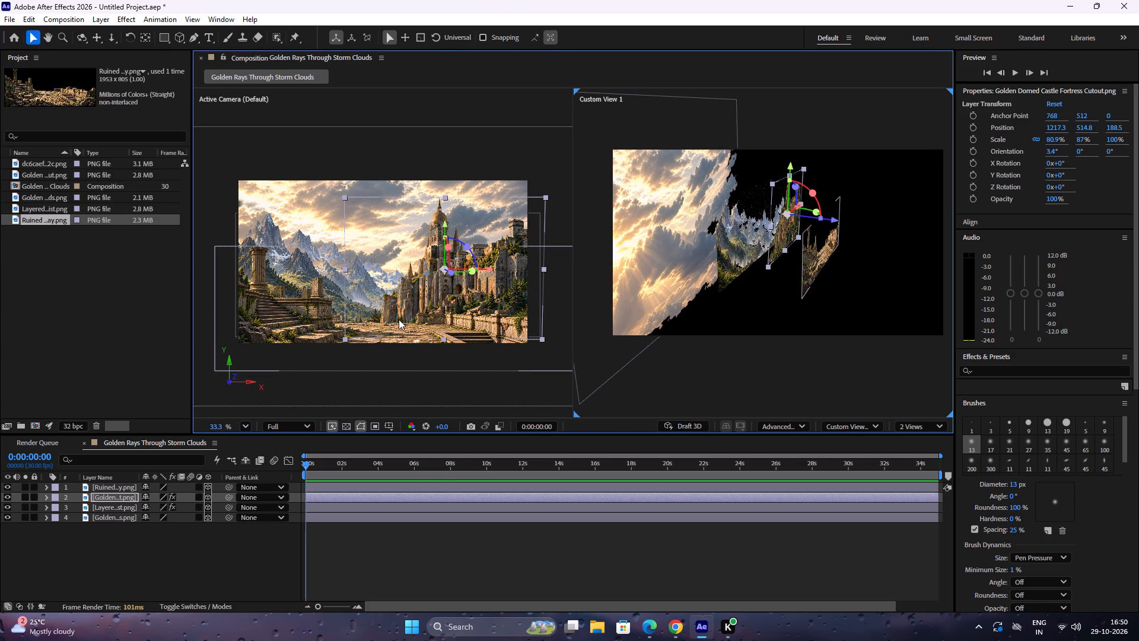
# Inspect the composed scene up close in the Active Camera view.
pyautogui.press('space')
pyautogui.press('space')
pyautogui.press('space')
pyautogui.press('space')
pyautogui.press('space')
pyautogui.press('space')
pyautogui.press('space')
pyautogui.press('space')
pyautogui.press('space')
pyautogui.press('space')
pyautogui.press('space')
pyautogui.press('space')
pyautogui.press('space')
pyautogui.press('space')
pyautogui.press('space')
pyautogui.press('space')
pyautogui.press('space')
pyautogui.press('space')
pyautogui.press('space')
pyautogui.press('space')
pyautogui.scroll(5, 399, 319)
pyautogui.scroll(-3, 399, 319)
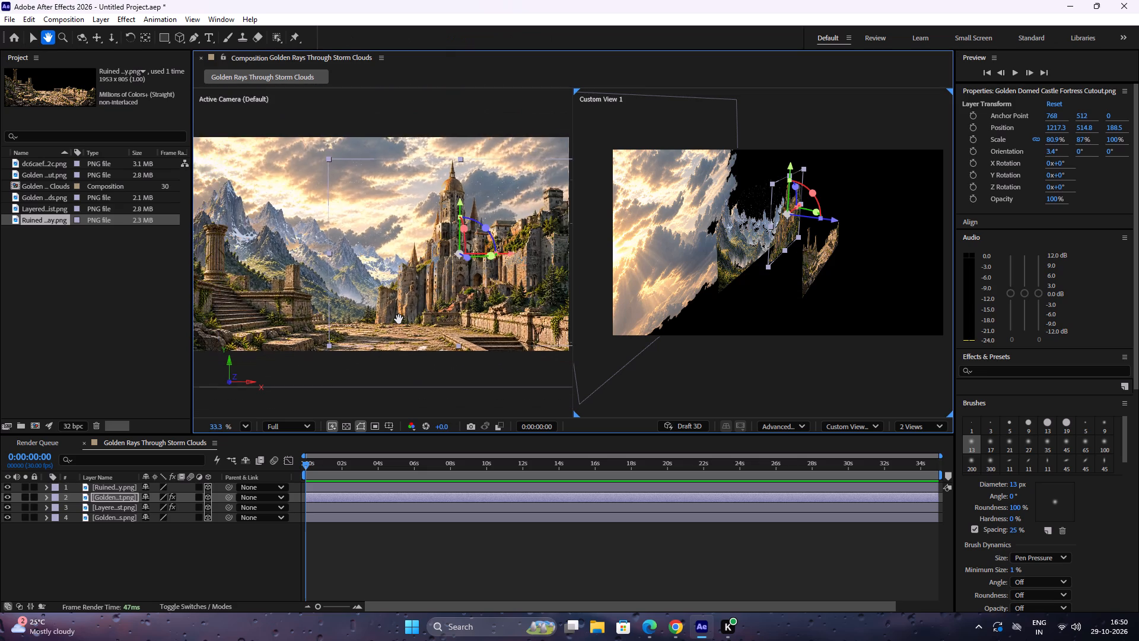
pyautogui.scroll(-2, 399, 319)
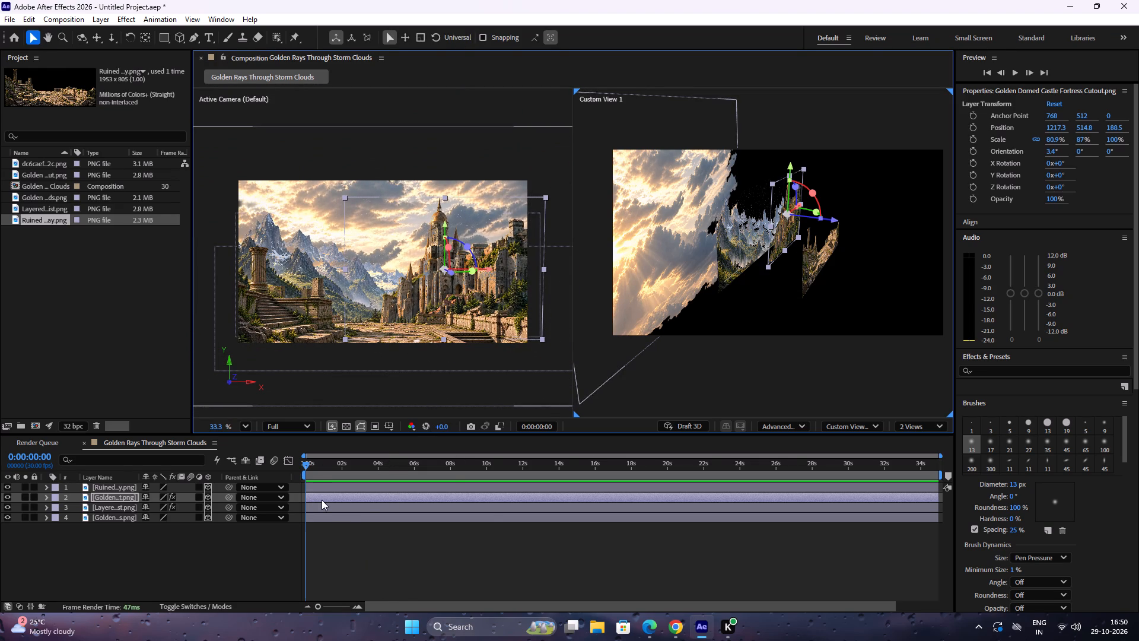
# Check the sky and terrace layers' contribution by briefly hiding and reshowing each one.
pyautogui.moveTo(303, 461); pyautogui.dragTo(302, 471)
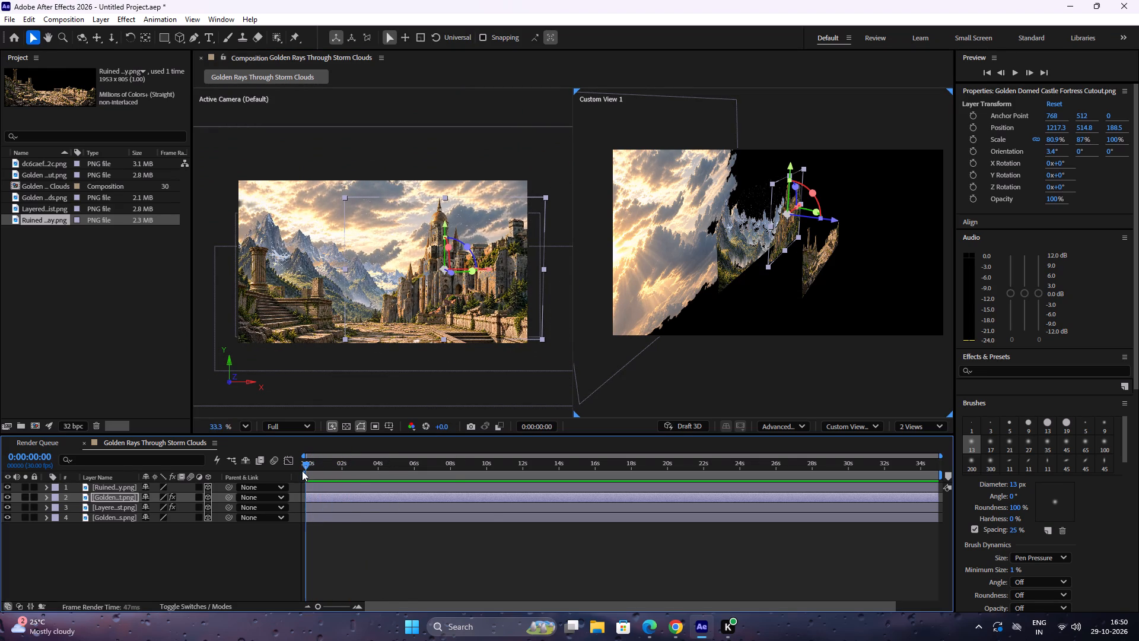
pyautogui.moveTo(302, 471); pyautogui.dragTo(299, 472)
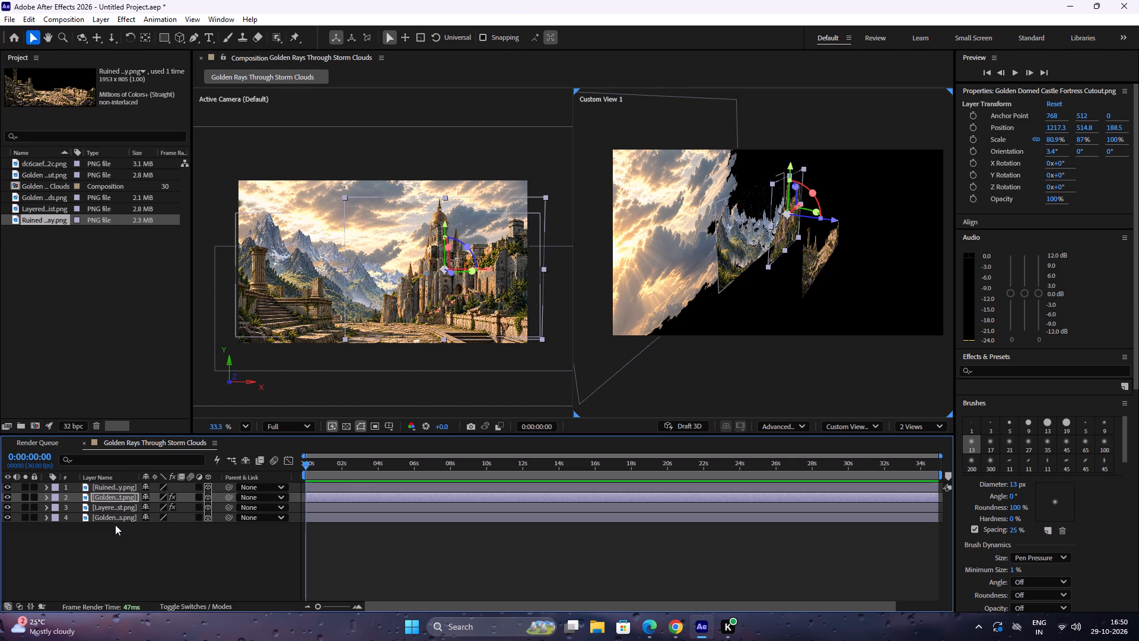
pyautogui.click(113, 520)
pyautogui.click(6, 516)
pyautogui.click(6, 516)
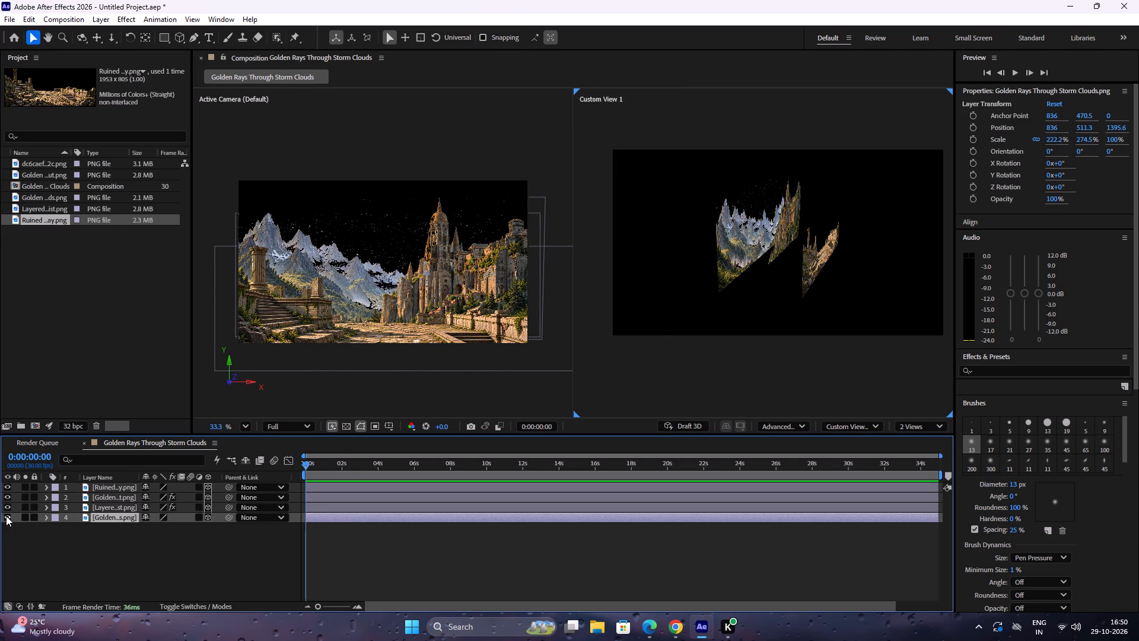
pyautogui.click(4, 487)
pyautogui.click(4, 487)
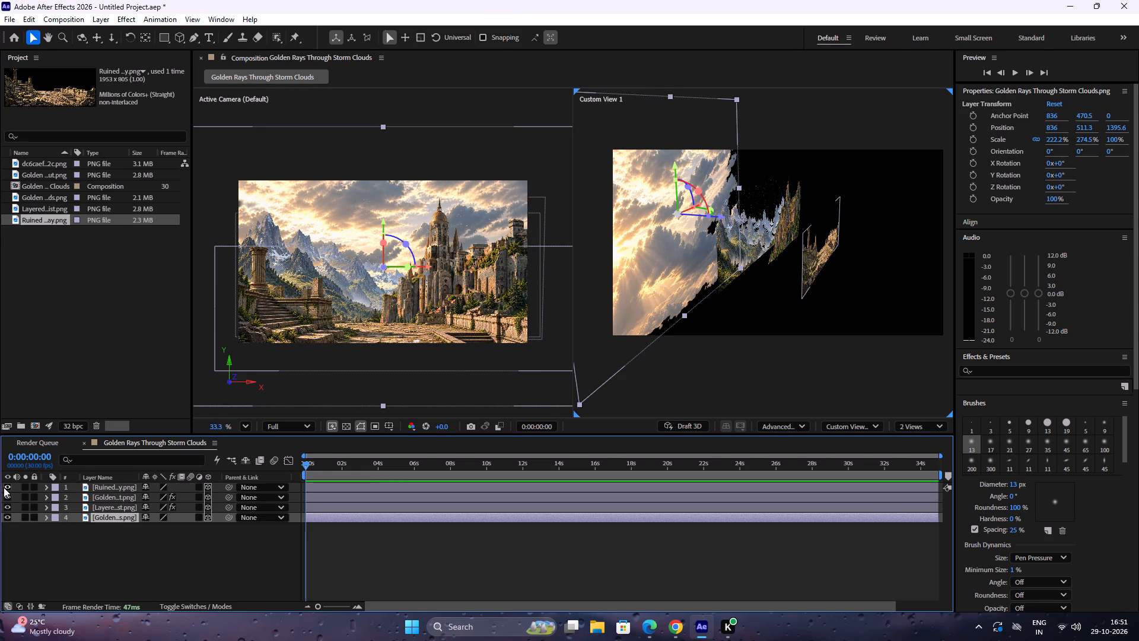
# Reveal the Ruined Stone Terrace Causeway layer's Position and Scale properties in the timeline.
pyautogui.click(105, 486)
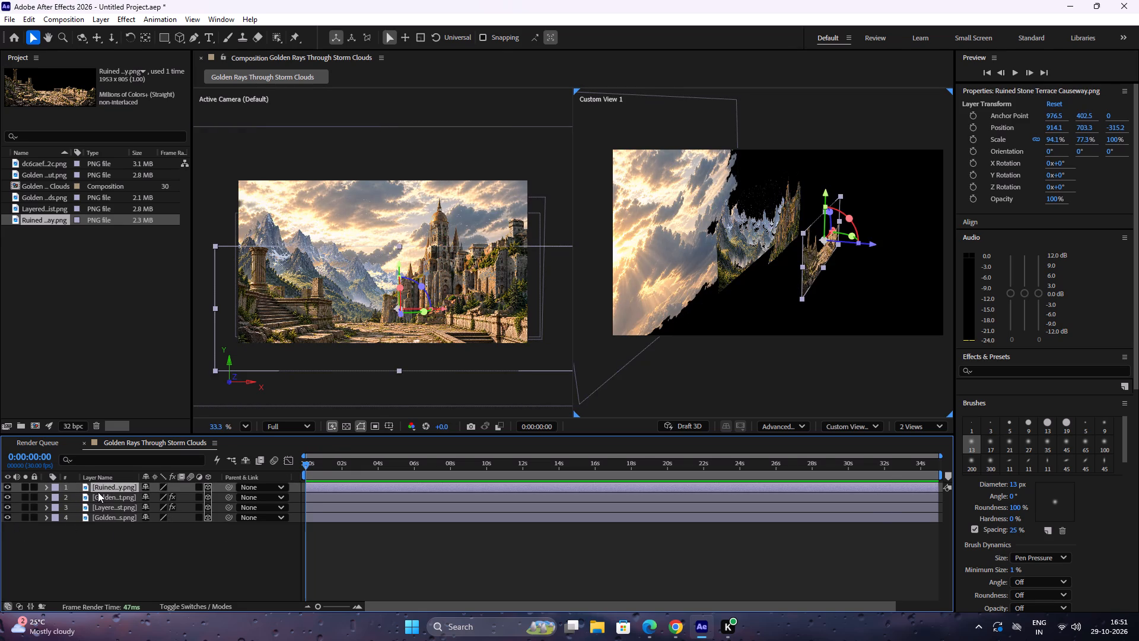
pyautogui.write('p[')
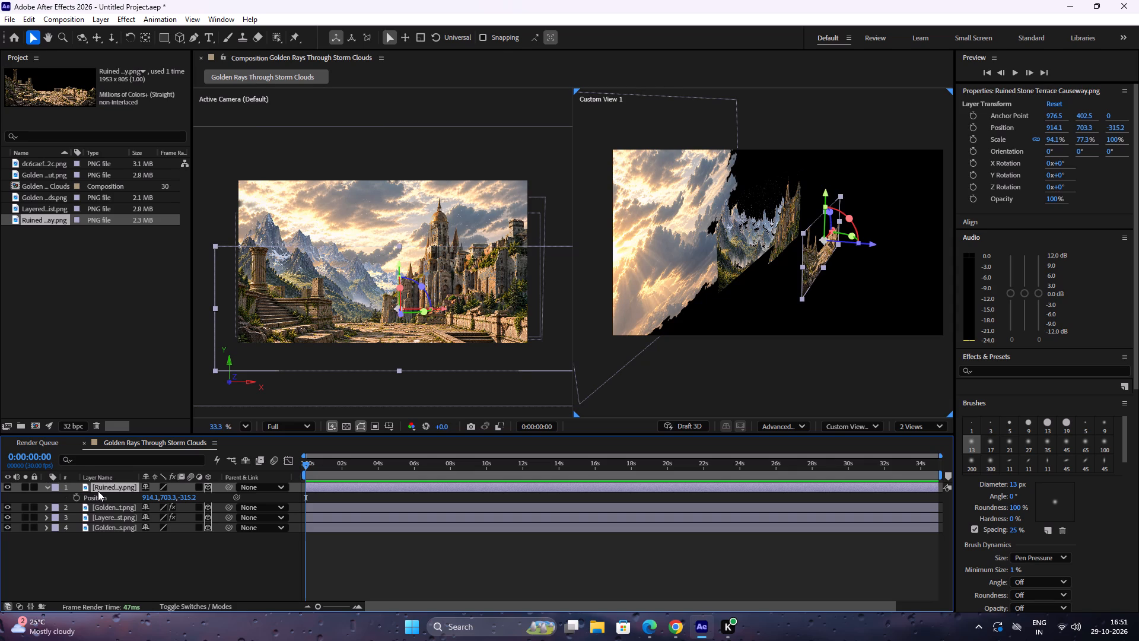
pyautogui.press('s')
pyautogui.press('p')
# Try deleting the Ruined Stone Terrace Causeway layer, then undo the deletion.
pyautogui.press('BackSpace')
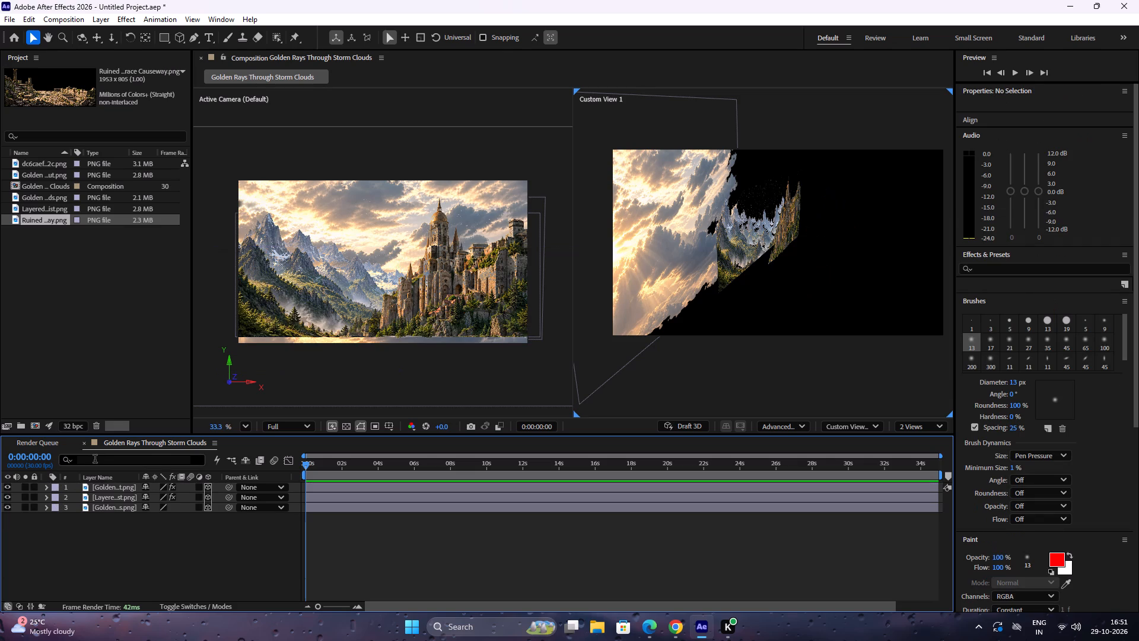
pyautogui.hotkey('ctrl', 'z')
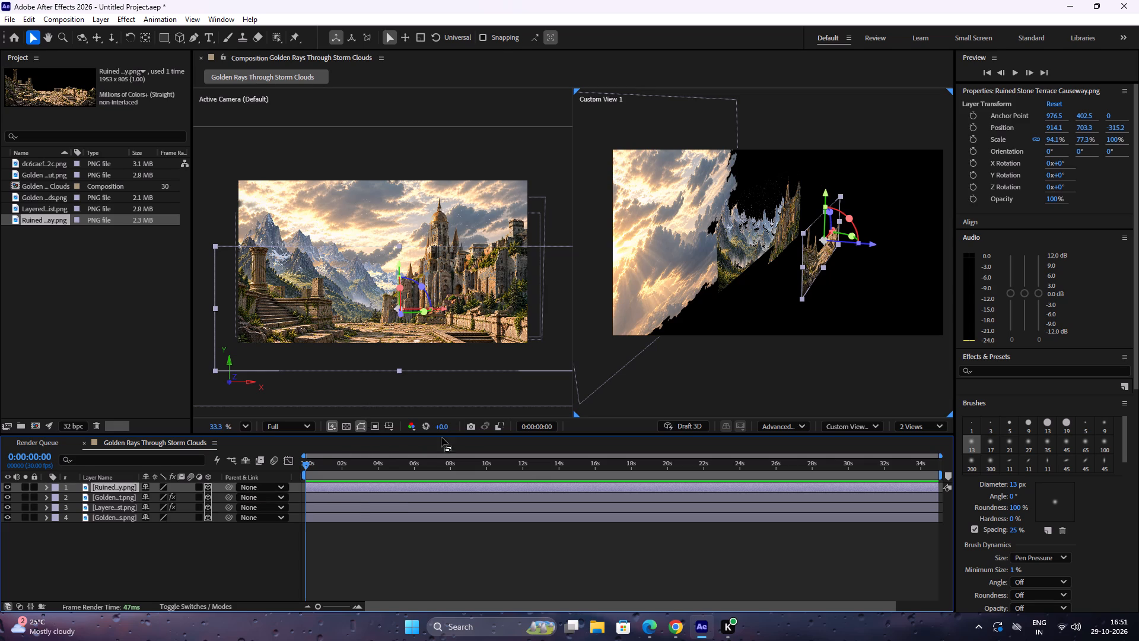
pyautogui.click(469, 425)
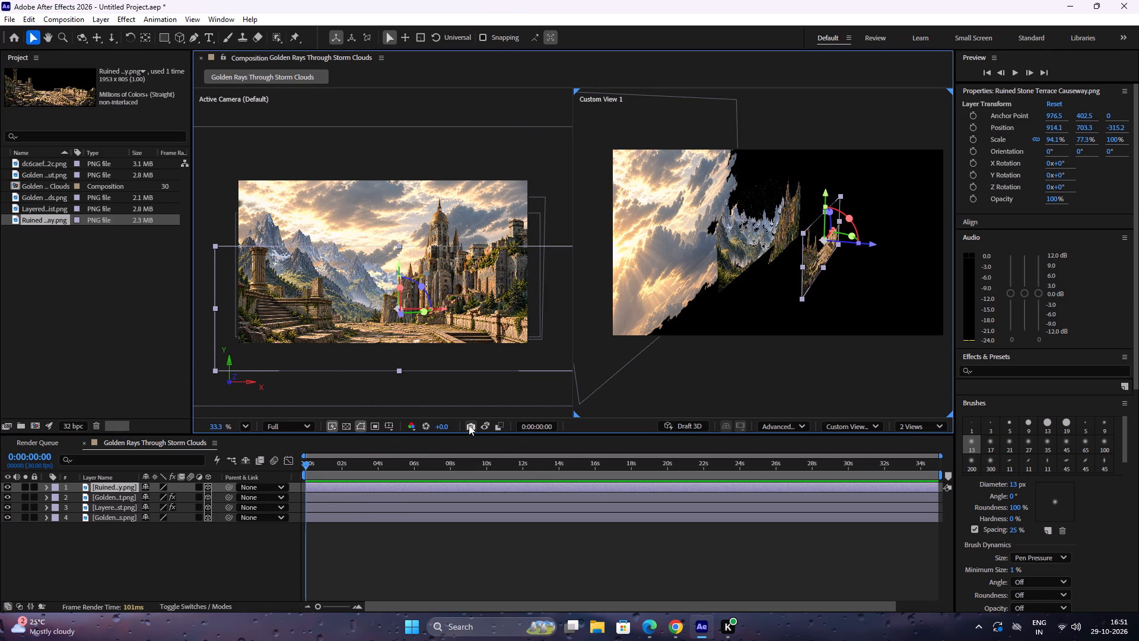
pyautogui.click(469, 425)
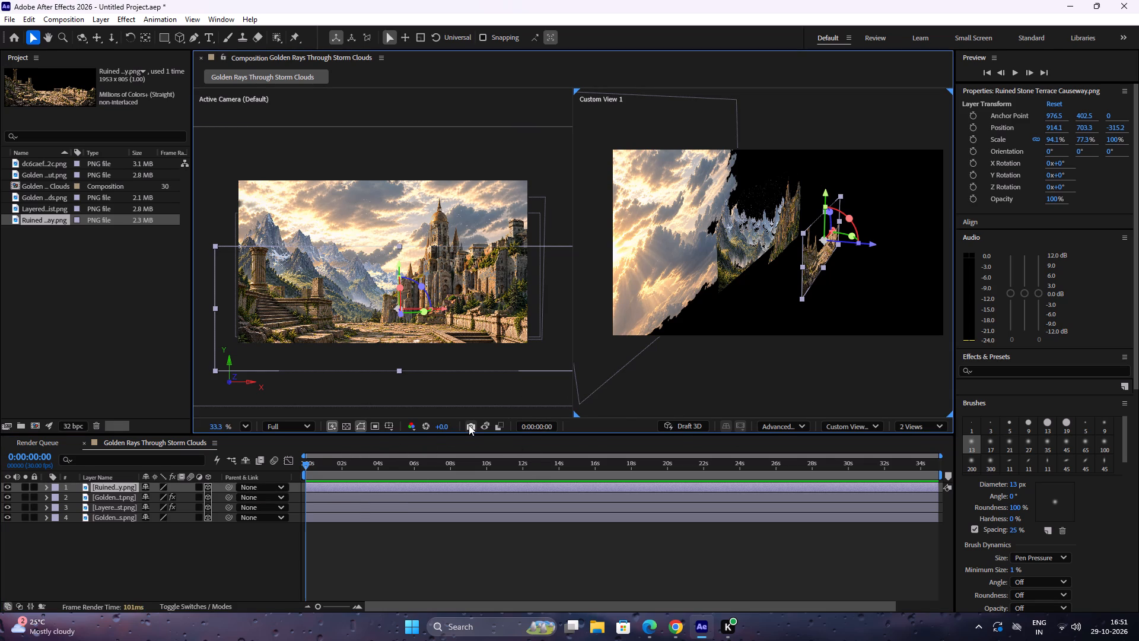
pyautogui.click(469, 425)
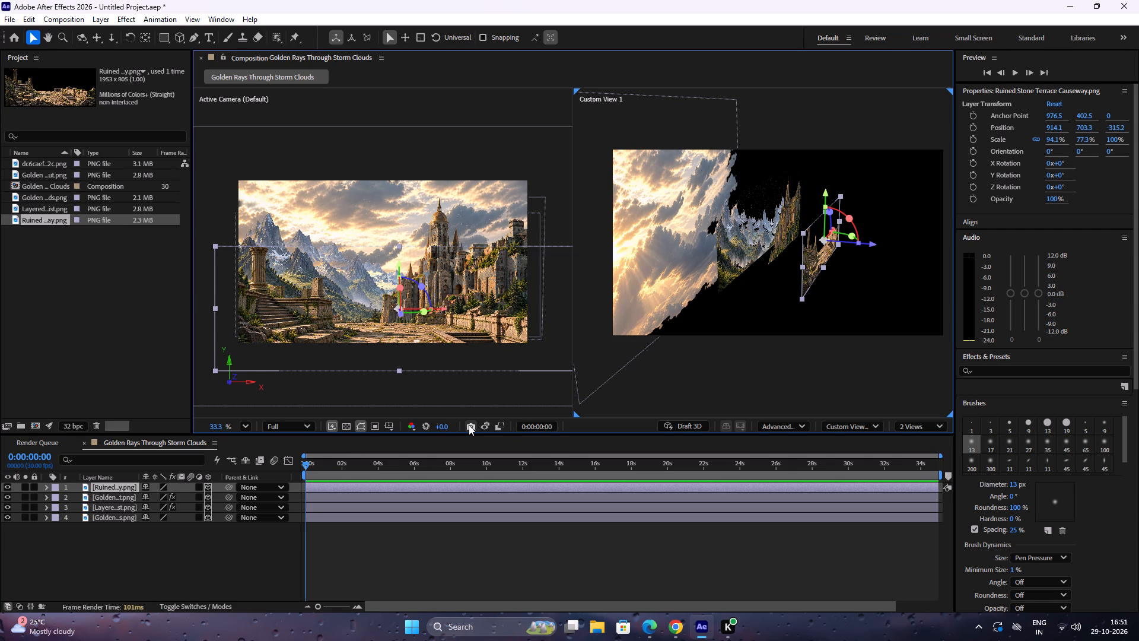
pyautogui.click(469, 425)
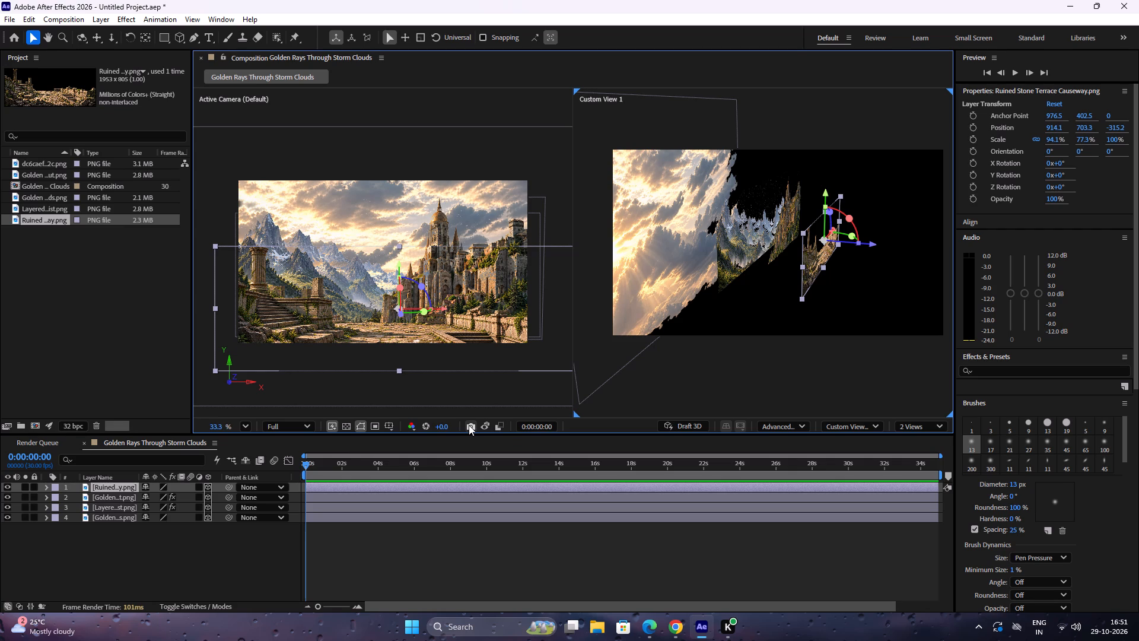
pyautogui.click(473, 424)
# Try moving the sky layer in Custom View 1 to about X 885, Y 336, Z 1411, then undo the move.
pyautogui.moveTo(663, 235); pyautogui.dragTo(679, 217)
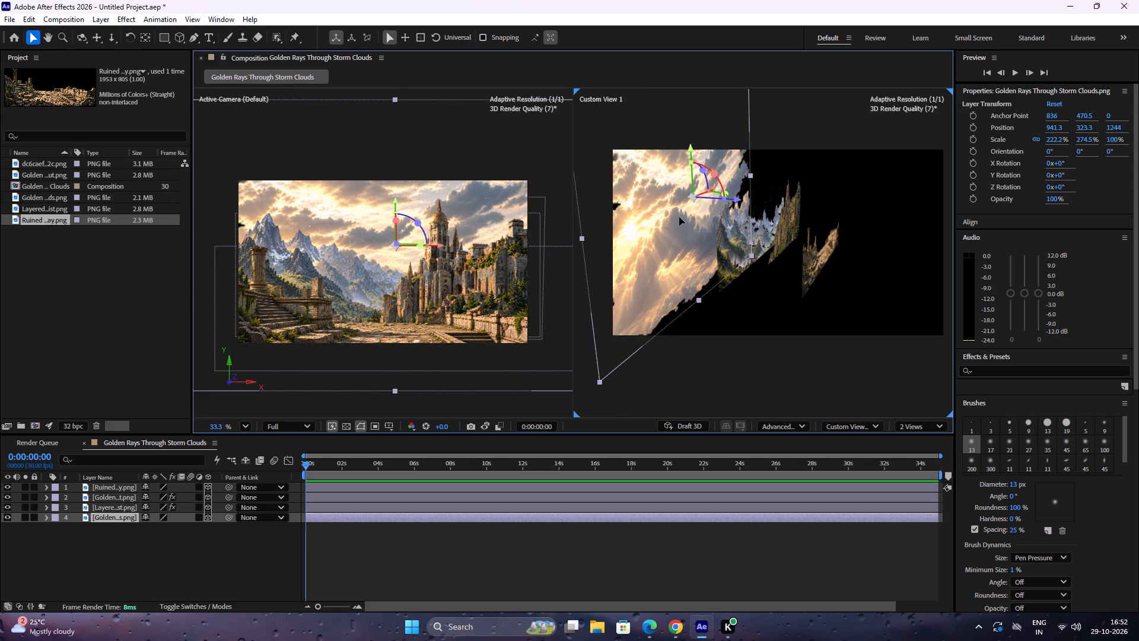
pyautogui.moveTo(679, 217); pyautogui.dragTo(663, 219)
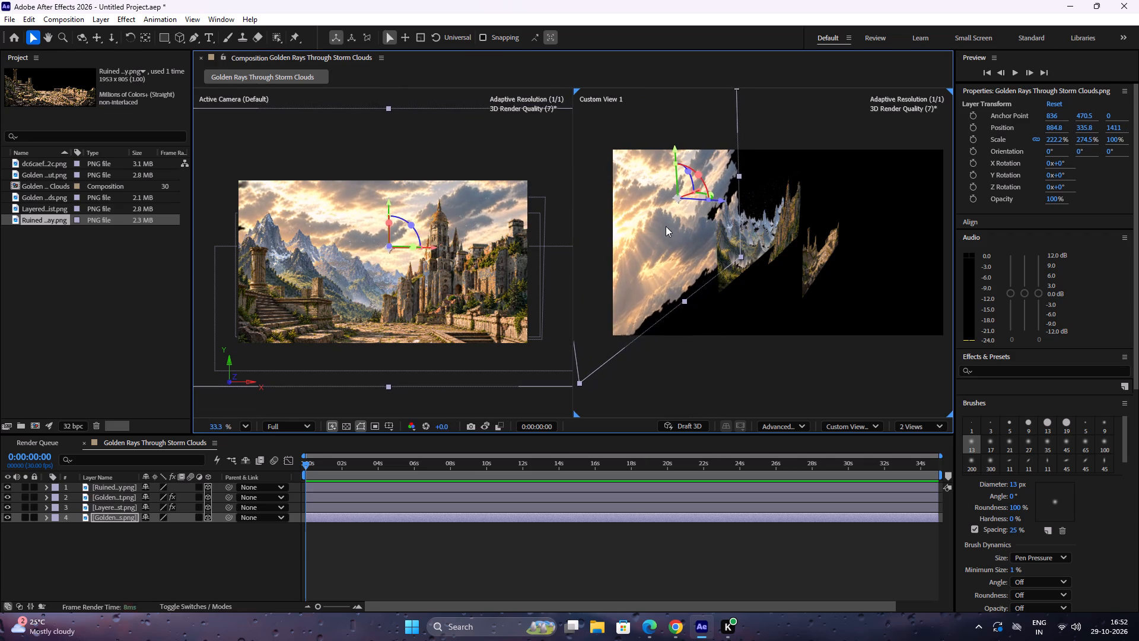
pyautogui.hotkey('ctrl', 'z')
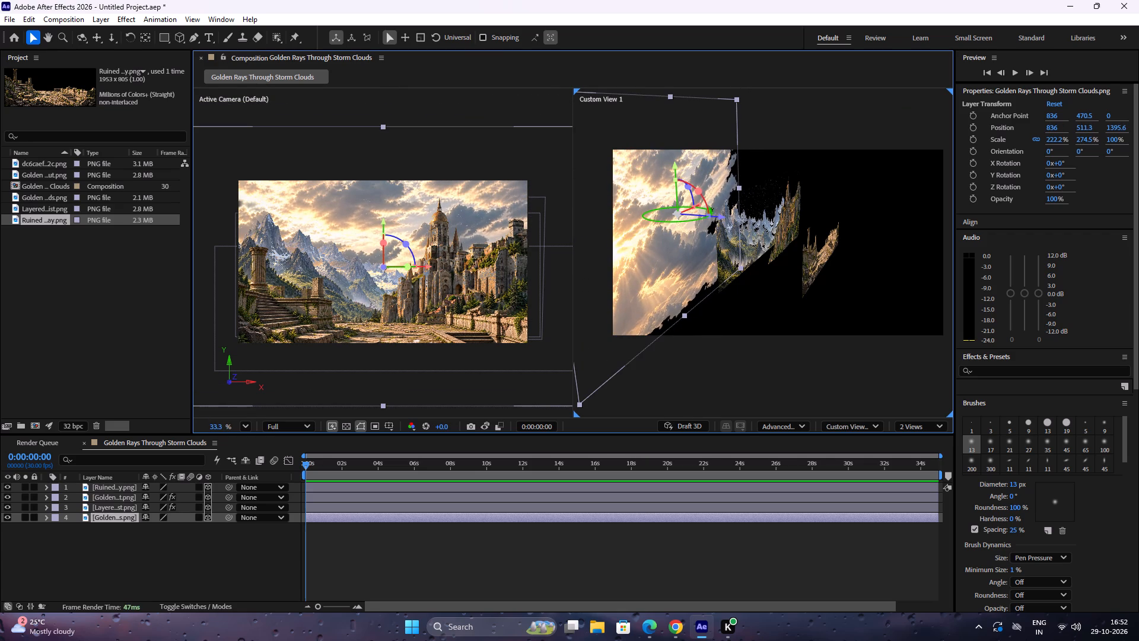
# Orbit around the scene in Custom View 1 to examine the depth spacing between the sky, mountain, castle and terrace layers.
pyautogui.click(79, 35)
pyautogui.moveTo(764, 300); pyautogui.dragTo(793, 300)
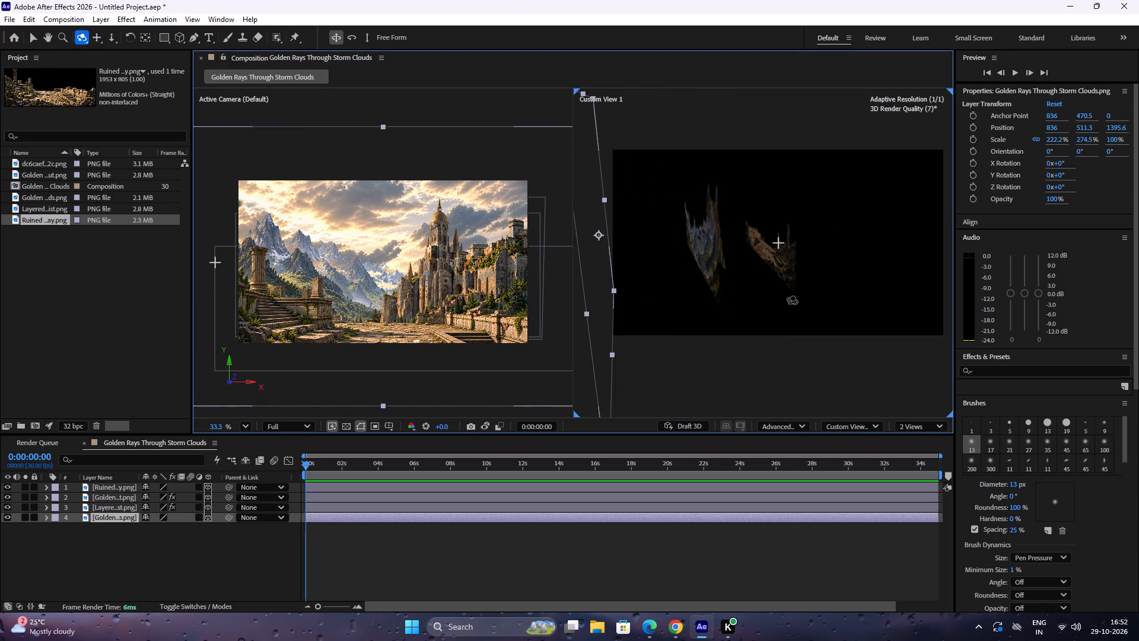
pyautogui.moveTo(793, 300); pyautogui.dragTo(746, 298)
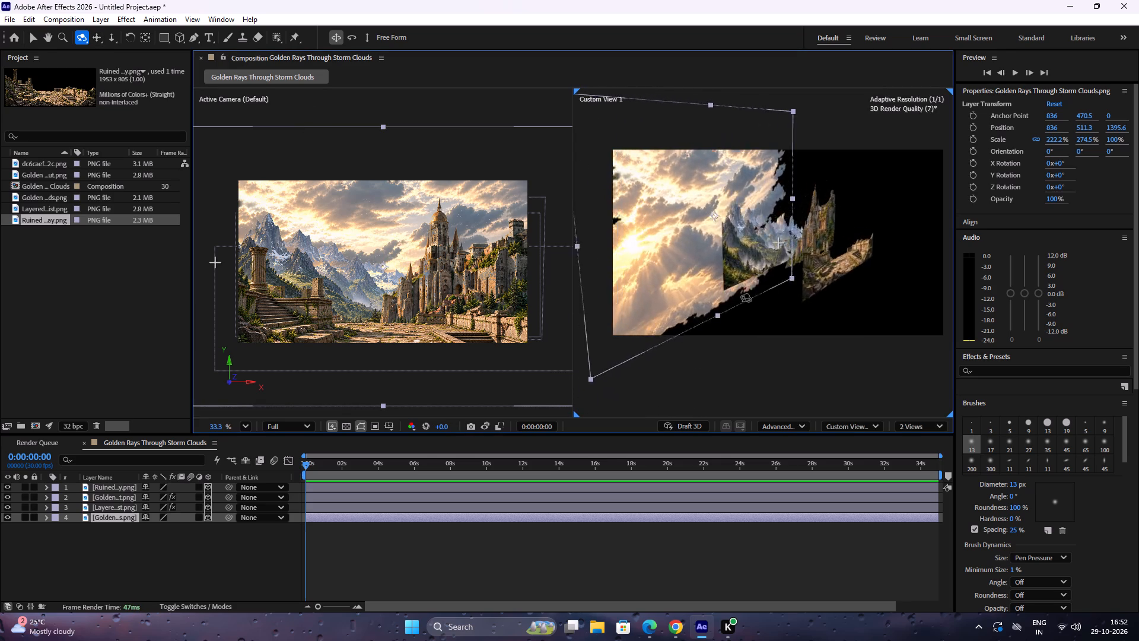
pyautogui.moveTo(746, 298); pyautogui.dragTo(587, 285)
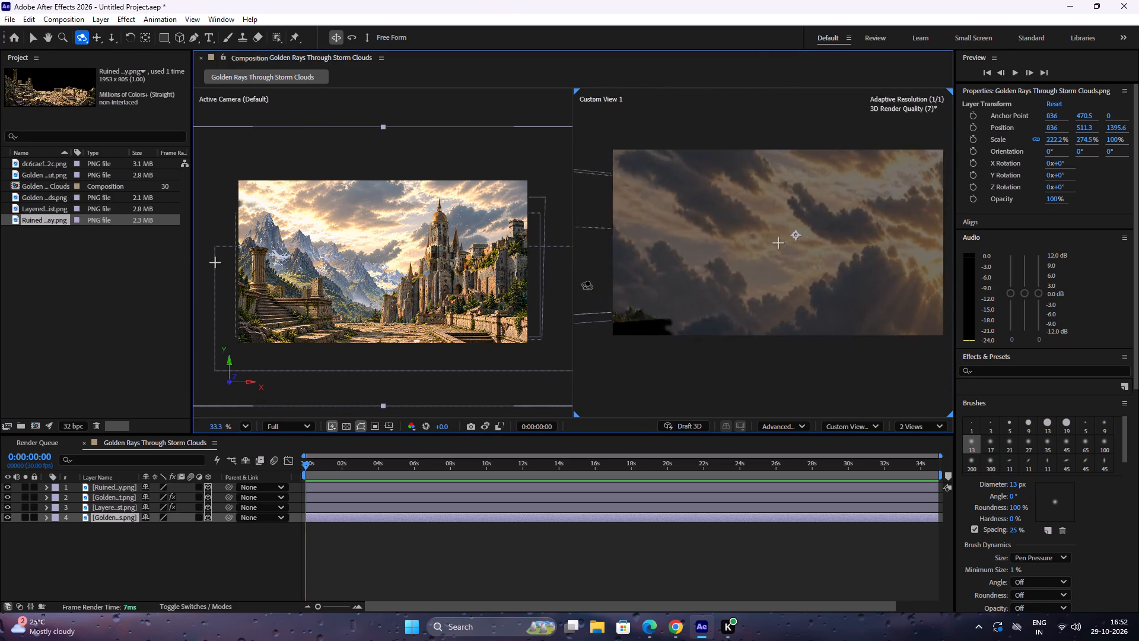
pyautogui.moveTo(587, 285); pyautogui.dragTo(440, 292)
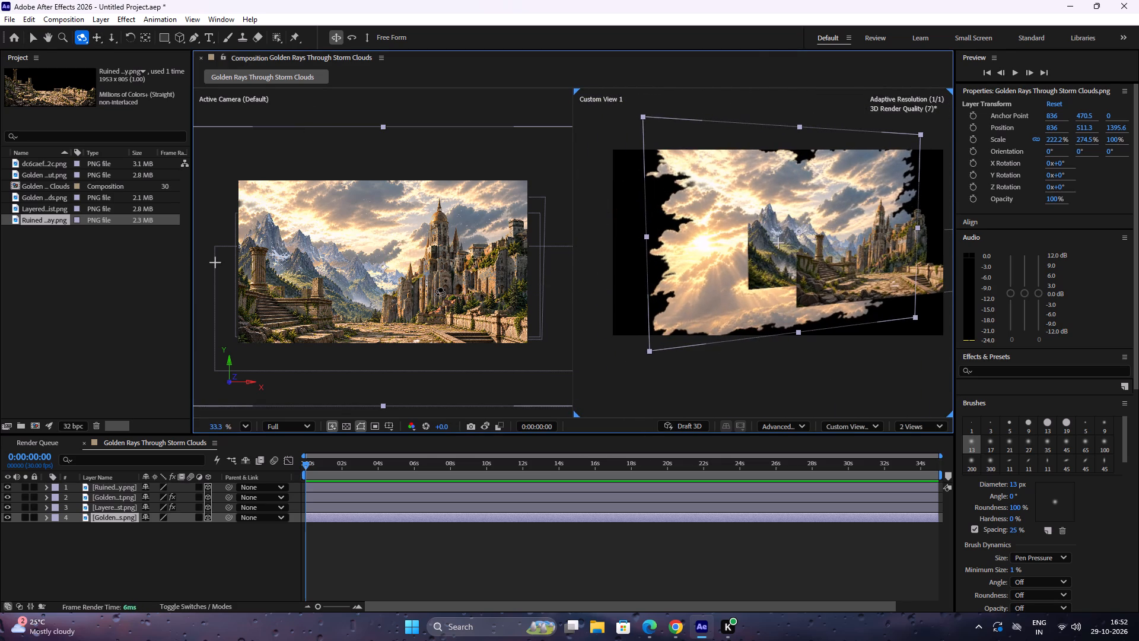
pyautogui.moveTo(440, 292); pyautogui.dragTo(444, 291)
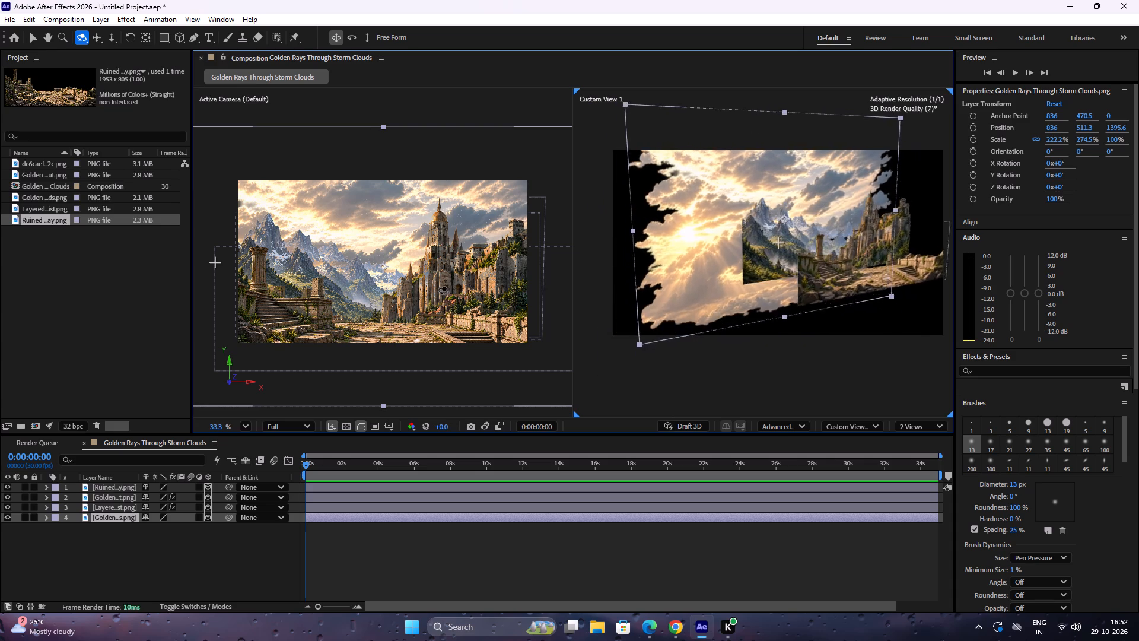
pyautogui.moveTo(444, 291); pyautogui.dragTo(447, 284)
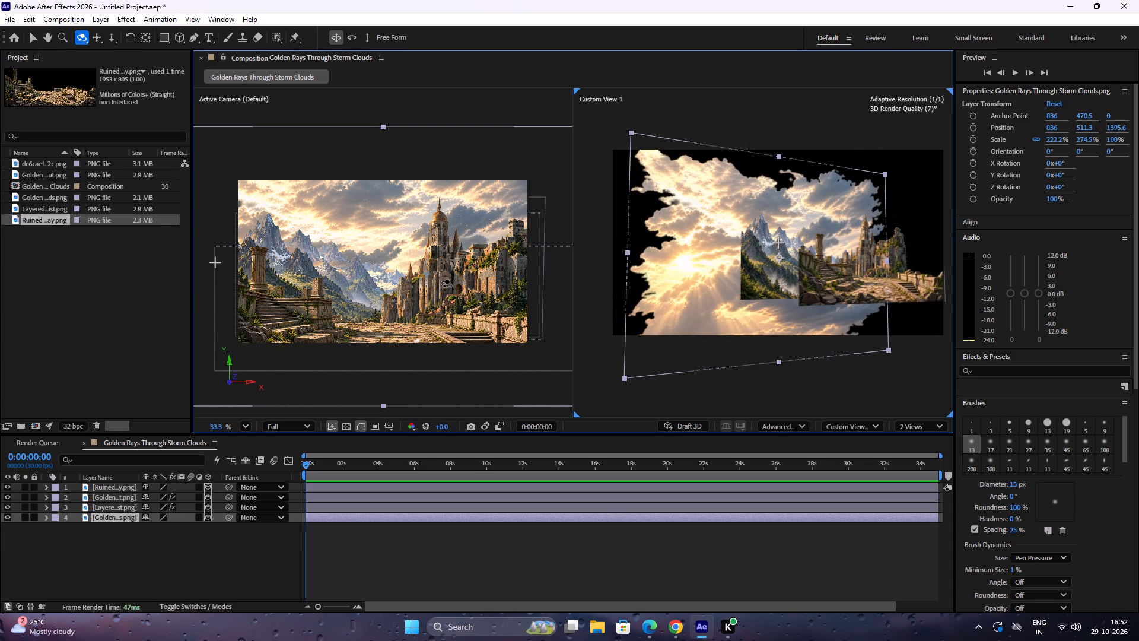
pyautogui.moveTo(447, 284); pyautogui.dragTo(447, 284)
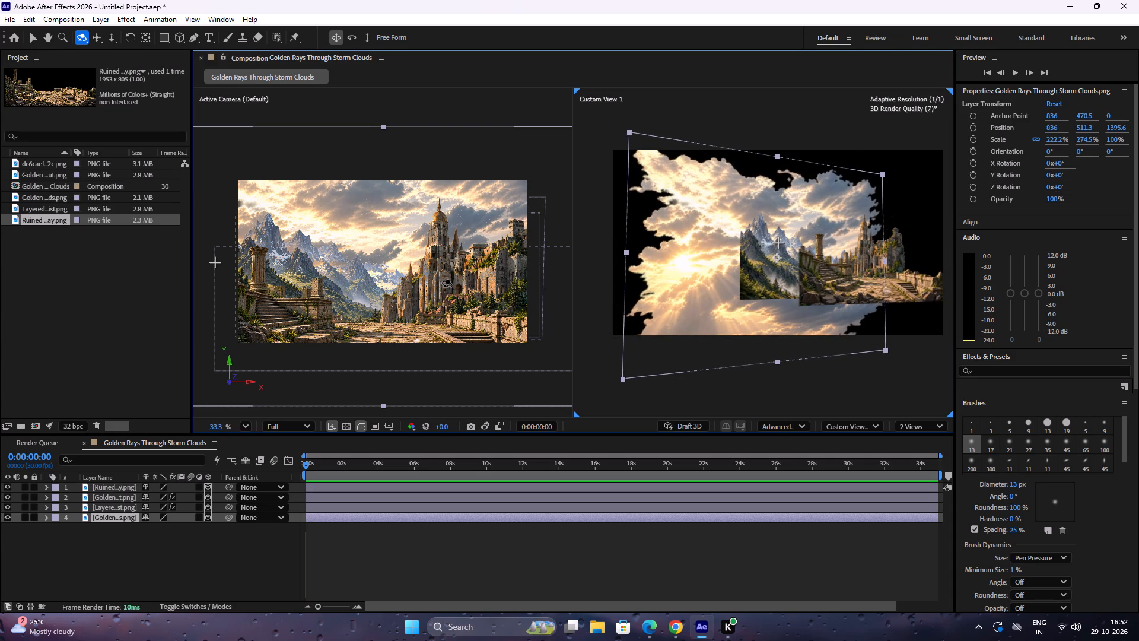
pyautogui.moveTo(447, 284); pyautogui.dragTo(456, 283)
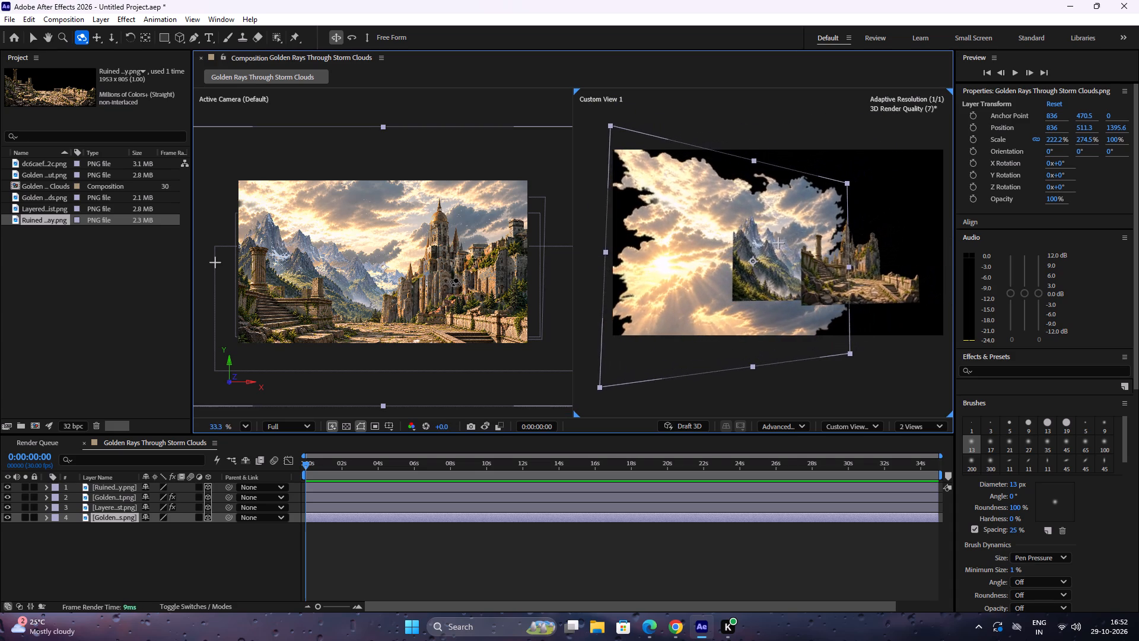
pyautogui.moveTo(456, 283); pyautogui.dragTo(456, 282)
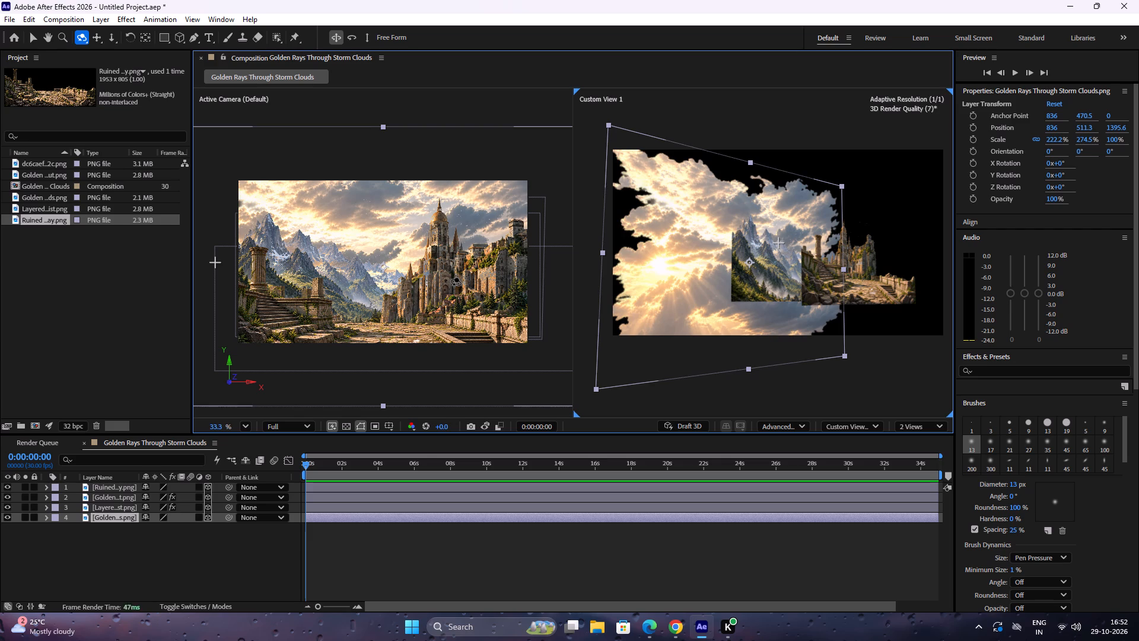
pyautogui.moveTo(456, 282); pyautogui.dragTo(469, 285)
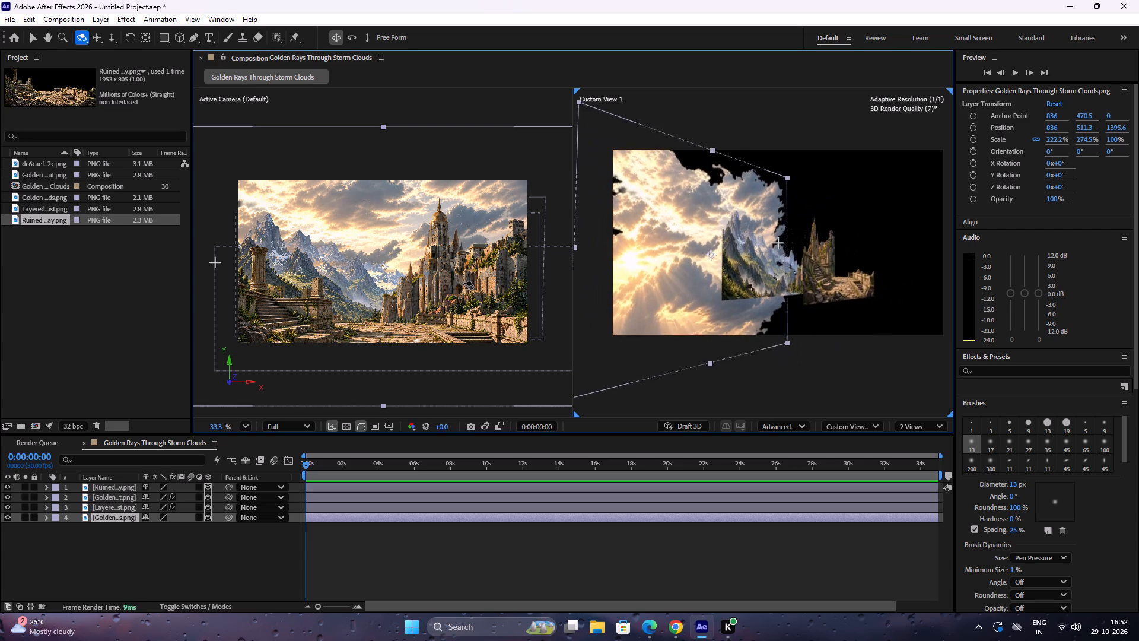
pyautogui.moveTo(469, 285); pyautogui.dragTo(619, 289)
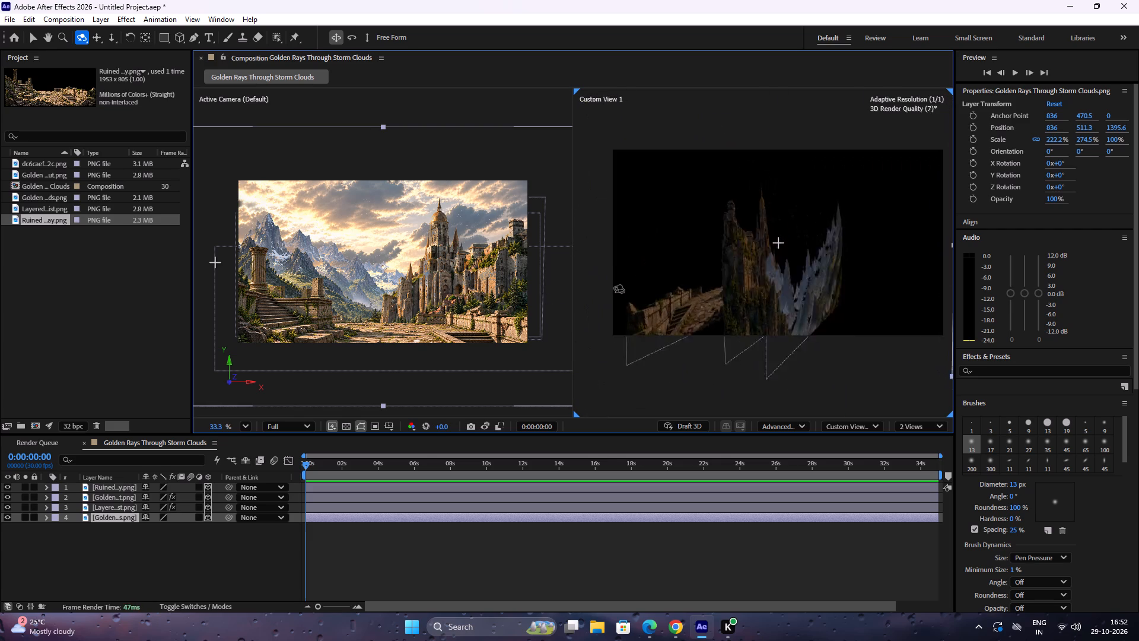
pyautogui.moveTo(619, 289); pyautogui.dragTo(562, 291)
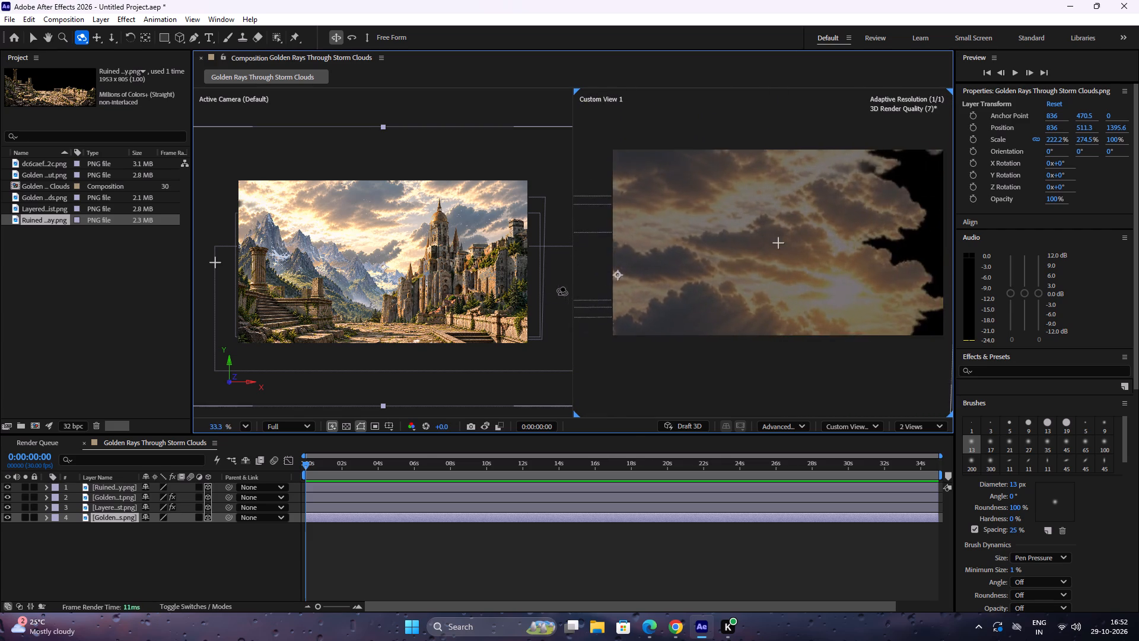
pyautogui.moveTo(562, 291); pyautogui.dragTo(460, 290)
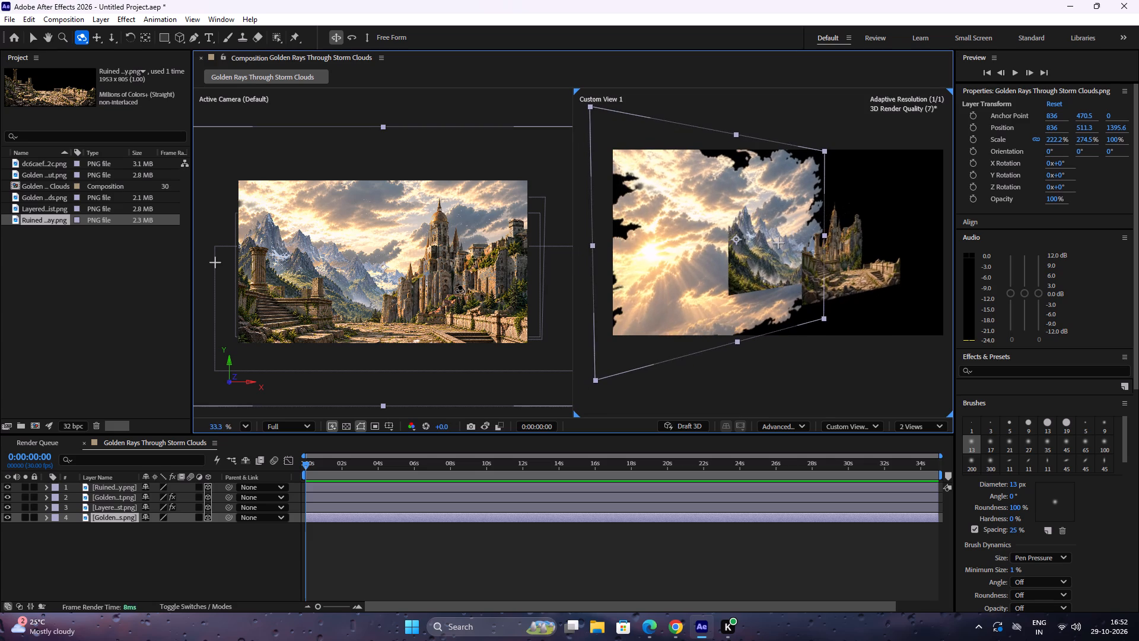
pyautogui.moveTo(460, 290); pyautogui.dragTo(461, 290)
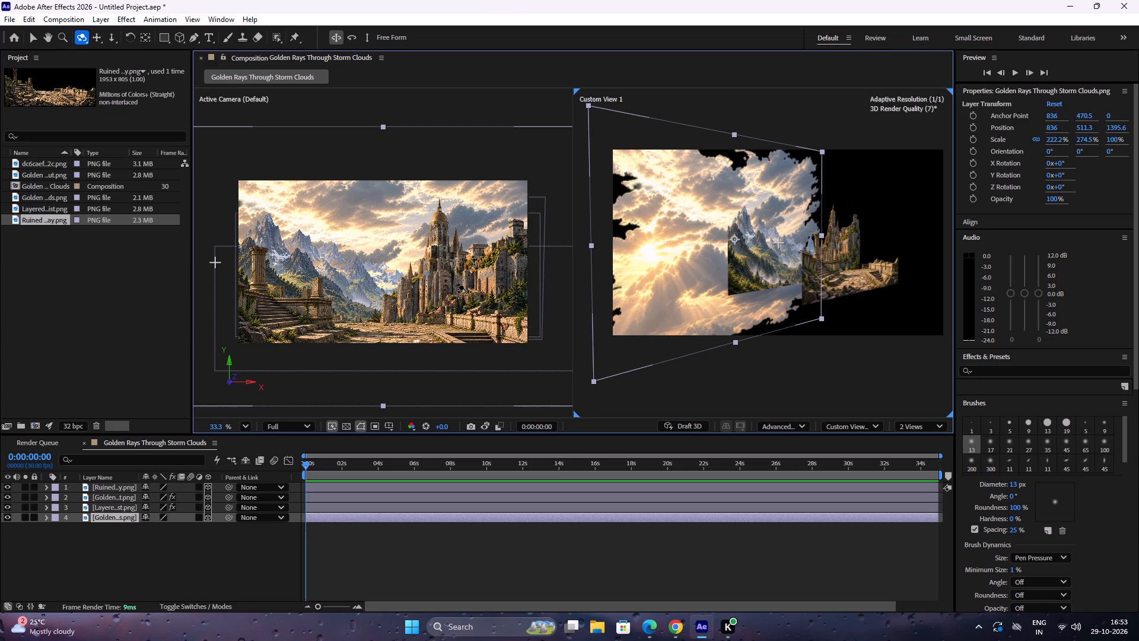
pyautogui.moveTo(461, 290); pyautogui.dragTo(466, 293)
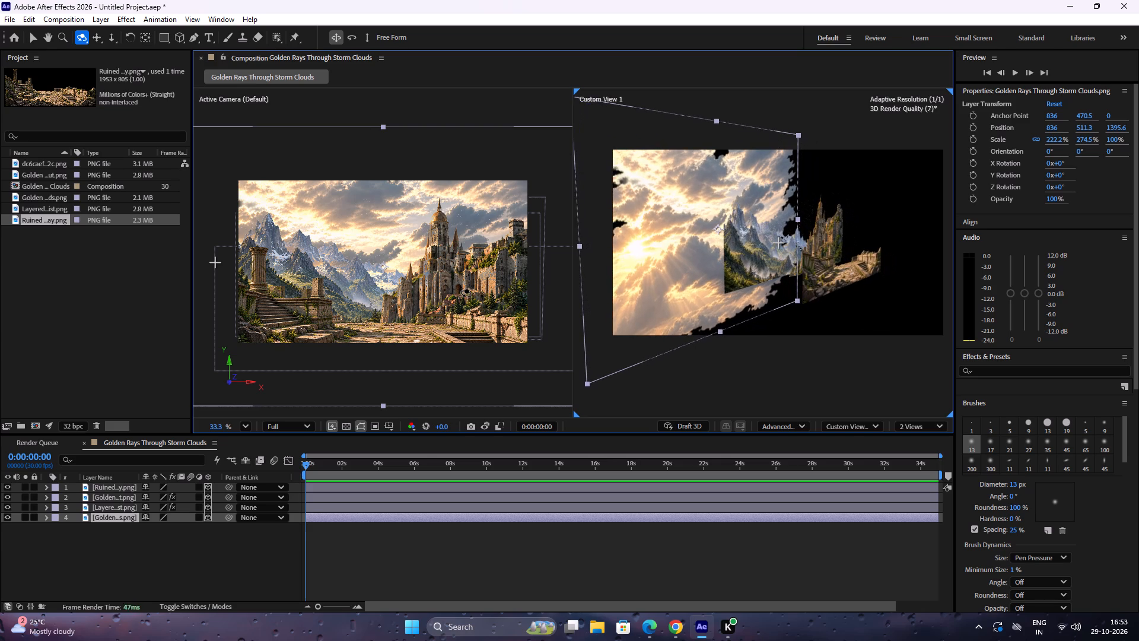
pyautogui.moveTo(466, 293); pyautogui.dragTo(457, 293)
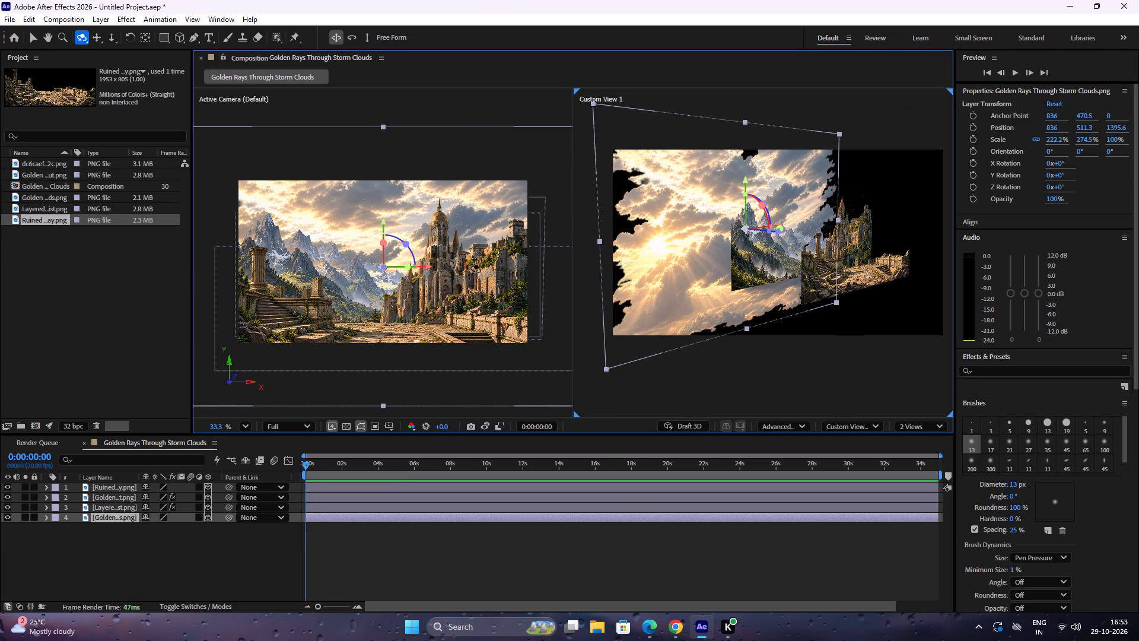
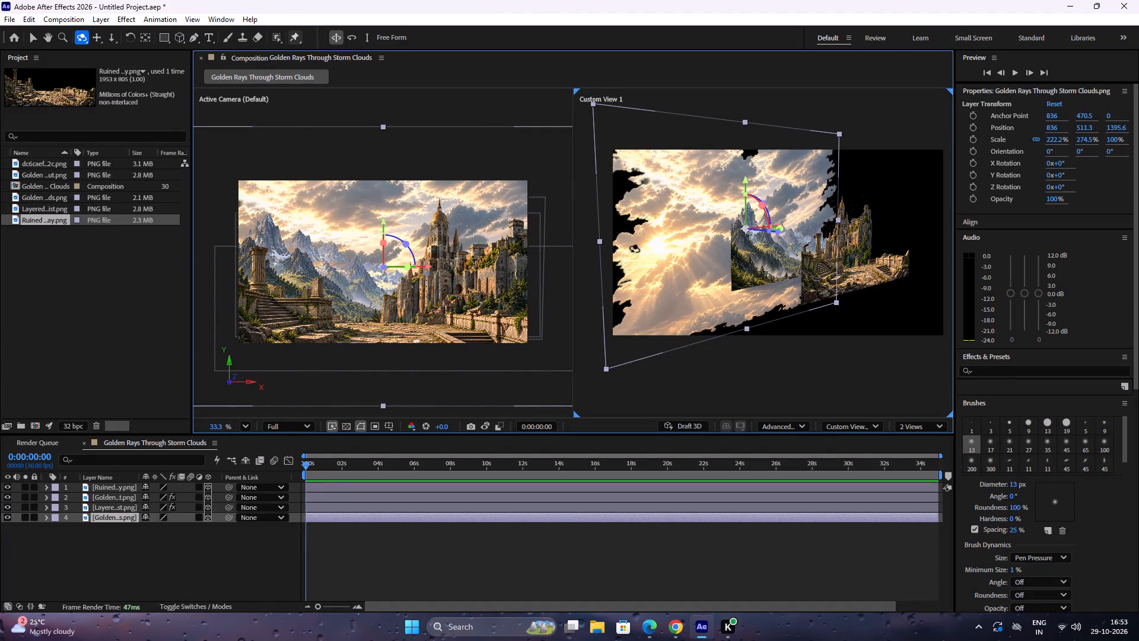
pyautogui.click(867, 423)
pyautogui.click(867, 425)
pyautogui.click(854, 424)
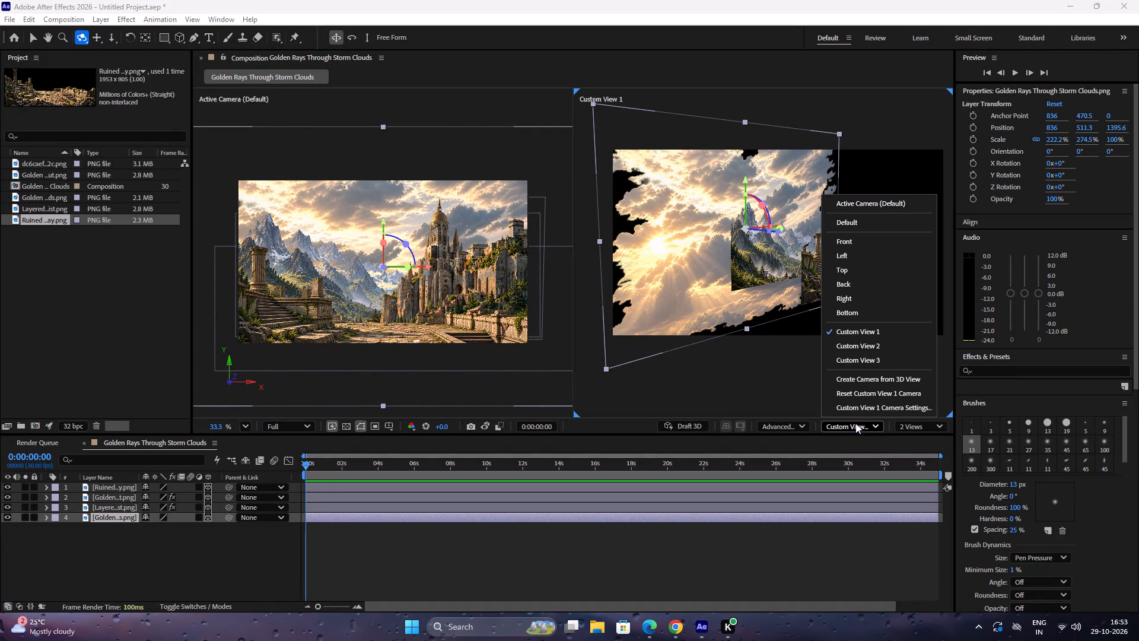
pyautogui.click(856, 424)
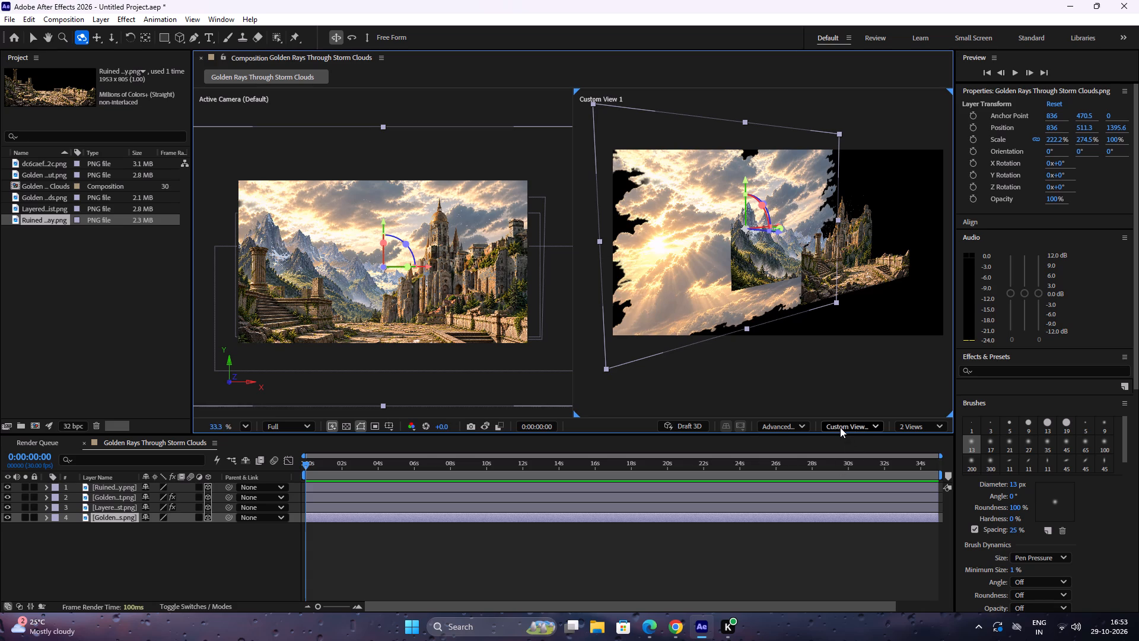
# Move the composition's current time to 0:00:02:14.
pyautogui.moveTo(320, 465); pyautogui.dragTo(373, 468)
pyautogui.moveTo(330, 467); pyautogui.dragTo(355, 467, button='right')
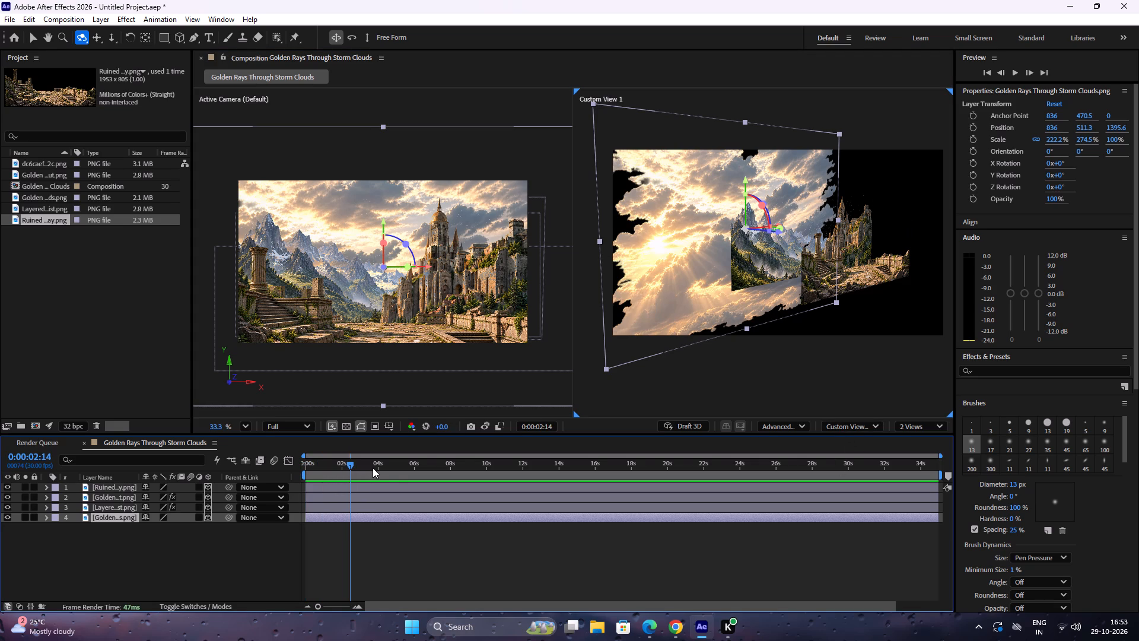
pyautogui.moveTo(373, 468); pyautogui.dragTo(399, 455)
# Orbit around the scene in Custom View 1 to examine how the sky, mountain, castle and terrace layers overlap from different angles.
pyautogui.click(29, 34)
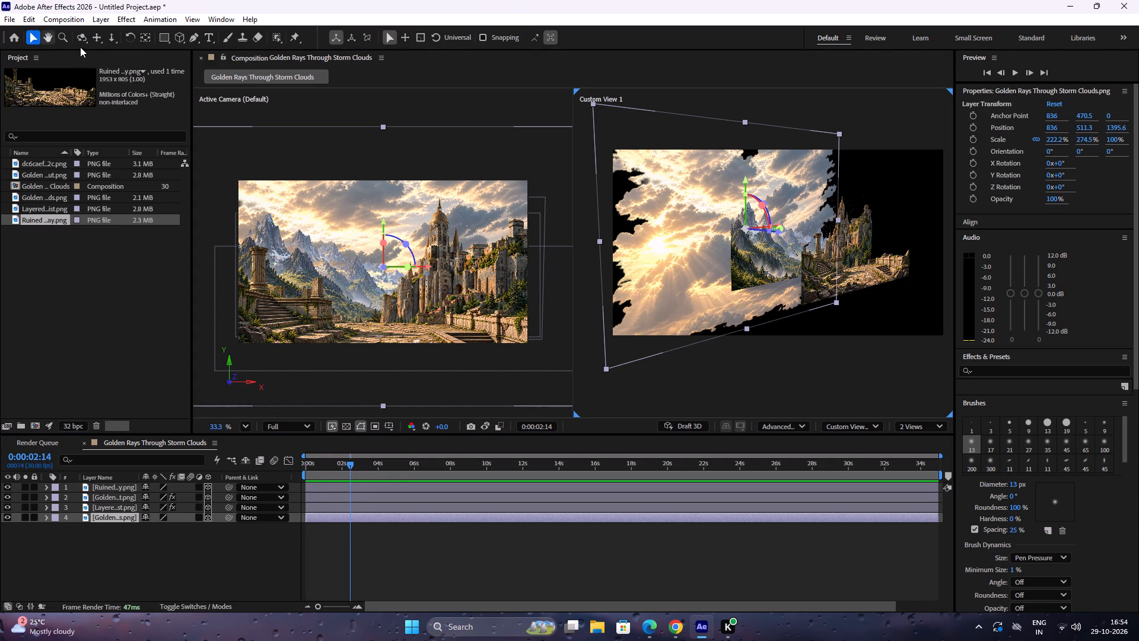
pyautogui.click(75, 40)
pyautogui.moveTo(689, 272); pyautogui.dragTo(638, 277)
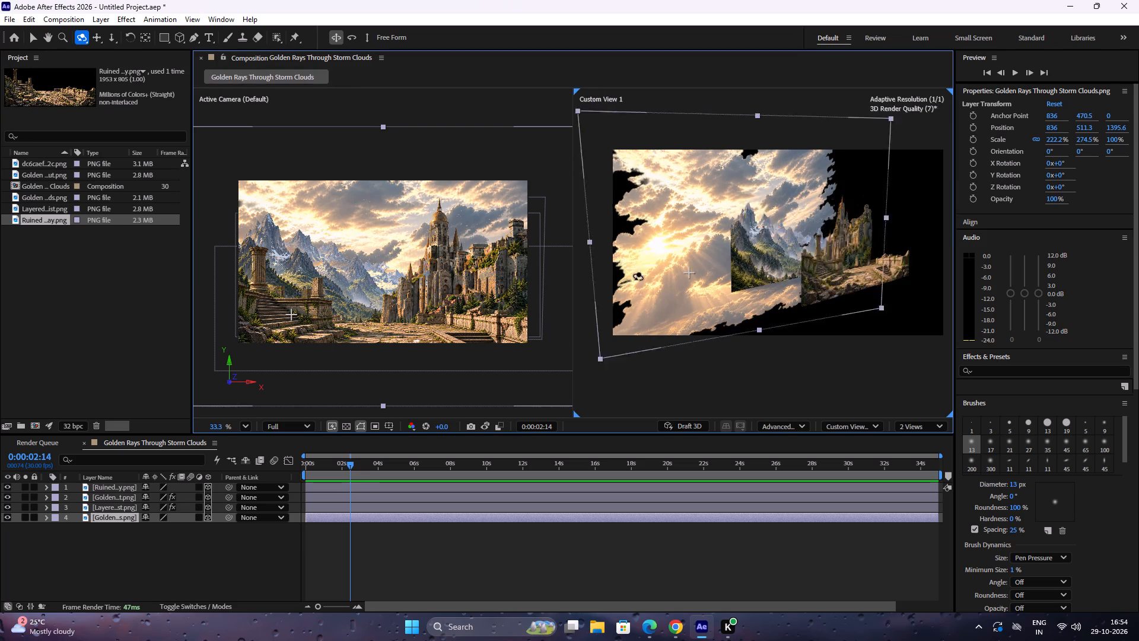
pyautogui.moveTo(638, 277); pyautogui.dragTo(647, 275)
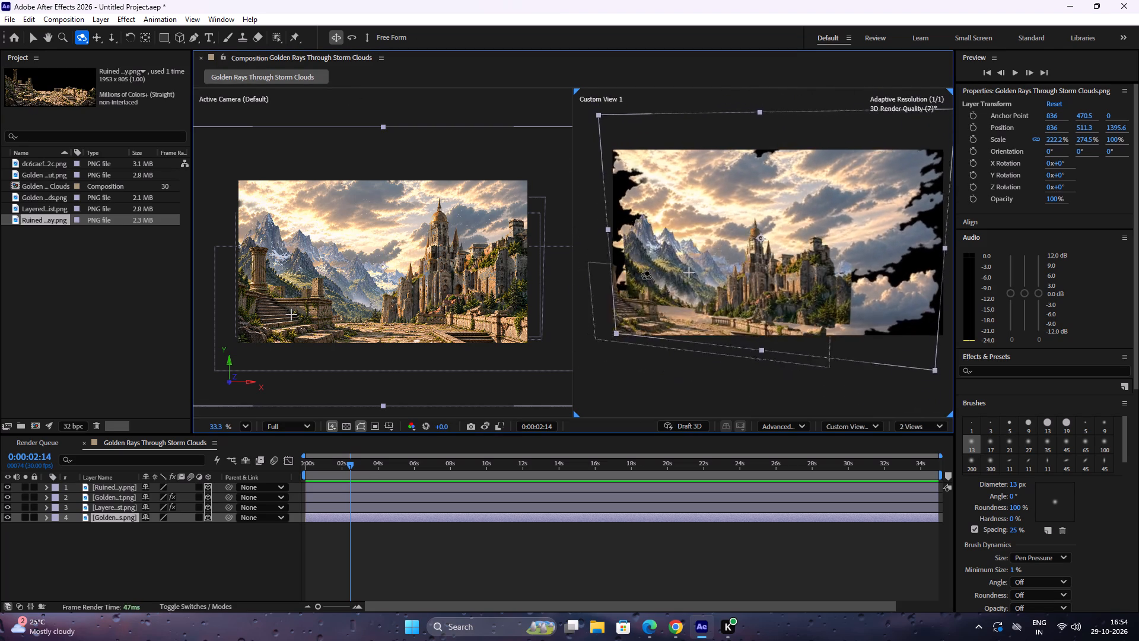
pyautogui.moveTo(647, 275); pyautogui.dragTo(647, 275)
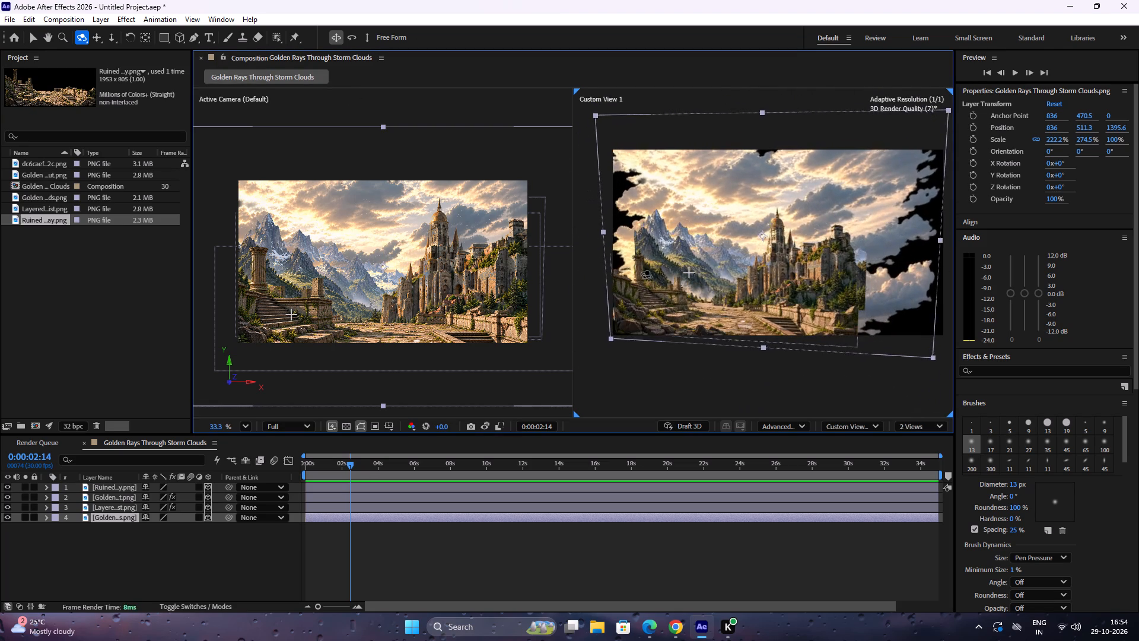
pyautogui.moveTo(647, 275); pyautogui.dragTo(656, 274)
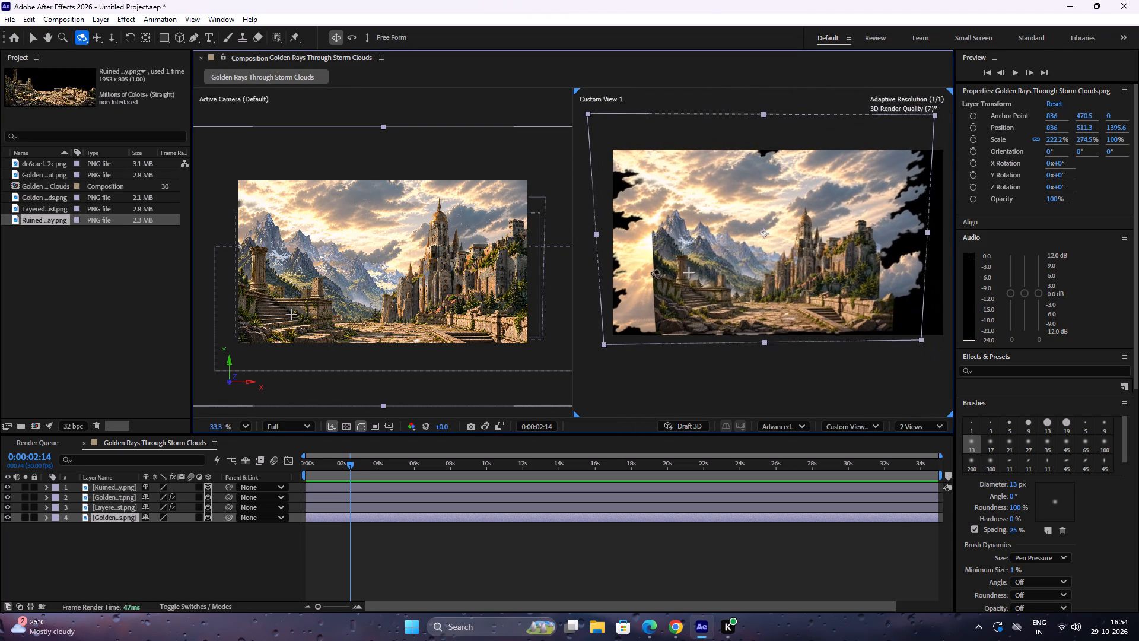
pyautogui.moveTo(656, 274); pyautogui.dragTo(650, 266)
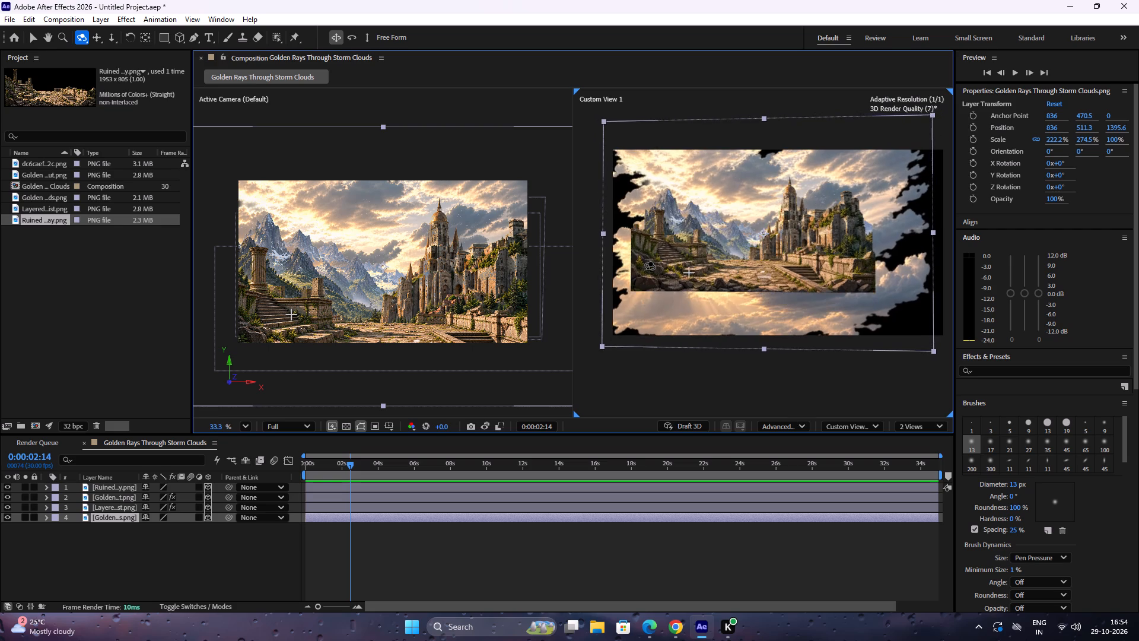
pyautogui.moveTo(650, 266); pyautogui.dragTo(634, 272)
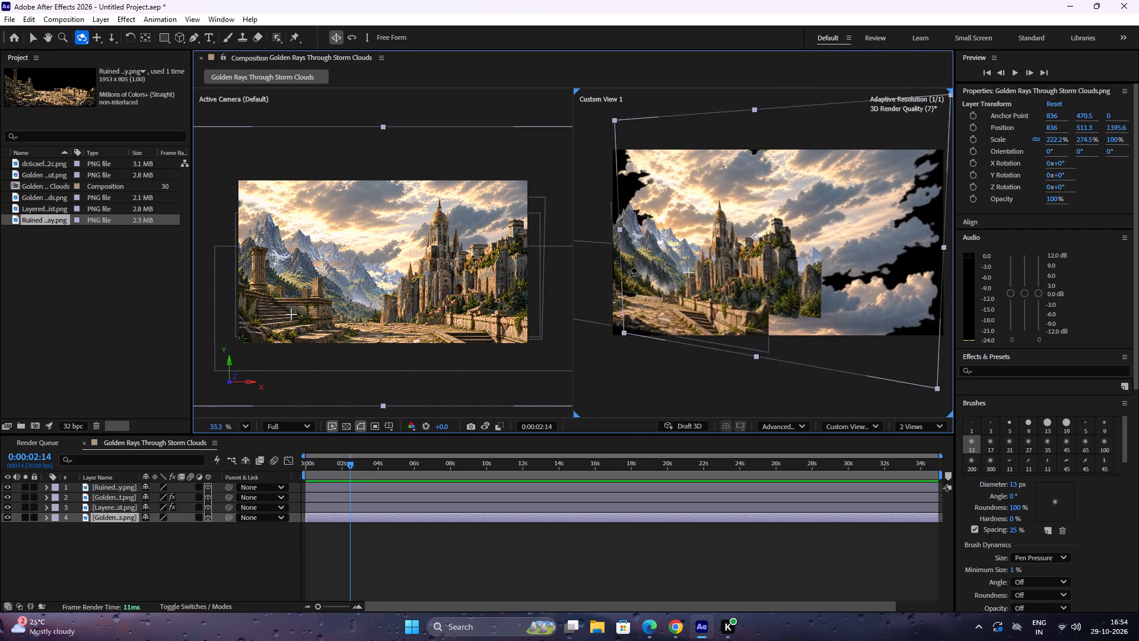
pyautogui.moveTo(634, 272); pyautogui.dragTo(644, 273)
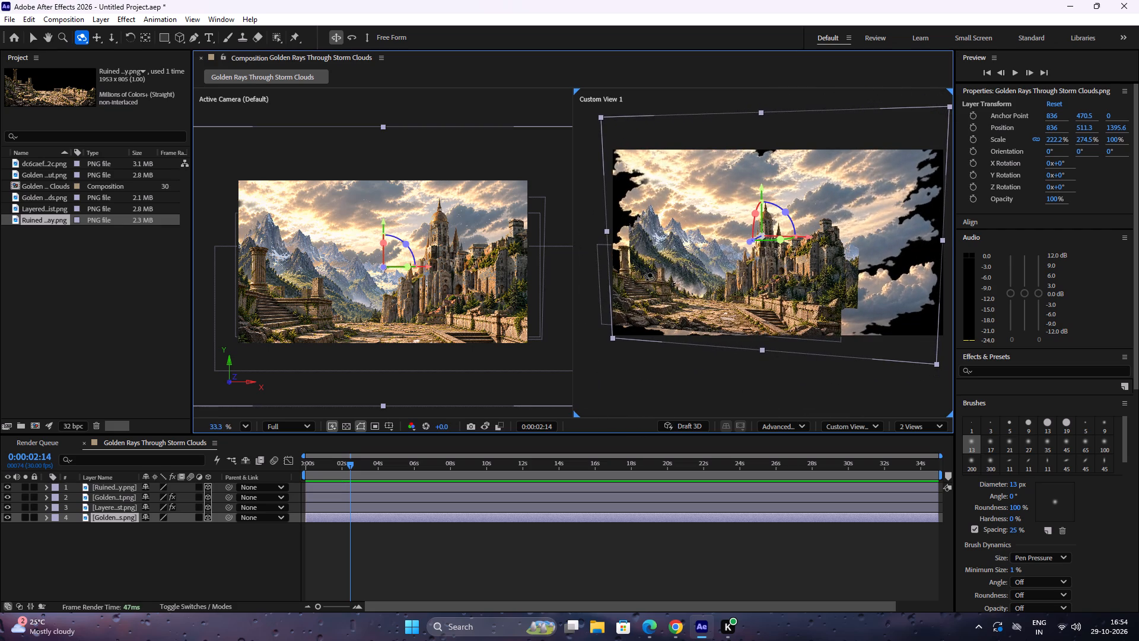
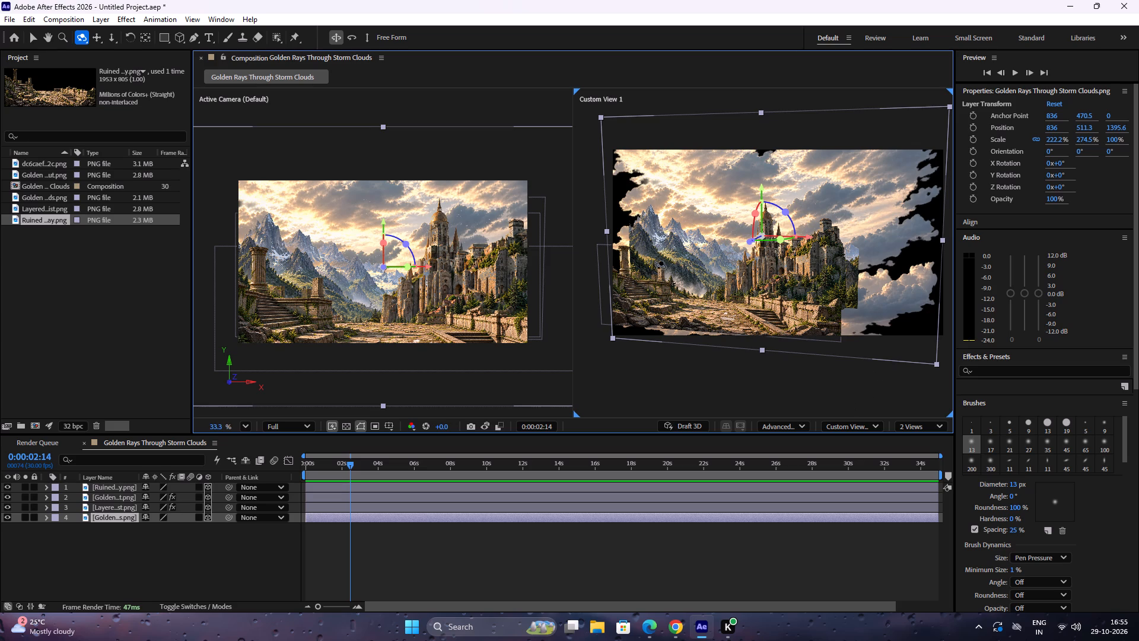
# Orbit around the scene in Custom View 1 to examine the depth spacing between the terrace, castle, mountain and sky layers.
pyautogui.moveTo(763, 232); pyautogui.dragTo(679, 237)
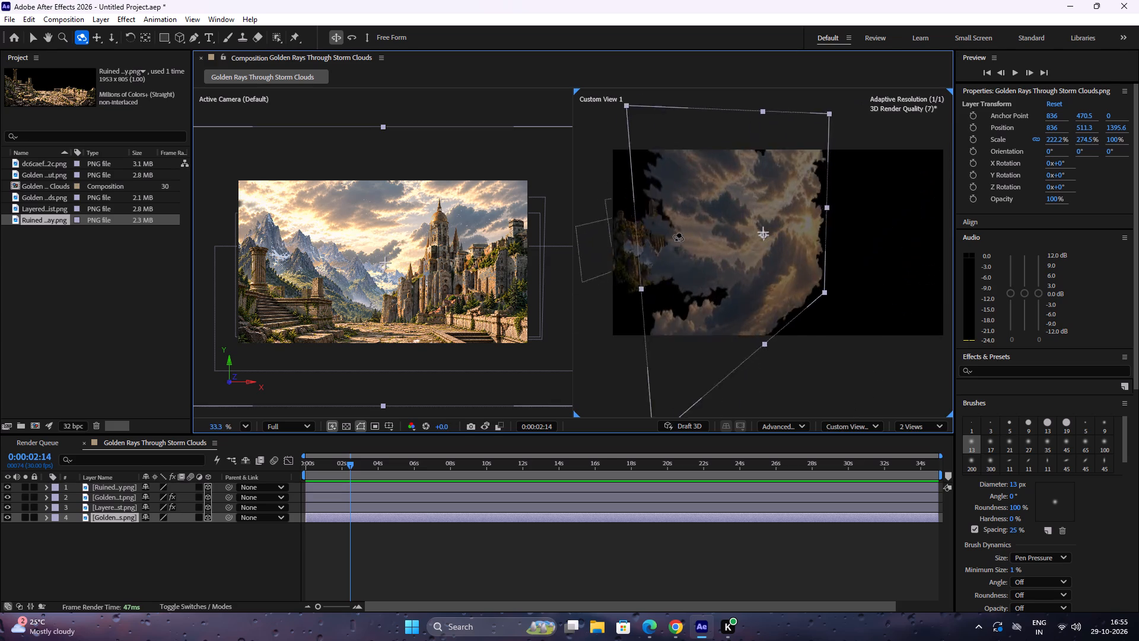
pyautogui.moveTo(679, 237); pyautogui.dragTo(708, 226)
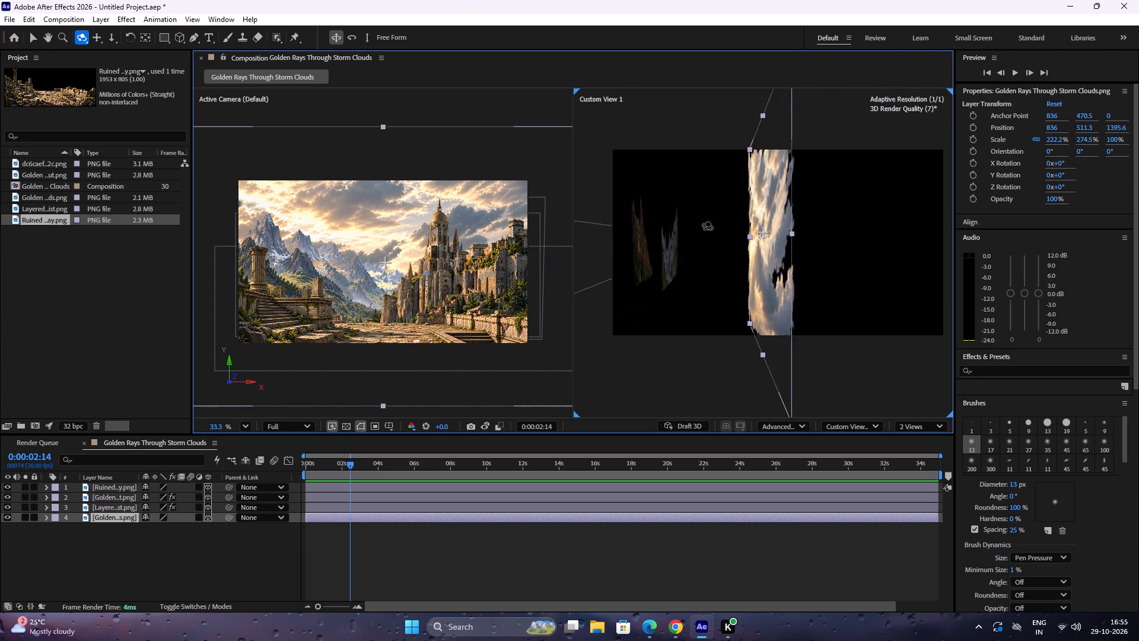
pyautogui.moveTo(708, 226); pyautogui.dragTo(780, 226)
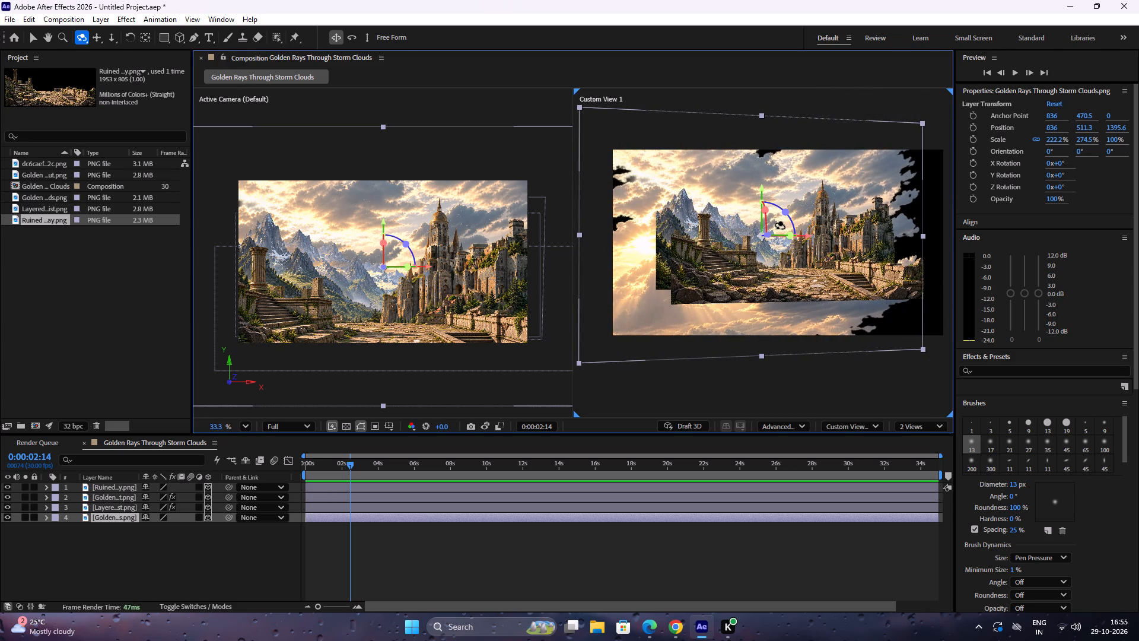
pyautogui.moveTo(809, 239); pyautogui.dragTo(753, 326, button='right')
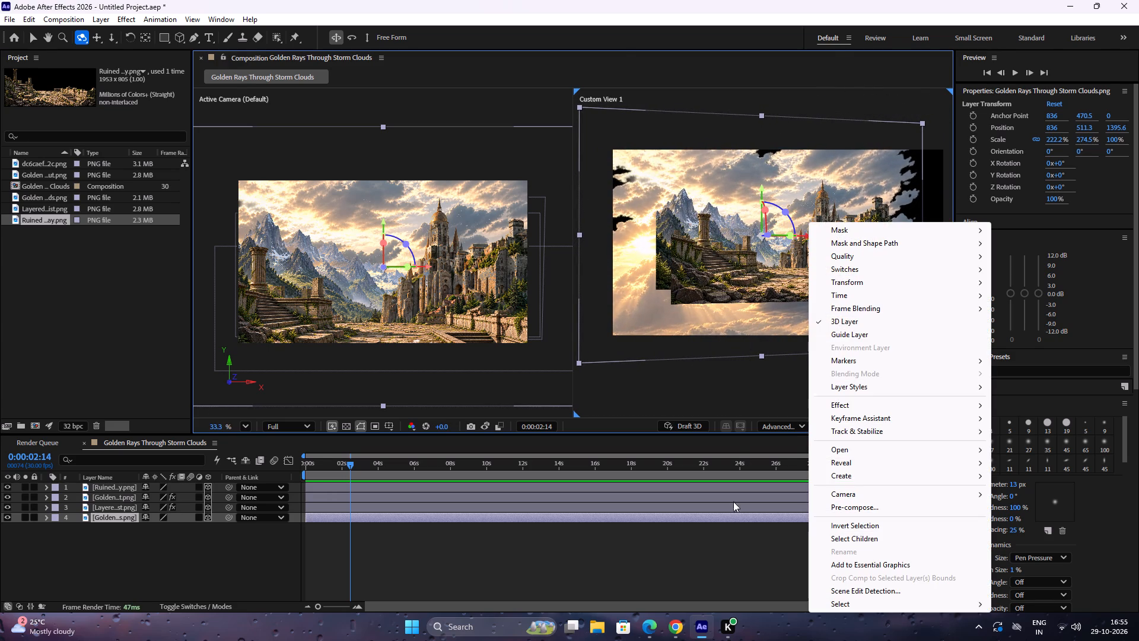
pyautogui.click(724, 548)
pyautogui.moveTo(846, 278); pyautogui.dragTo(769, 281, button='right')
pyautogui.moveTo(770, 278); pyautogui.dragTo(692, 274)
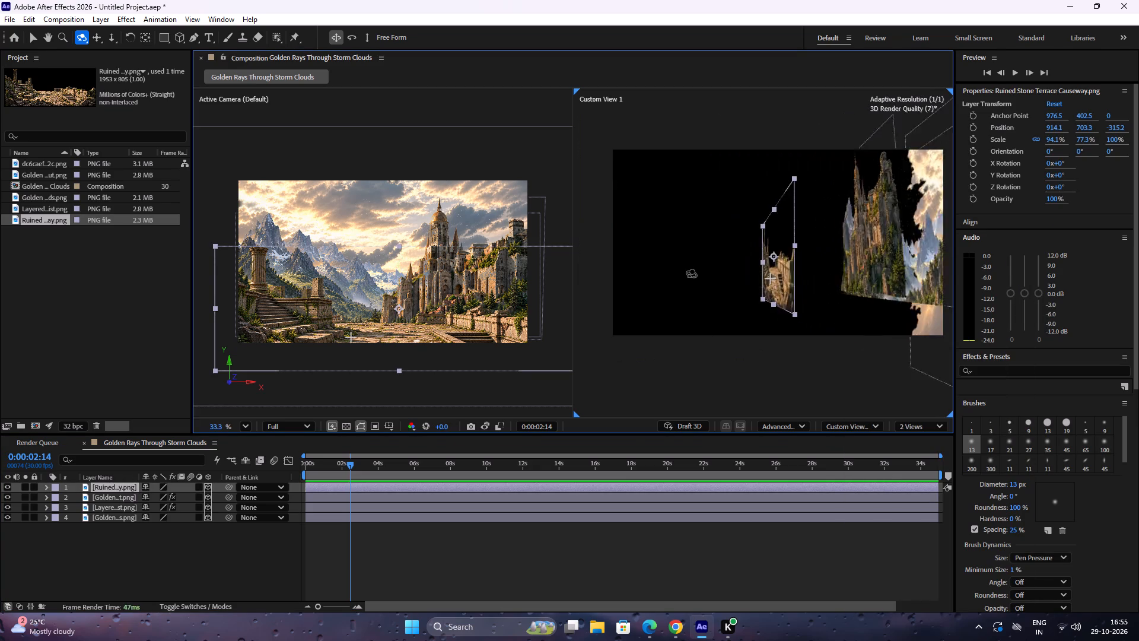
pyautogui.moveTo(692, 274); pyautogui.dragTo(773, 290)
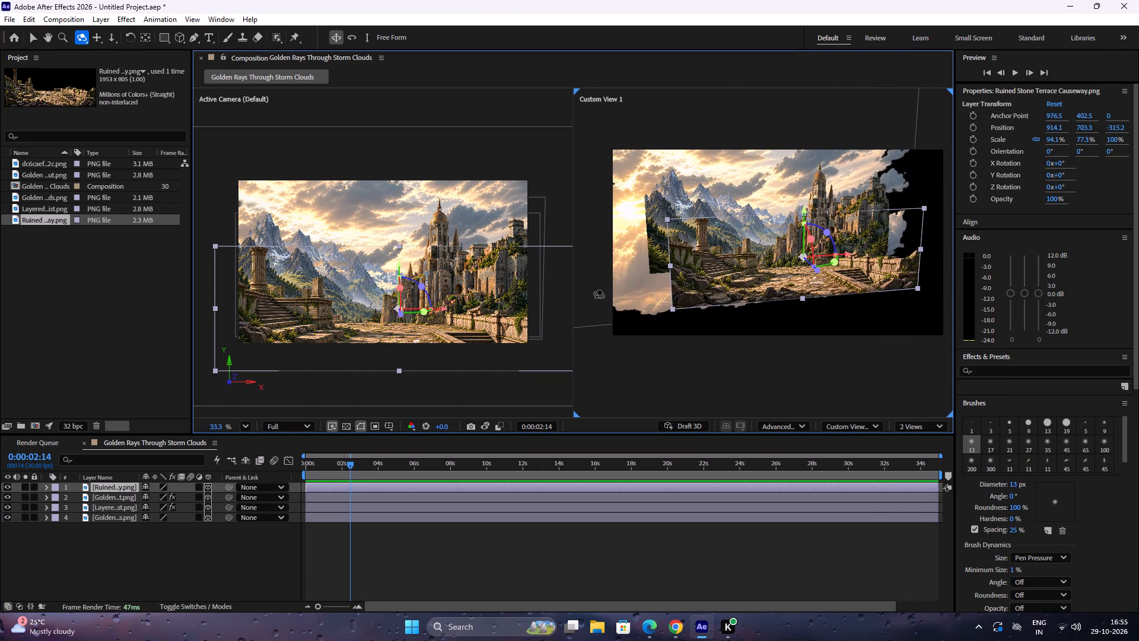
# Add a two-node camera with the 50mm preset to the composition.
pyautogui.rightClick(241, 547)
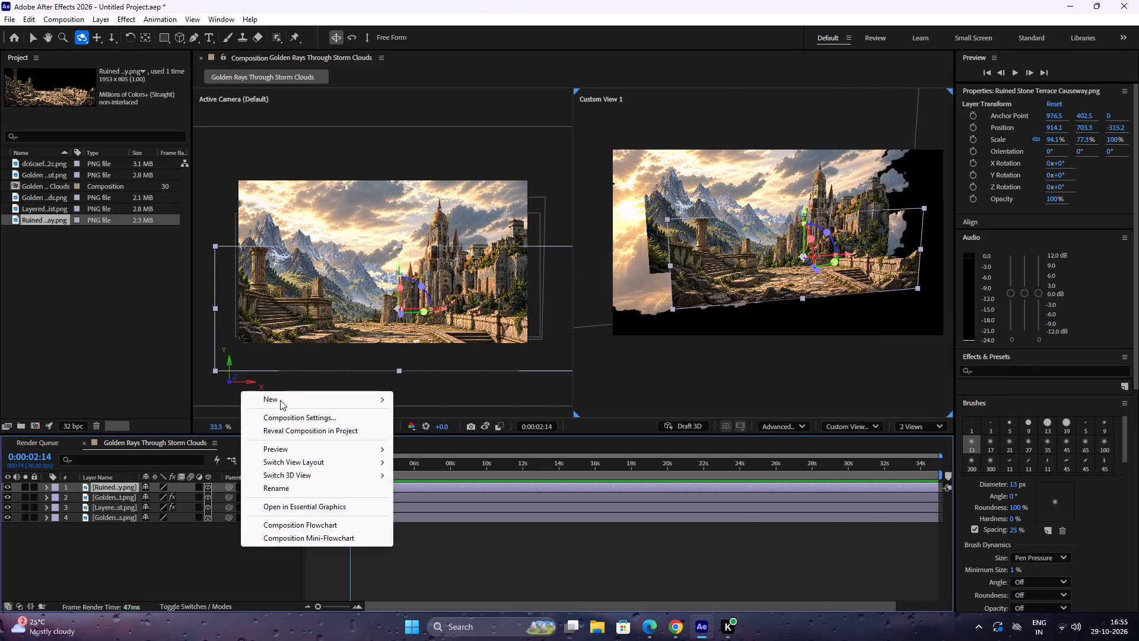
pyautogui.click(280, 400)
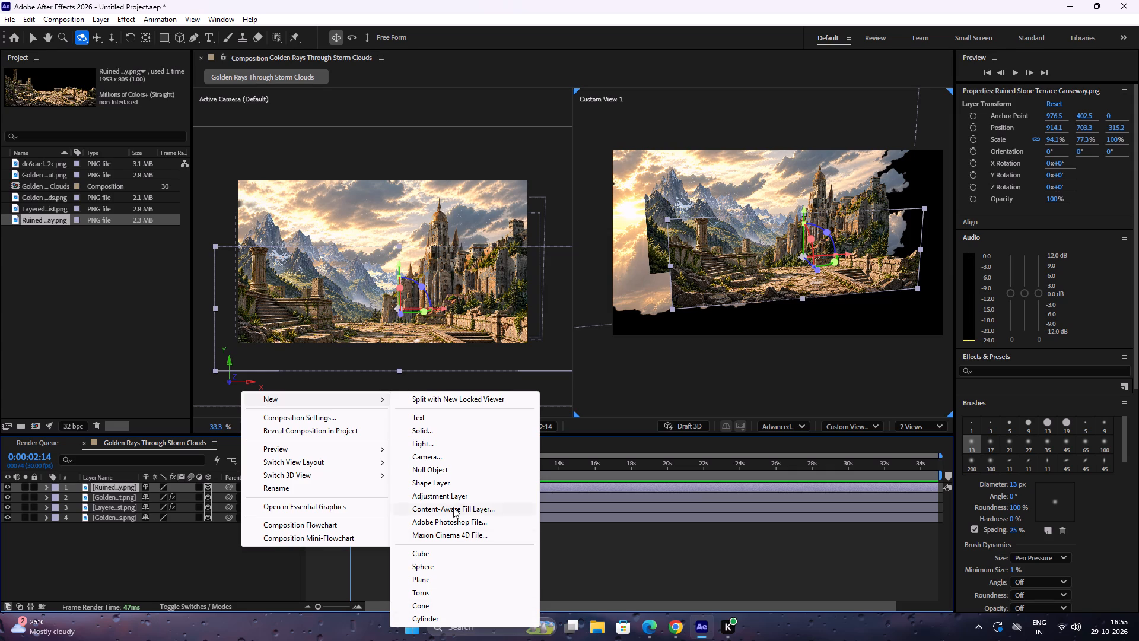
pyautogui.click(438, 456)
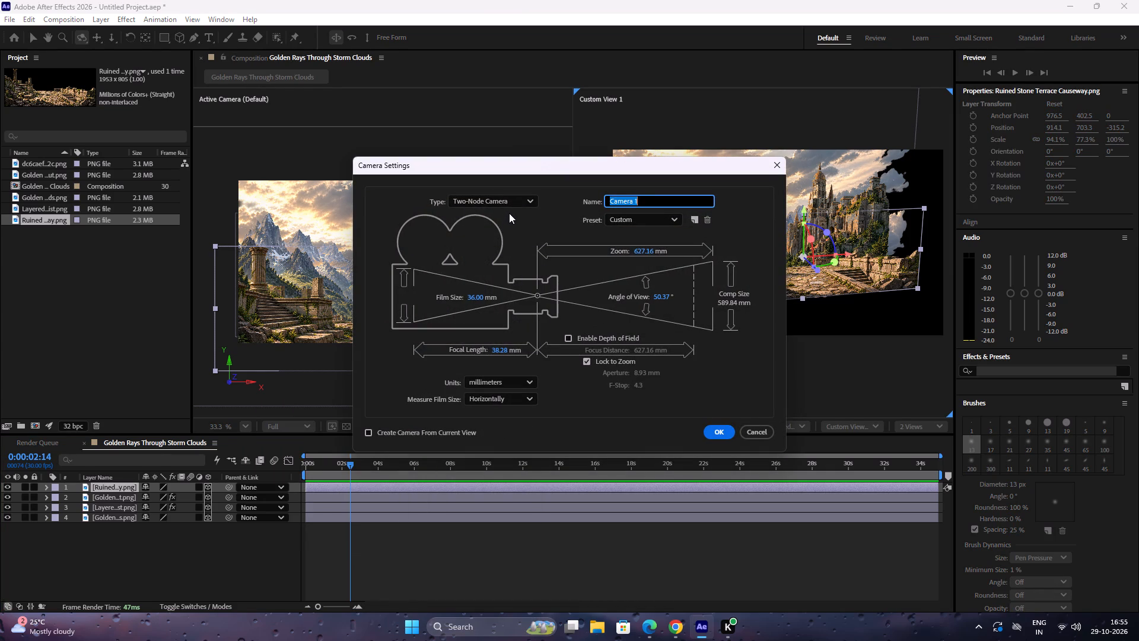
pyautogui.click(667, 222)
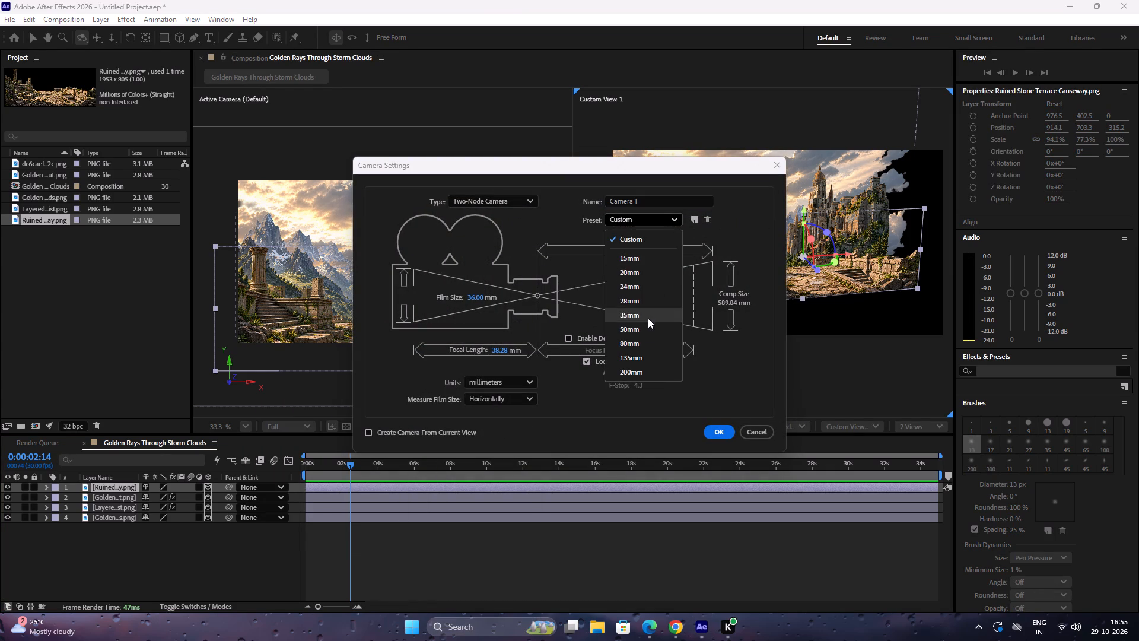
pyautogui.click(642, 330)
pyautogui.moveTo(716, 429); pyautogui.dragTo(723, 431)
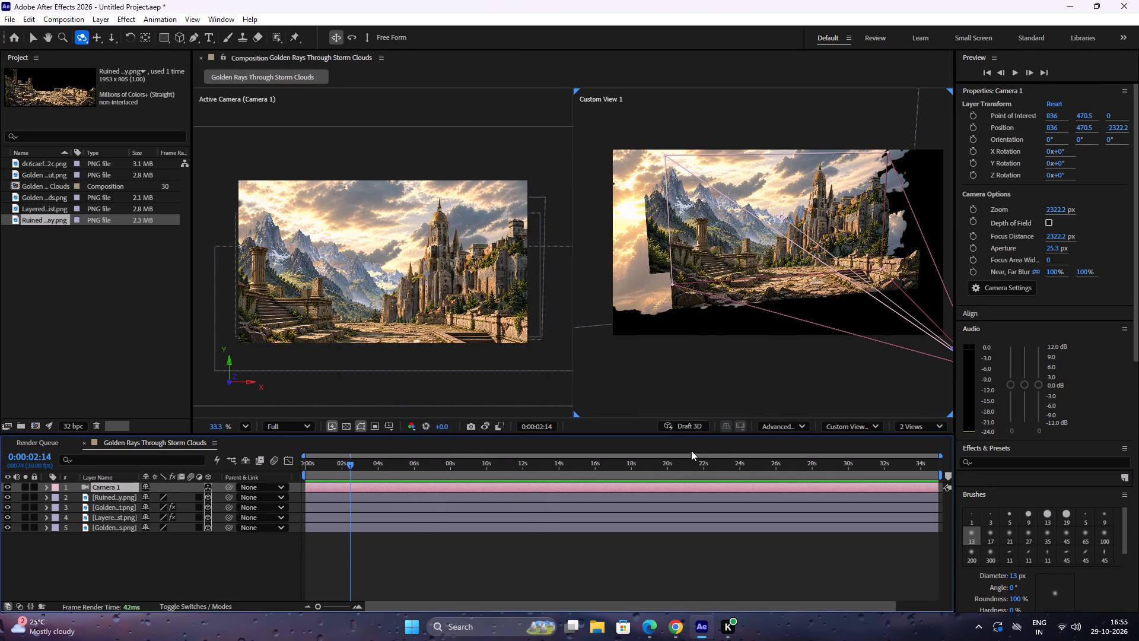
# Orbit and zoom out in Custom View 1 to examine the camera's position and view cone relative to the painting layers.
pyautogui.moveTo(799, 312); pyautogui.dragTo(794, 300)
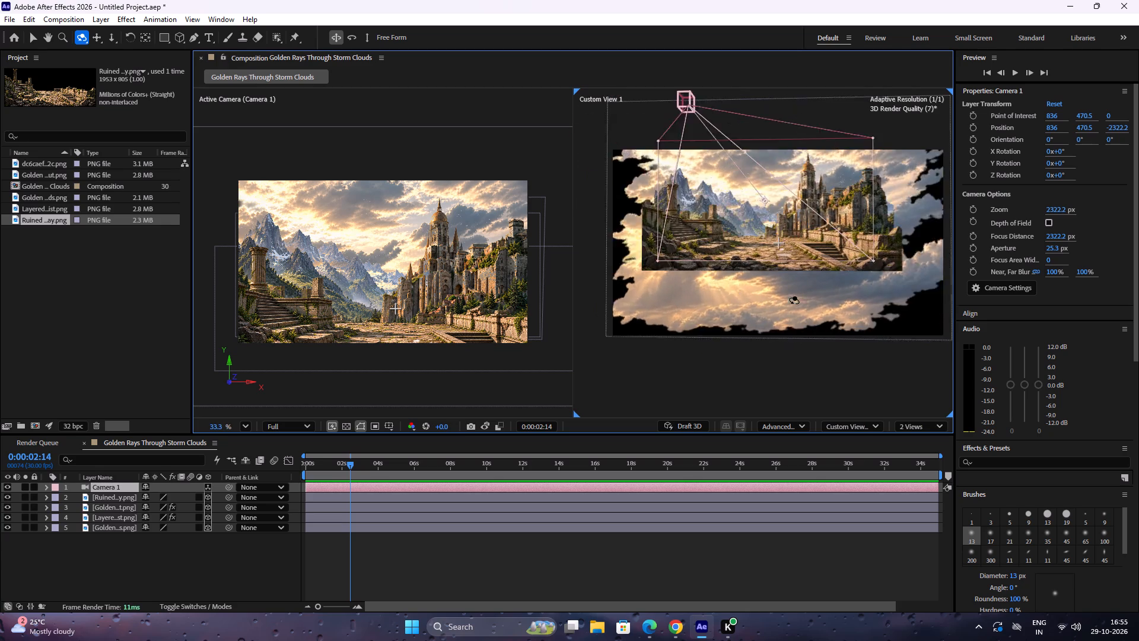
pyautogui.moveTo(794, 300); pyautogui.dragTo(797, 300)
pyautogui.scroll(-5, 788, 253)
pyautogui.moveTo(800, 265); pyautogui.dragTo(802, 279)
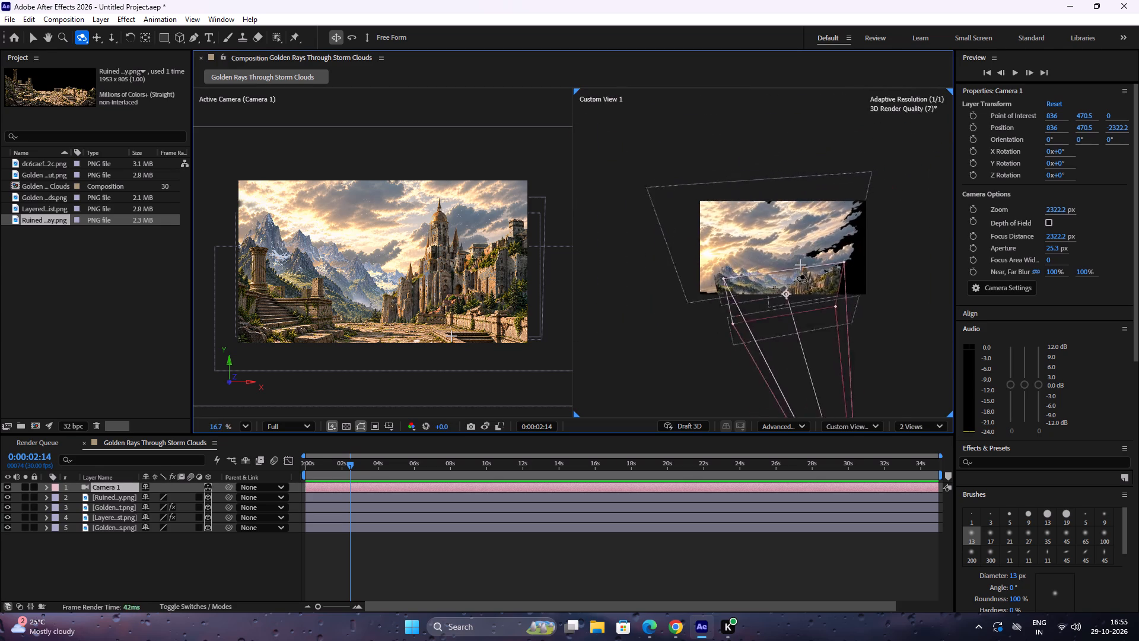
pyautogui.moveTo(802, 279); pyautogui.dragTo(816, 270)
pyautogui.scroll(-4, 816, 270)
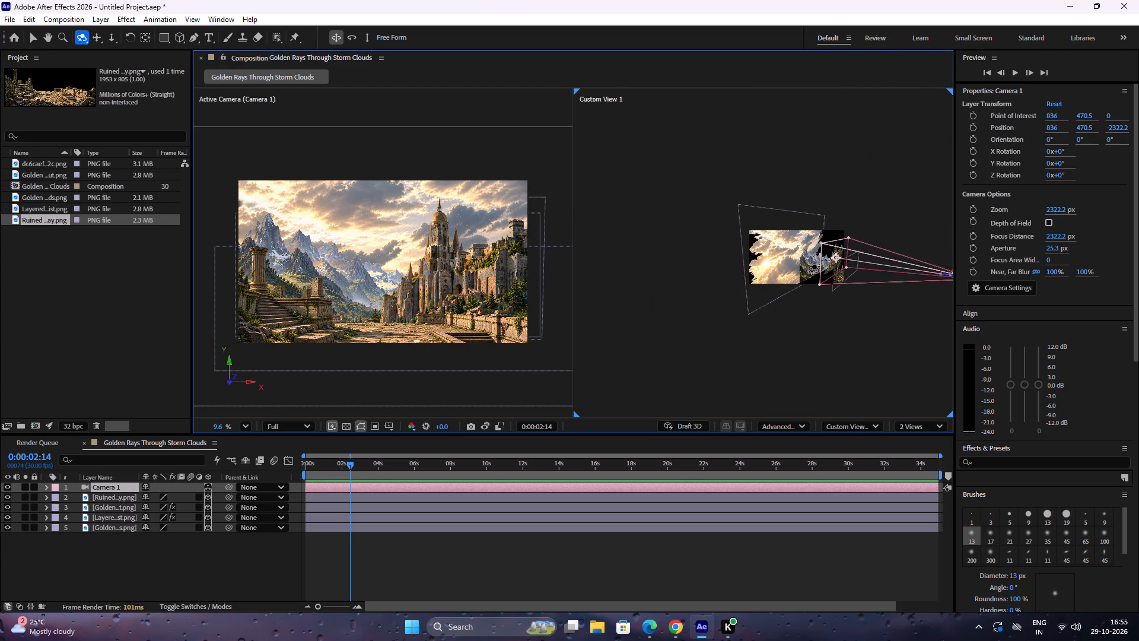
pyautogui.scroll(-4, 815, 268)
pyautogui.press('space')
pyautogui.press('space')
pyautogui.press('space')
pyautogui.press('space')
pyautogui.press('space')
pyautogui.press('space')
pyautogui.press('space')
pyautogui.press('space')
pyautogui.press('space')
pyautogui.press('space')
pyautogui.moveTo(838, 285); pyautogui.dragTo(765, 296)
pyautogui.scroll(8, 765, 286)
pyautogui.scroll(-1, 763, 281)
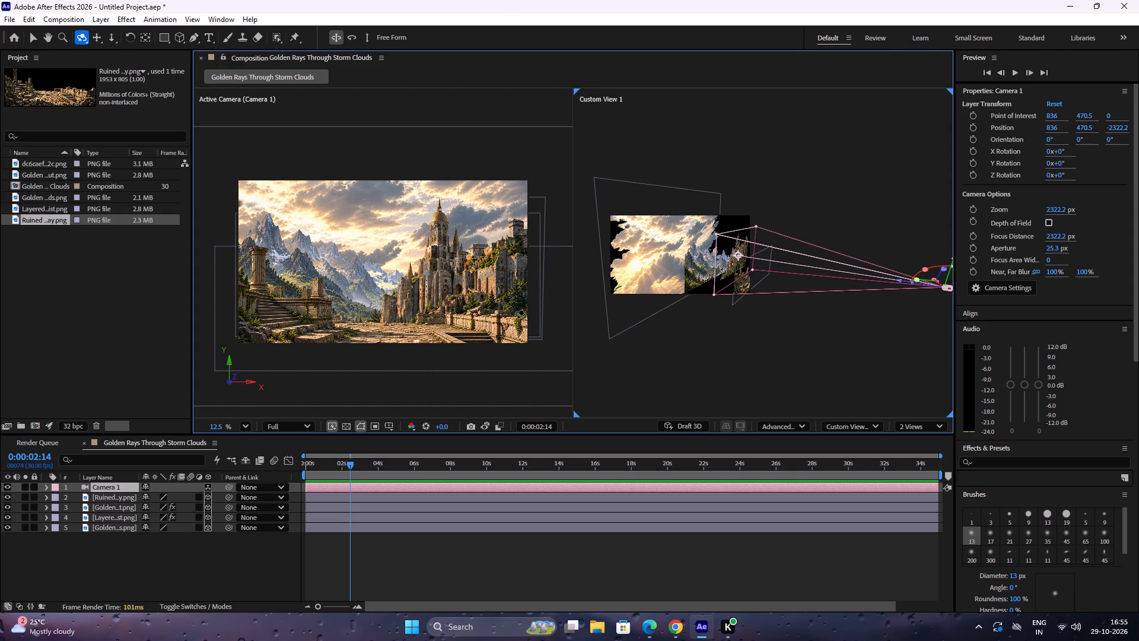
# Add a null object to the composition.
pyautogui.rightClick(194, 556)
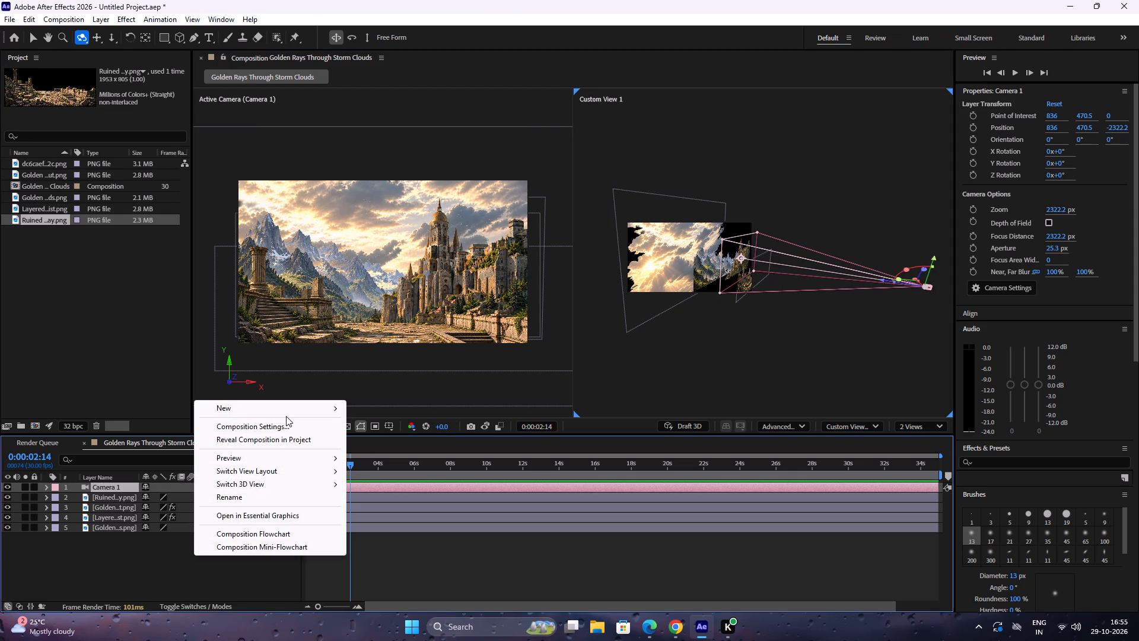
pyautogui.click(310, 413)
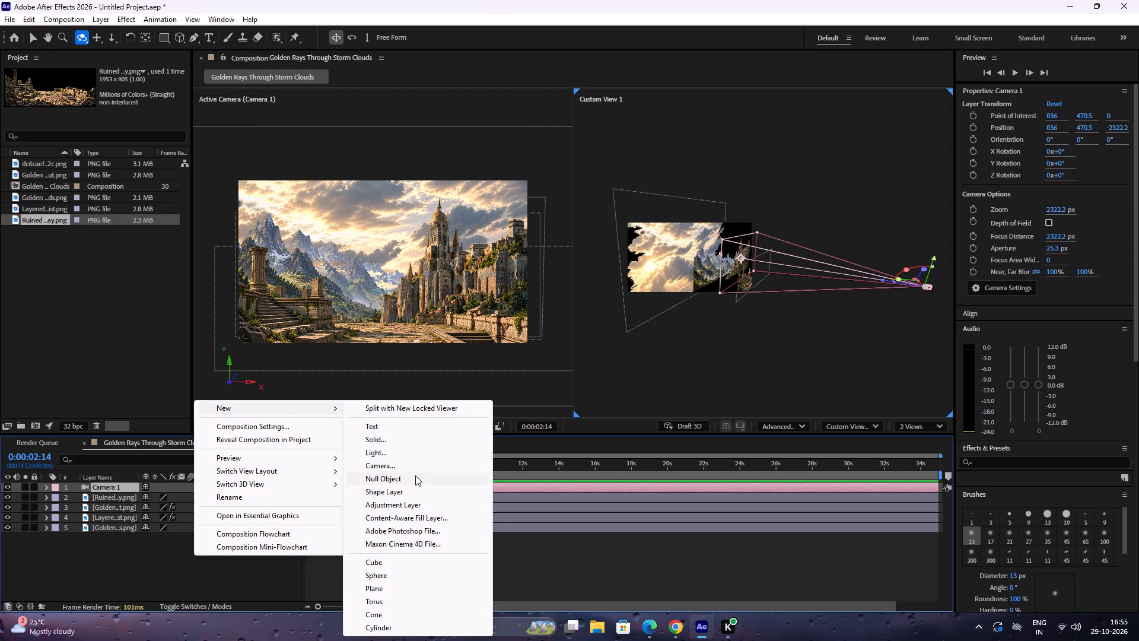
pyautogui.click(415, 475)
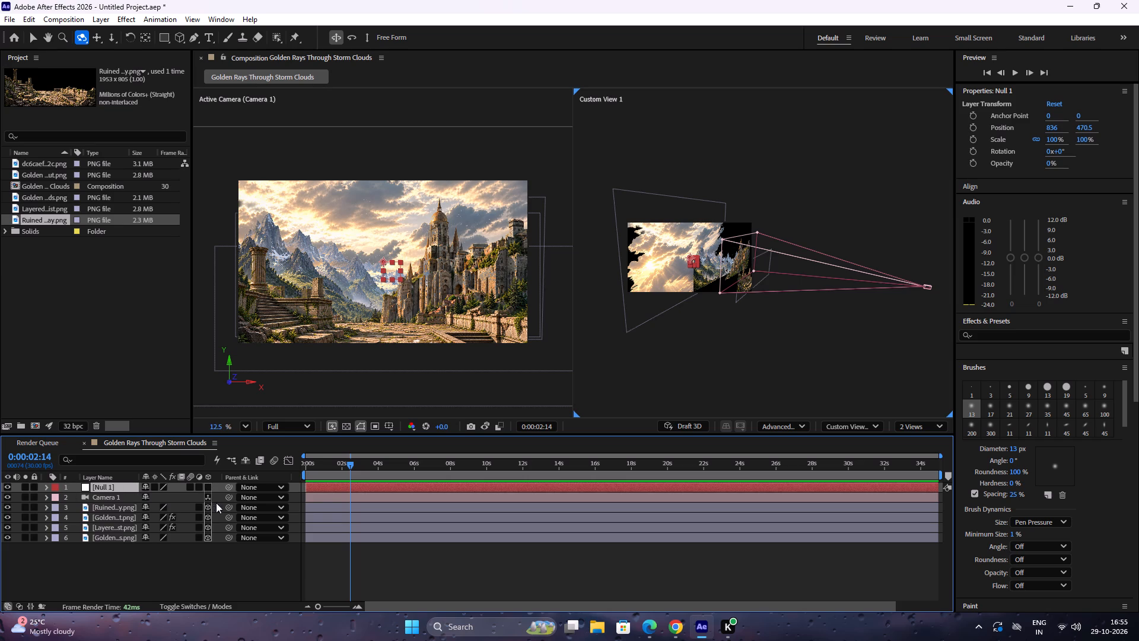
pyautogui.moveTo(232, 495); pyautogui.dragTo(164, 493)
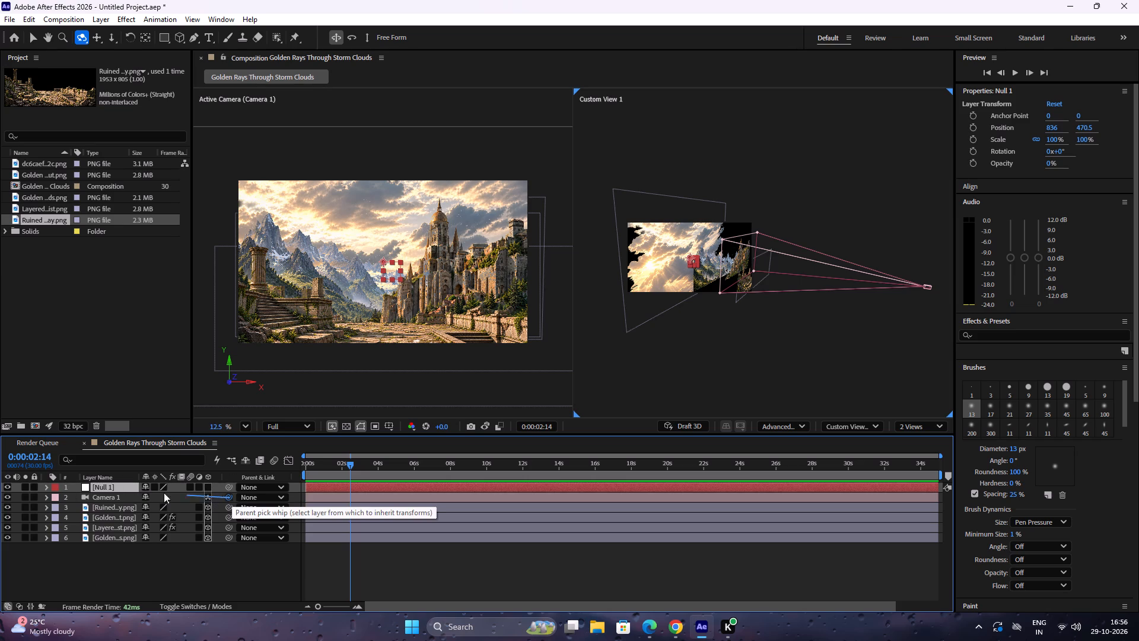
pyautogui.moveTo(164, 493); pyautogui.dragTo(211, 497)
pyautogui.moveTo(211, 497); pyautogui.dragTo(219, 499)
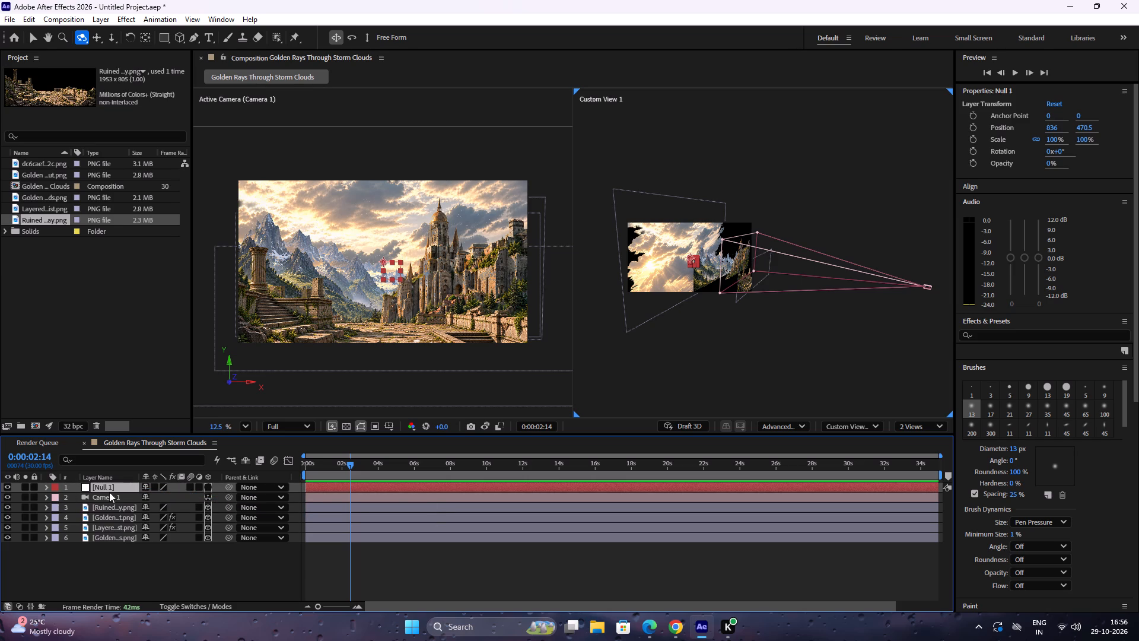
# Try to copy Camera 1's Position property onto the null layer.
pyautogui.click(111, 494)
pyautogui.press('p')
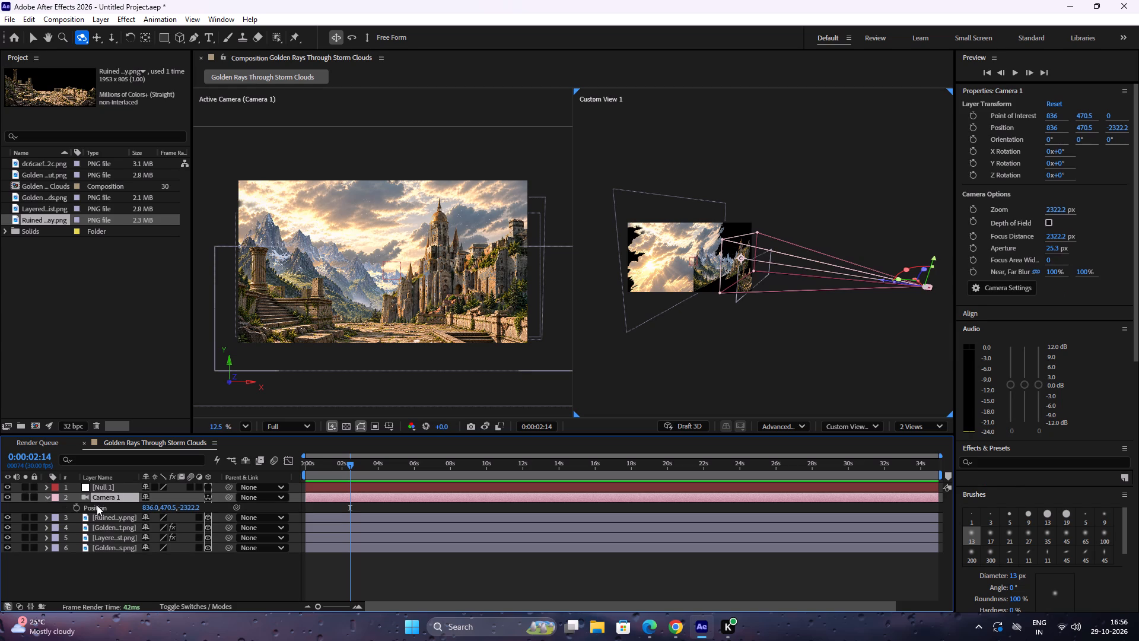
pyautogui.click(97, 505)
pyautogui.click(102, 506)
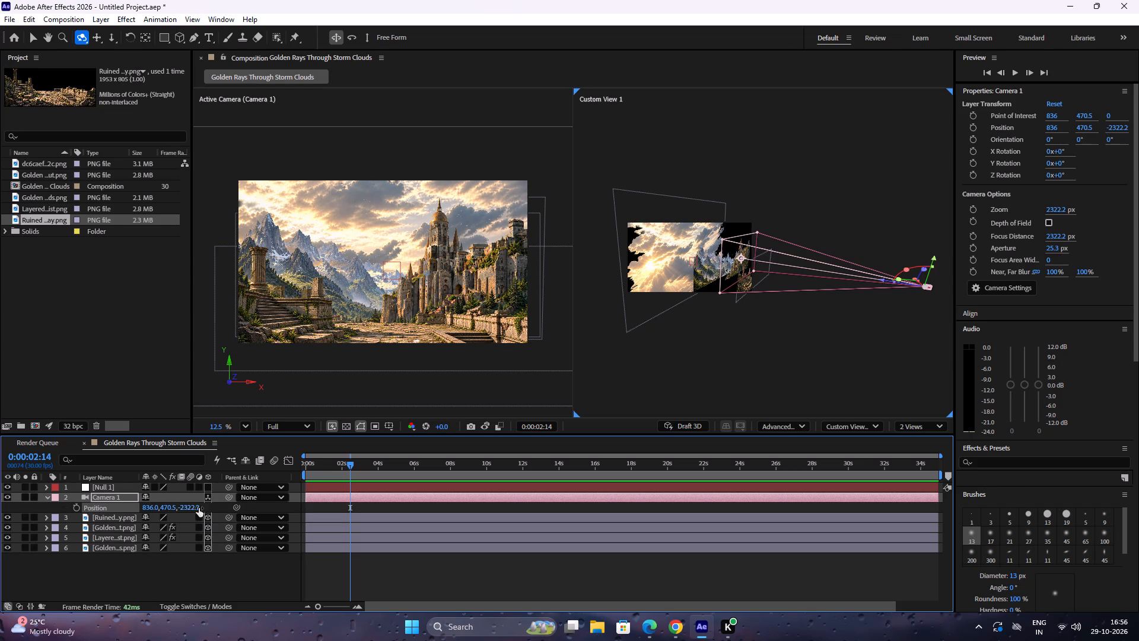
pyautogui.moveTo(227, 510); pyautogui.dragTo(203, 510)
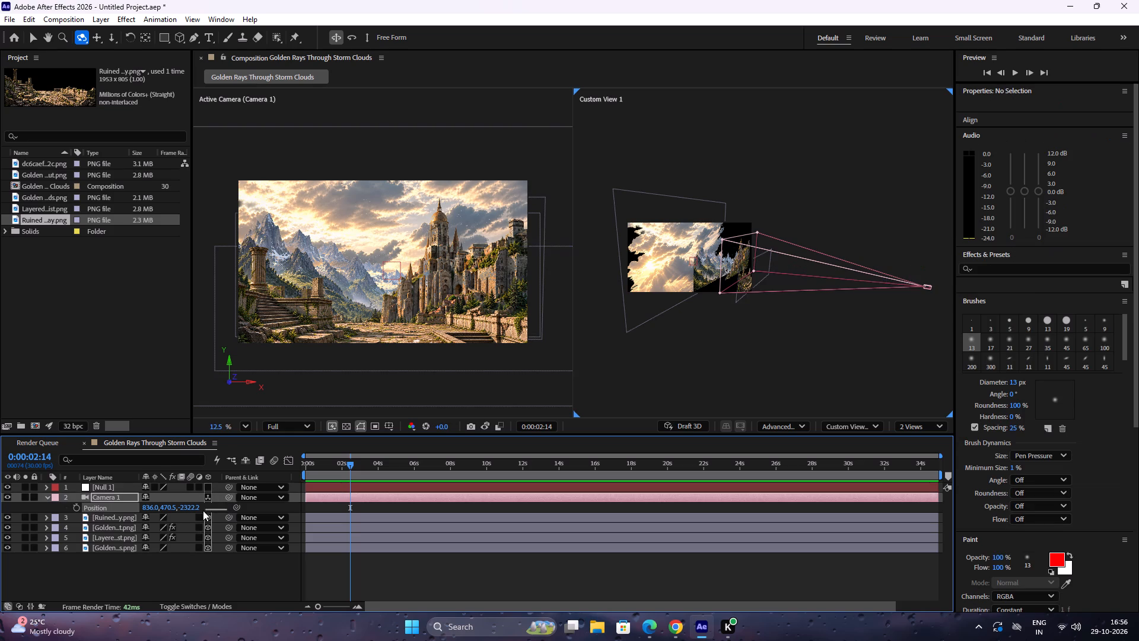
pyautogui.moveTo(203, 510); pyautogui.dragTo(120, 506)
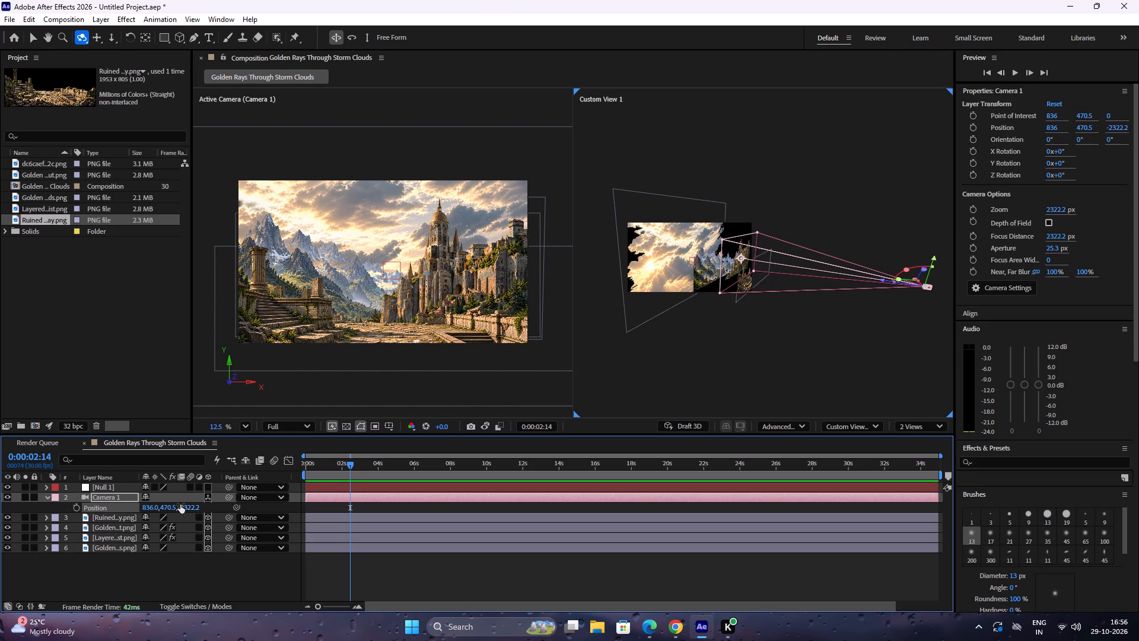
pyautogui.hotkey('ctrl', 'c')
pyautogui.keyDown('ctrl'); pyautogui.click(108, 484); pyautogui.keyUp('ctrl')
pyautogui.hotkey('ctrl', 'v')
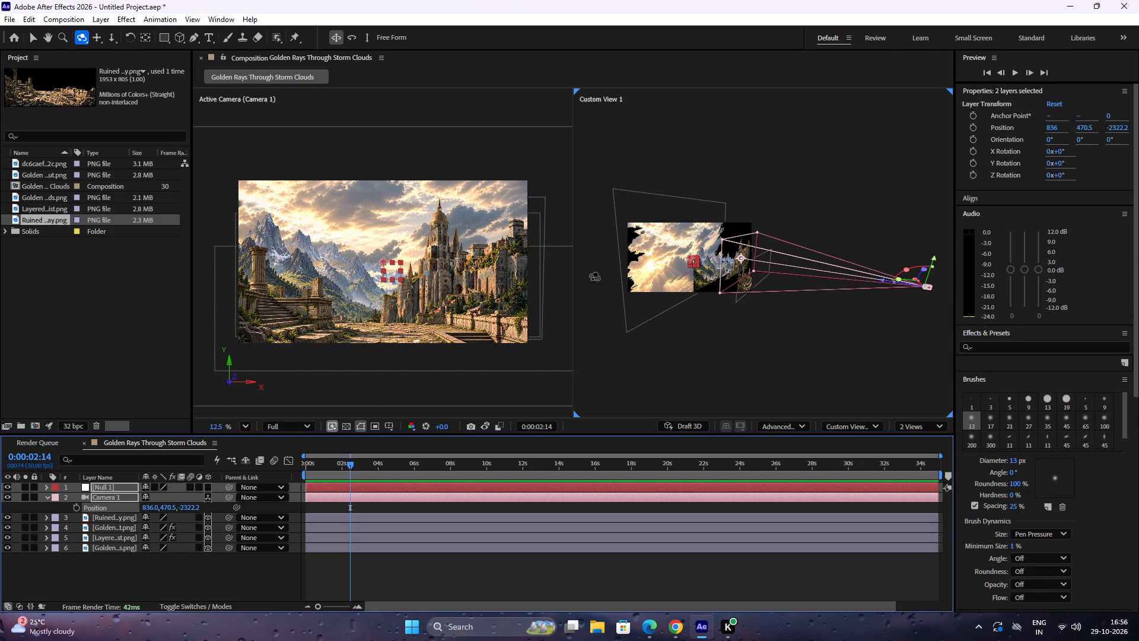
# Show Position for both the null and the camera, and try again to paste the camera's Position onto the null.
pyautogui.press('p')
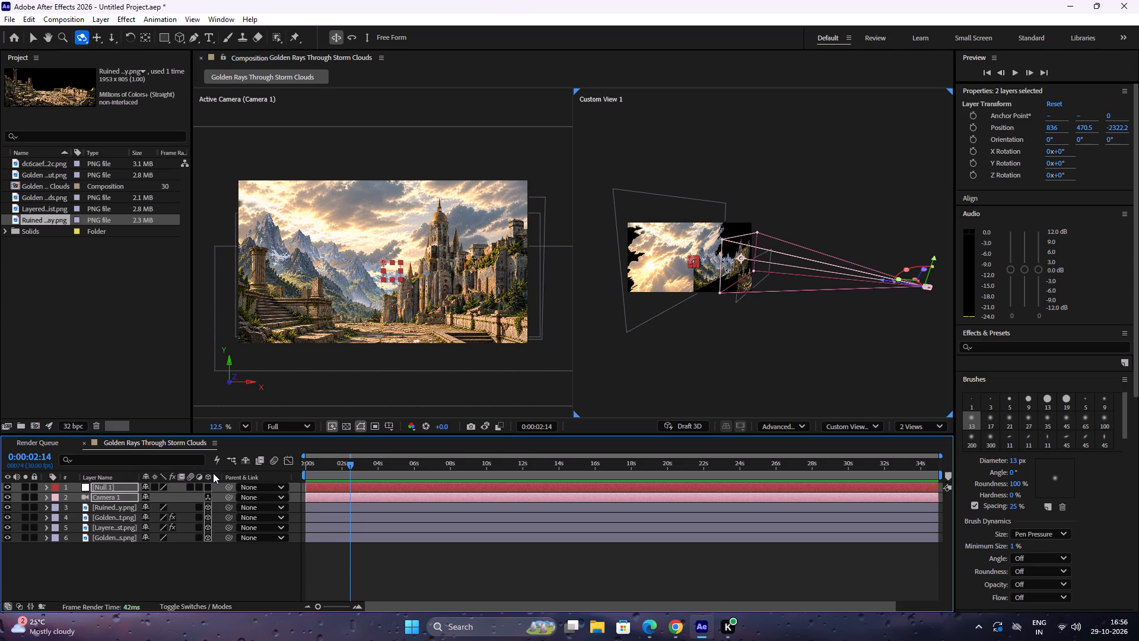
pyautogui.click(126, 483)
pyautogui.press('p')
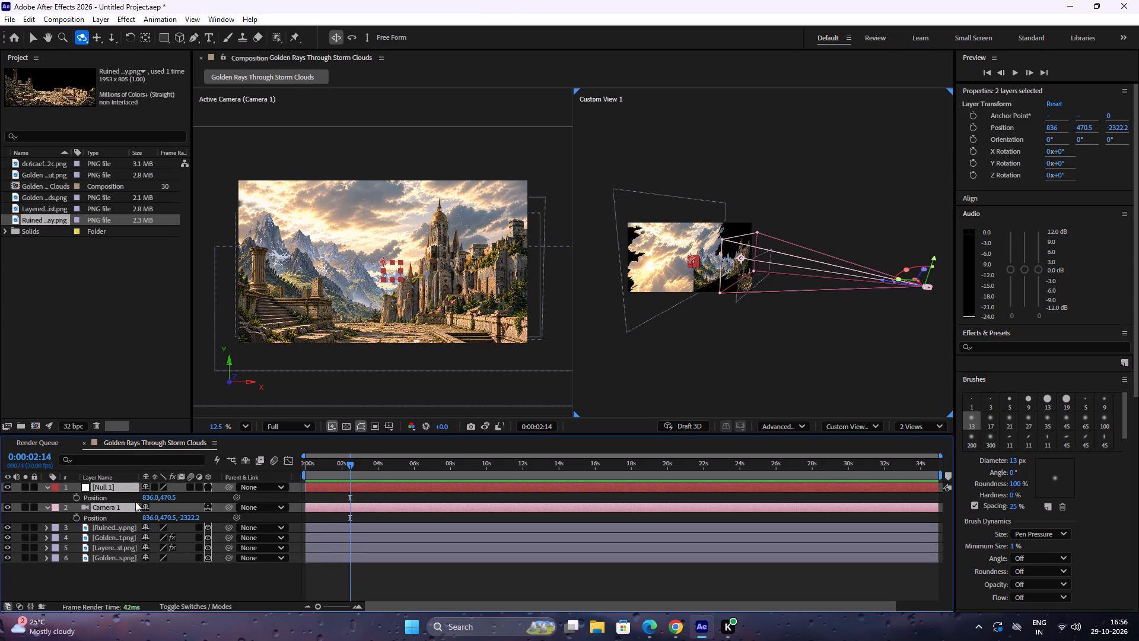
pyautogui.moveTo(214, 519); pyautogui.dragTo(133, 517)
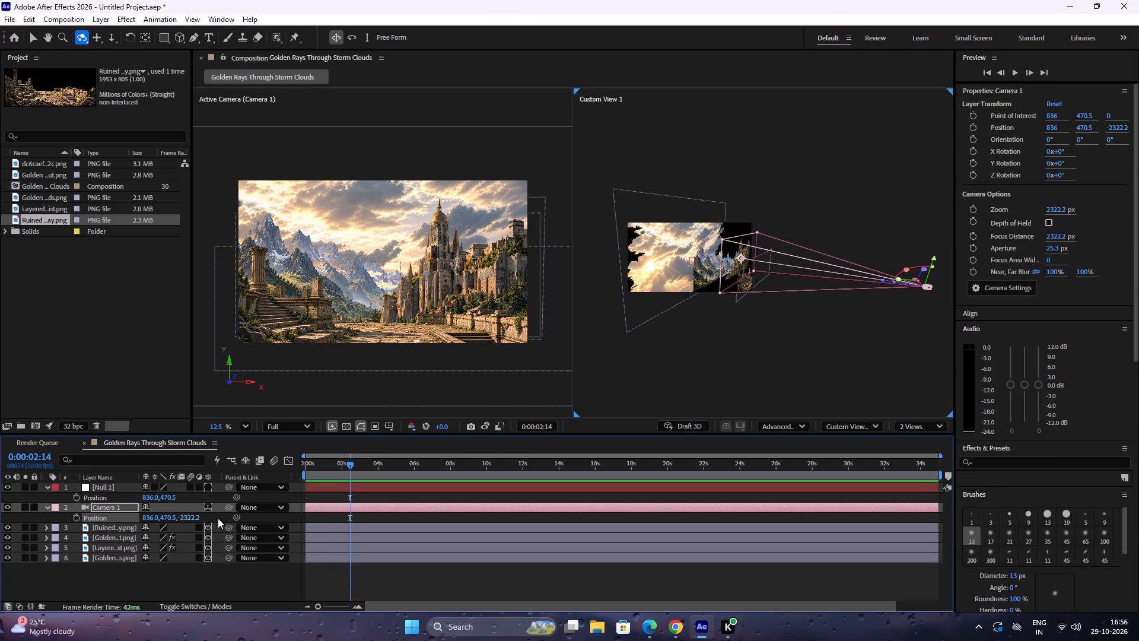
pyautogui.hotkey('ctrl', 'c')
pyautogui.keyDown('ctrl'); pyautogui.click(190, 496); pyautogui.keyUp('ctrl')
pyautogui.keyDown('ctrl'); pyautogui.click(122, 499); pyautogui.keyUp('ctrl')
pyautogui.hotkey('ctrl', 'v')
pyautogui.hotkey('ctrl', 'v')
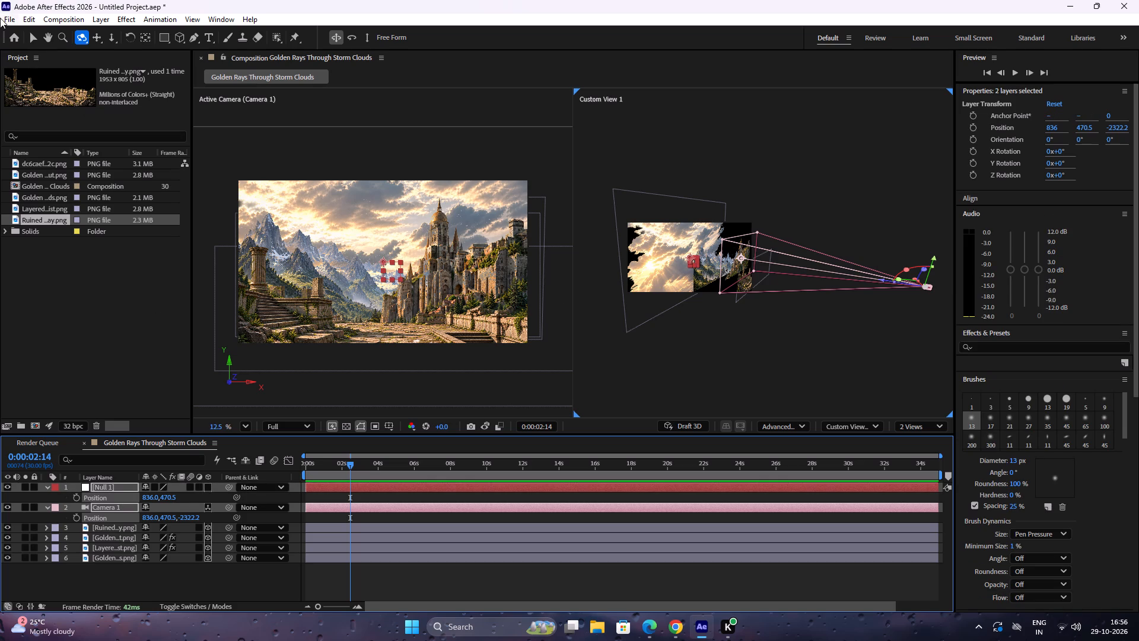
# Switch to the Selection tool and make the null a 3D layer.
pyautogui.click(35, 35)
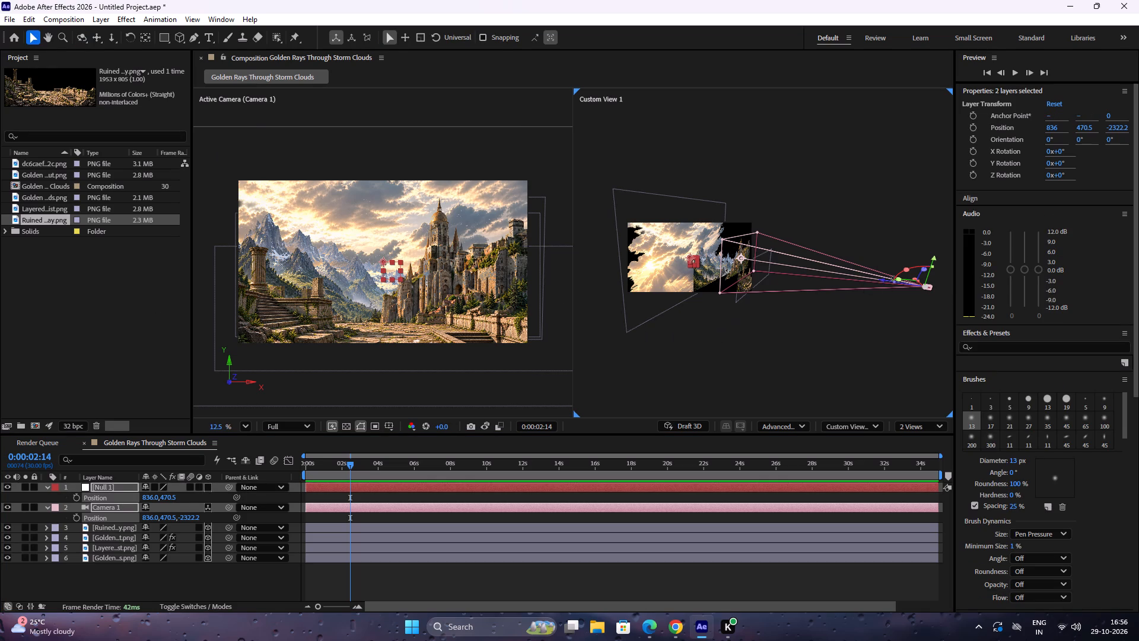
pyautogui.press('space')
pyautogui.press('space')
pyautogui.press('space')
pyautogui.press('space')
pyautogui.press('space')
pyautogui.press('space')
pyautogui.press('space')
pyautogui.press('space')
pyautogui.press('space')
pyautogui.moveTo(883, 309); pyautogui.dragTo(839, 318)
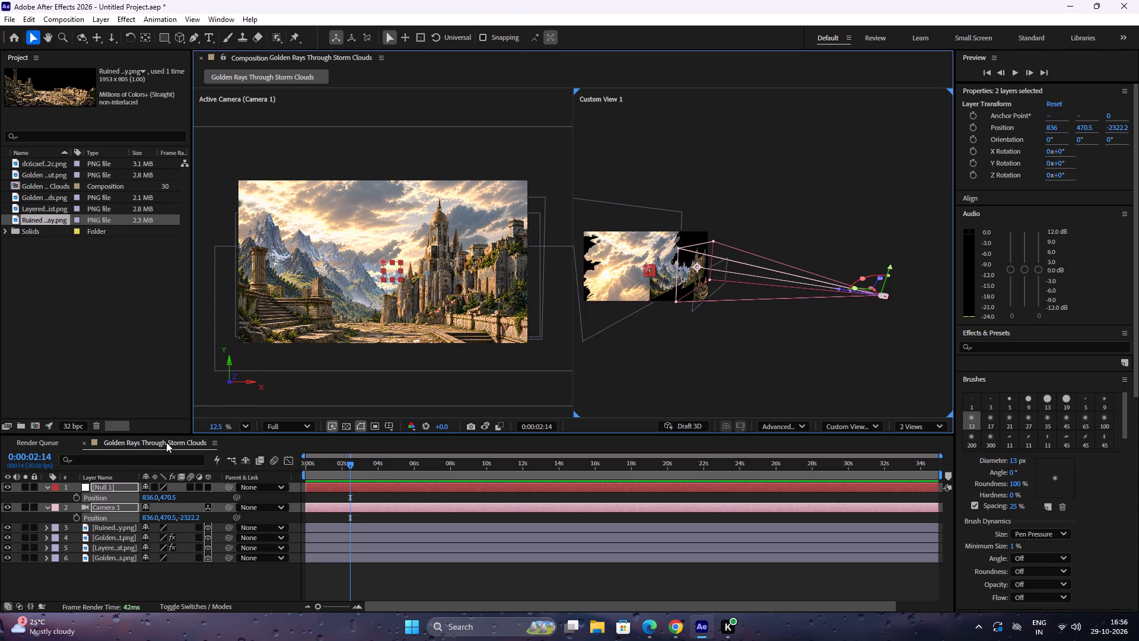
pyautogui.click(209, 485)
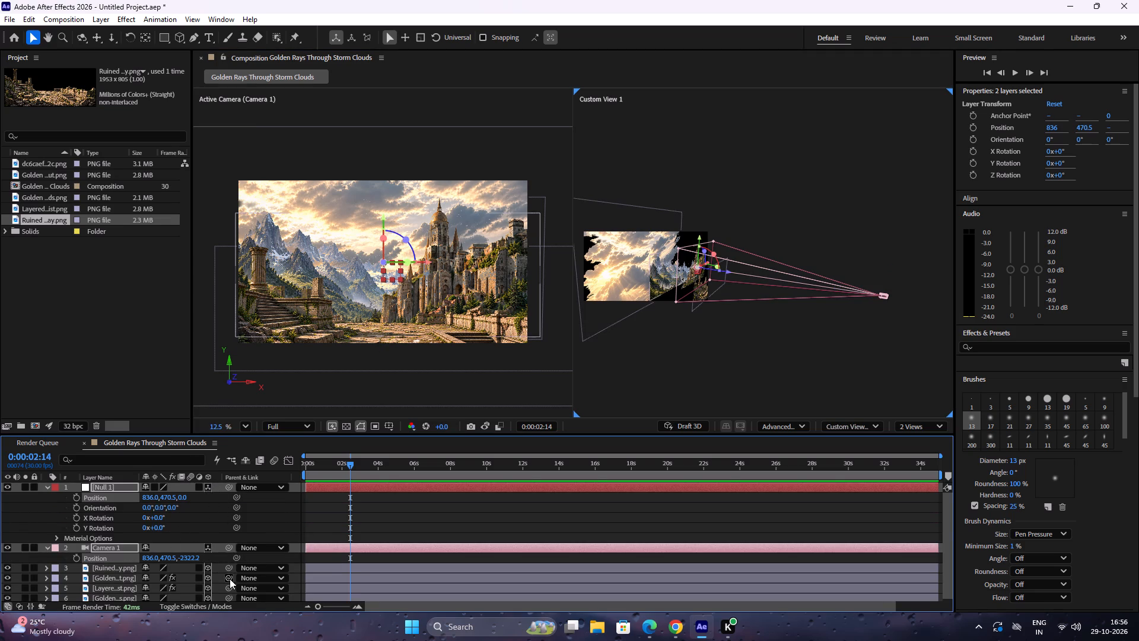
# Copy Camera 1's Position property and paste it onto the null's Position.
pyautogui.moveTo(211, 558); pyautogui.dragTo(102, 558)
pyautogui.click(99, 558)
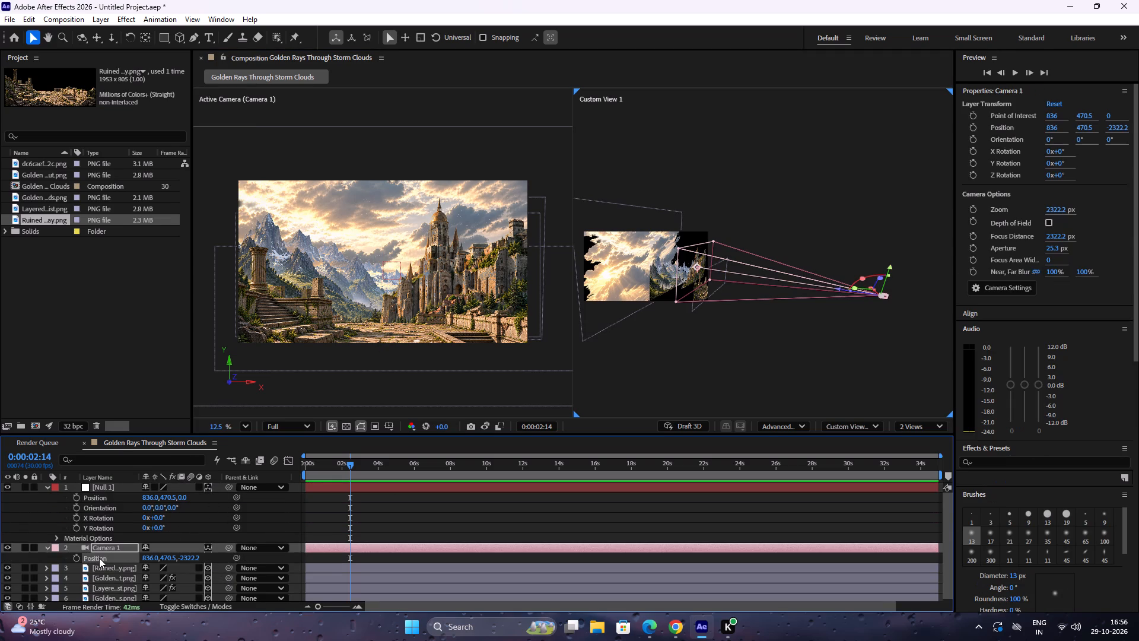
pyautogui.hotkey('ctrl', 'c')
pyautogui.keyDown('ctrl'); pyautogui.click(117, 496); pyautogui.keyUp('ctrl')
pyautogui.hotkey('ctrl', 'v')
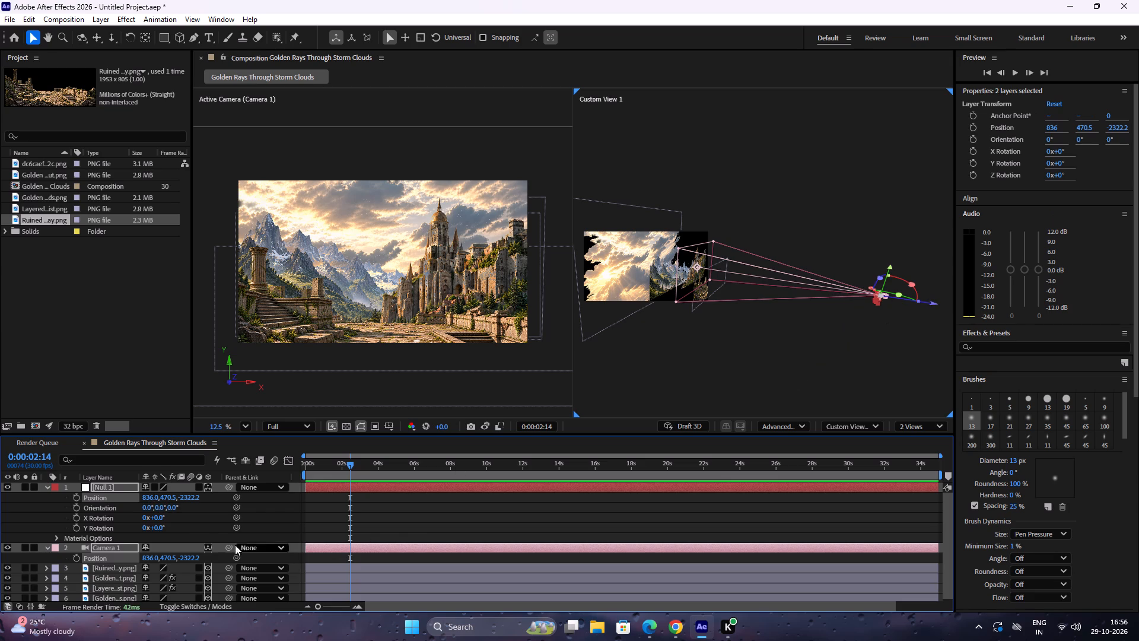
# Parent Camera 1 to the Null 1 layer and collapse the layers' properties.
pyautogui.moveTo(231, 545); pyautogui.dragTo(101, 483)
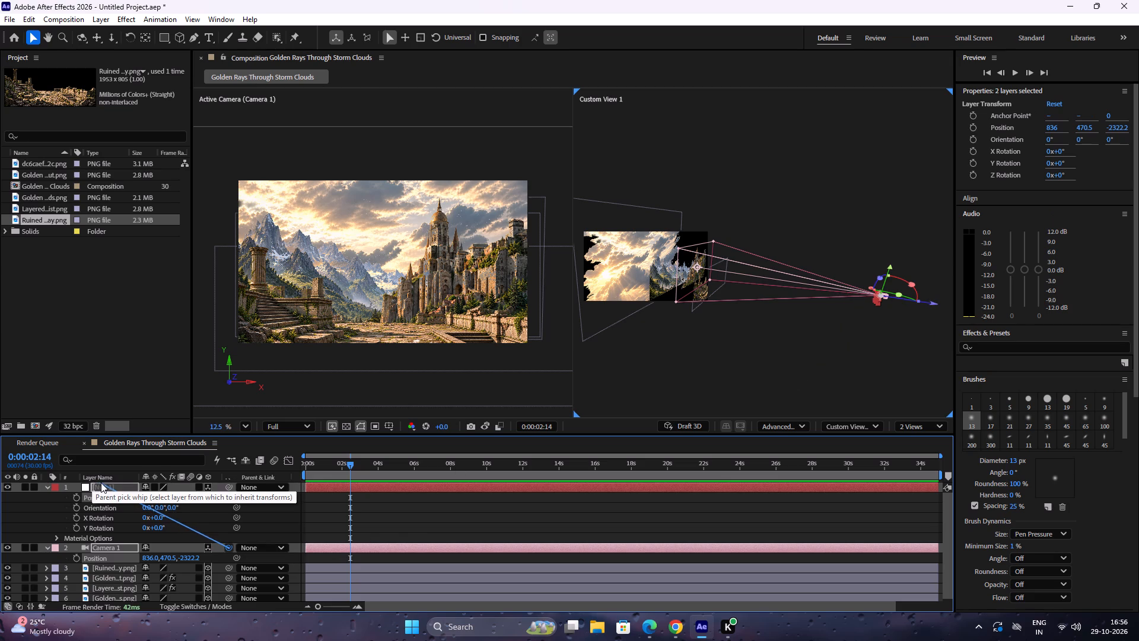
pyautogui.moveTo(101, 483); pyautogui.dragTo(102, 483)
pyautogui.click(47, 545)
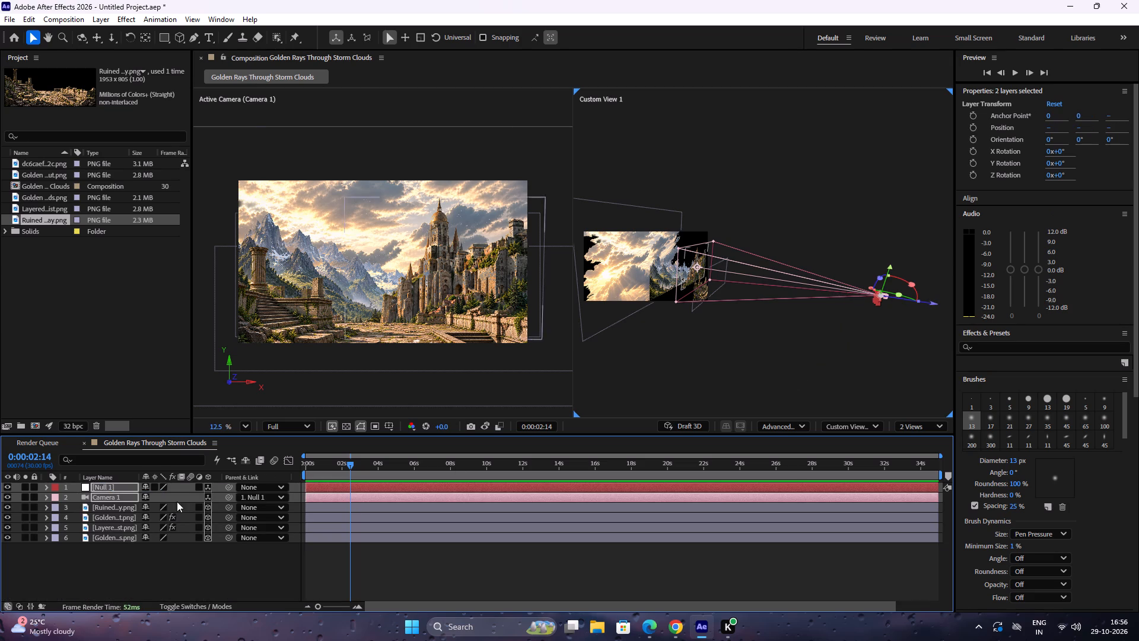
# Add Position keyframes to the null at 0:00:02:14 and at 0:00:00:00.
pyautogui.click(46, 487)
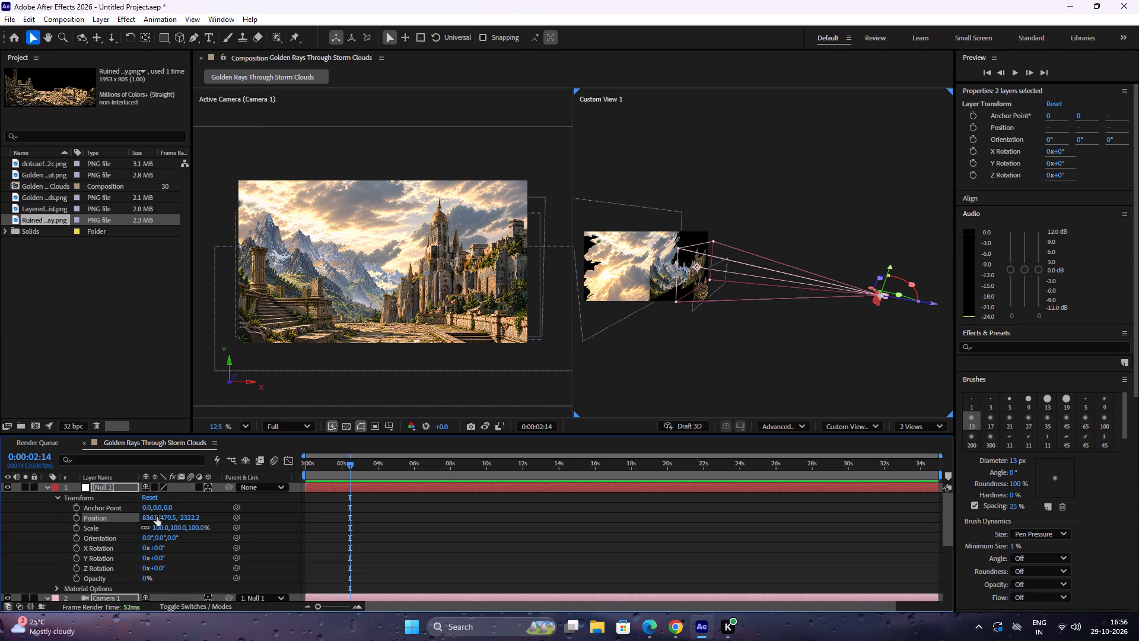
pyautogui.click(76, 517)
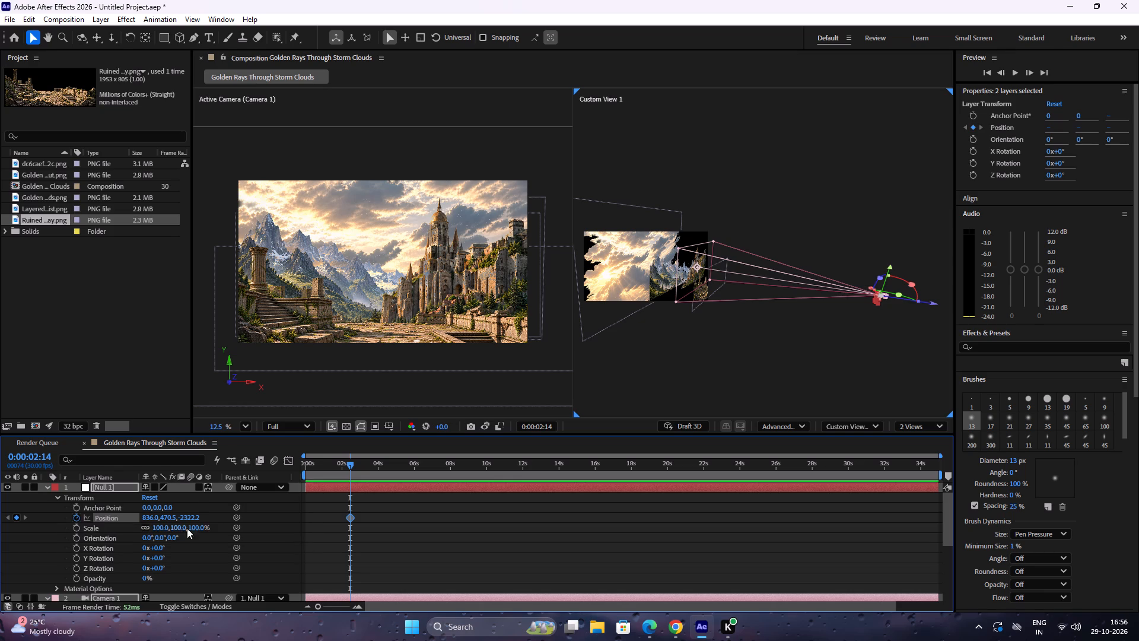
pyautogui.moveTo(343, 461); pyautogui.dragTo(301, 465)
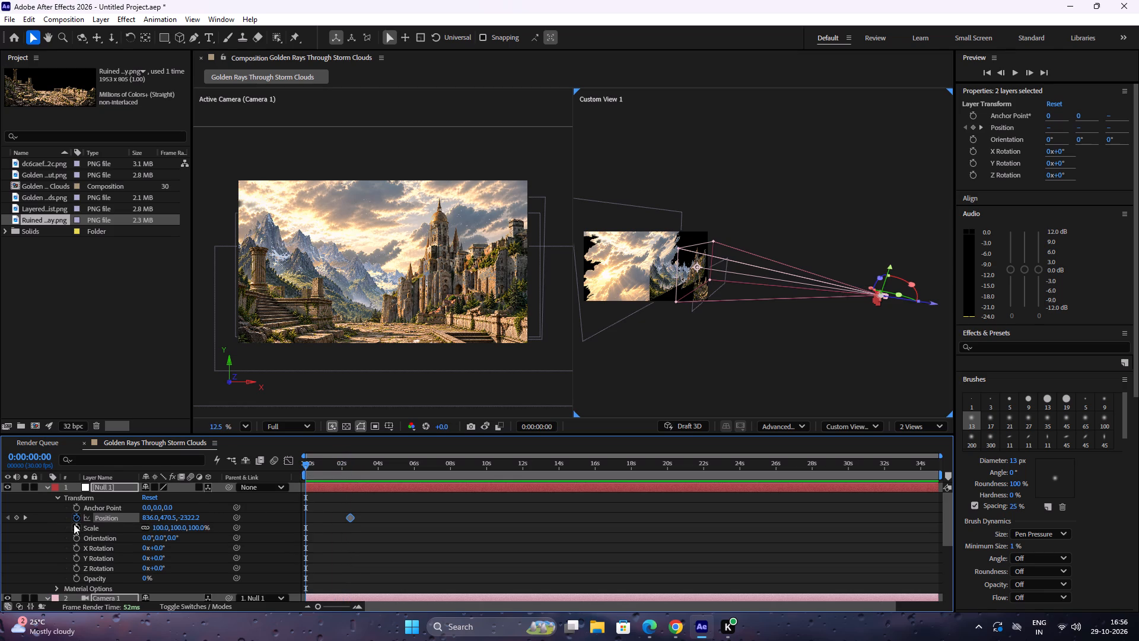
pyautogui.click(16, 518)
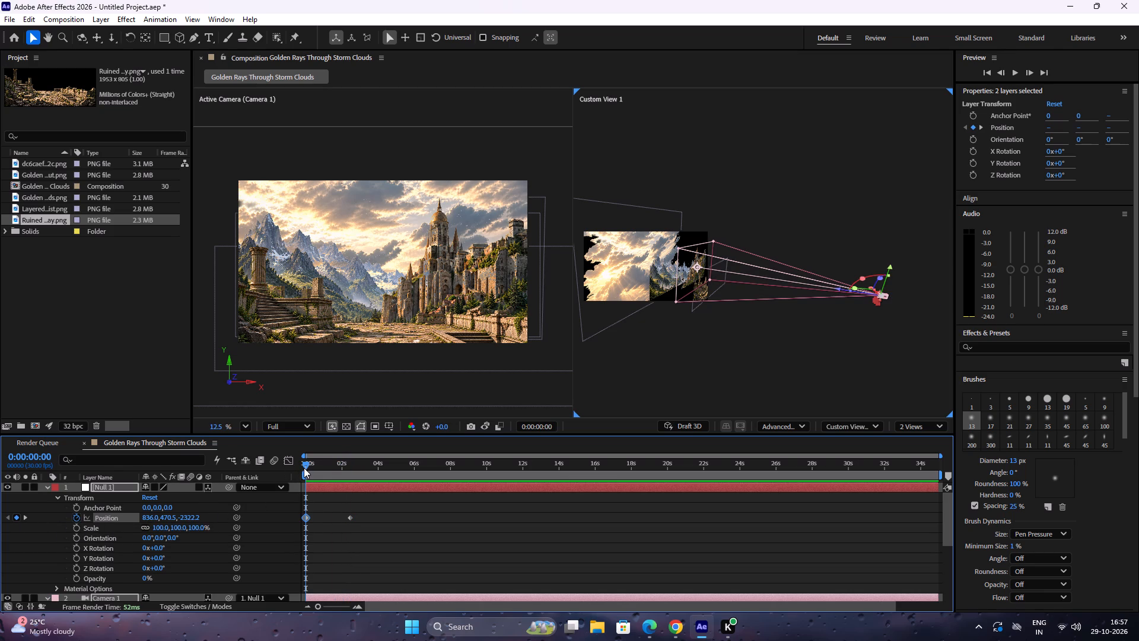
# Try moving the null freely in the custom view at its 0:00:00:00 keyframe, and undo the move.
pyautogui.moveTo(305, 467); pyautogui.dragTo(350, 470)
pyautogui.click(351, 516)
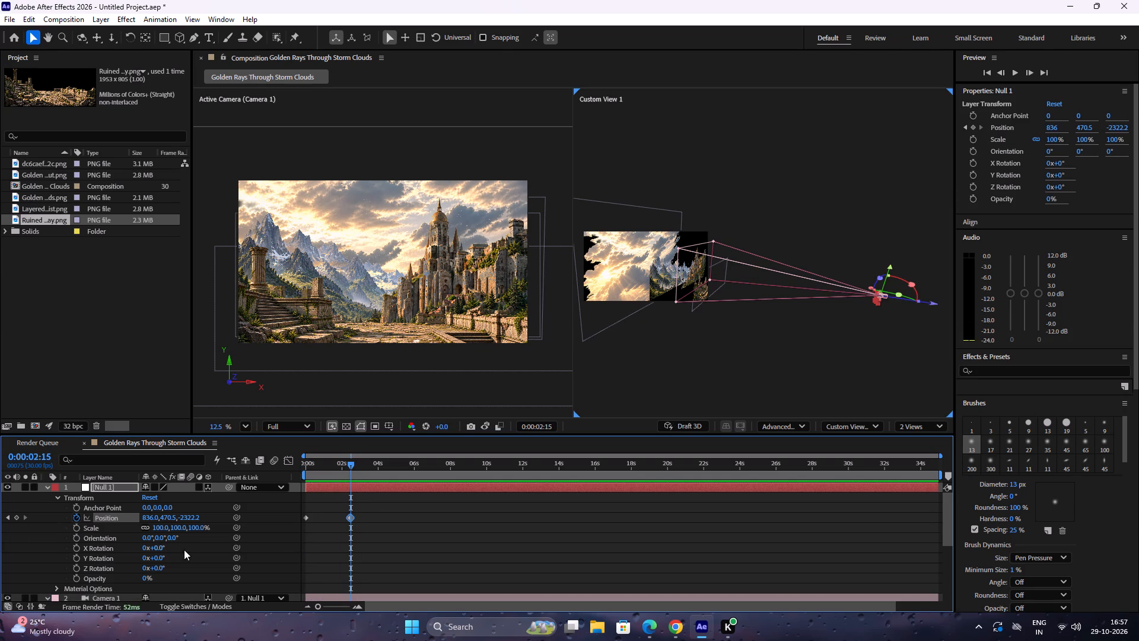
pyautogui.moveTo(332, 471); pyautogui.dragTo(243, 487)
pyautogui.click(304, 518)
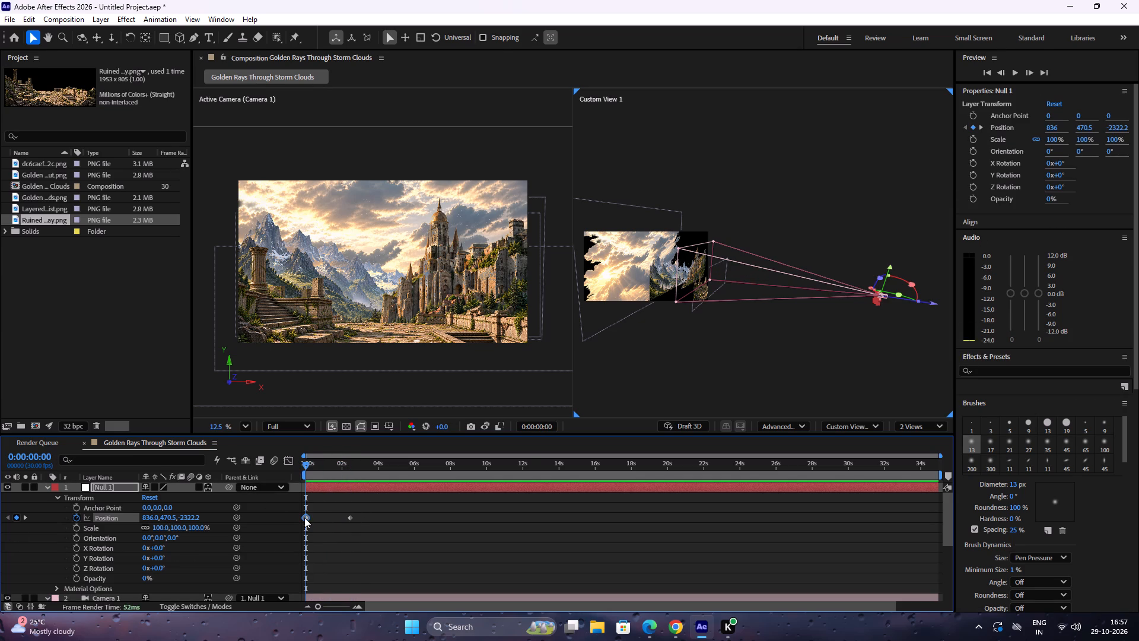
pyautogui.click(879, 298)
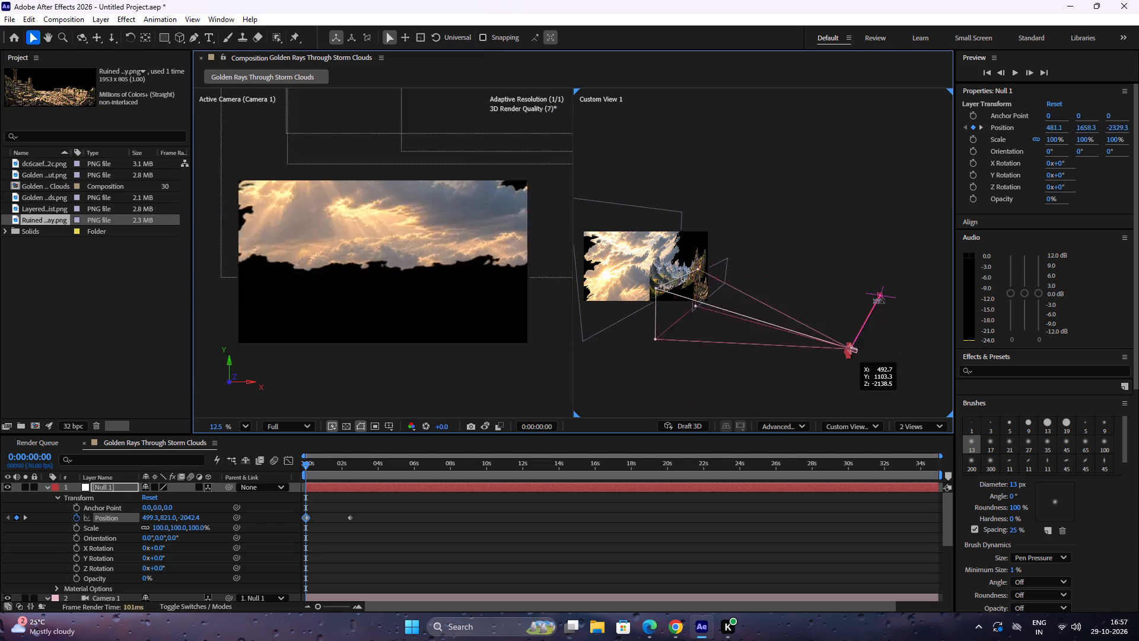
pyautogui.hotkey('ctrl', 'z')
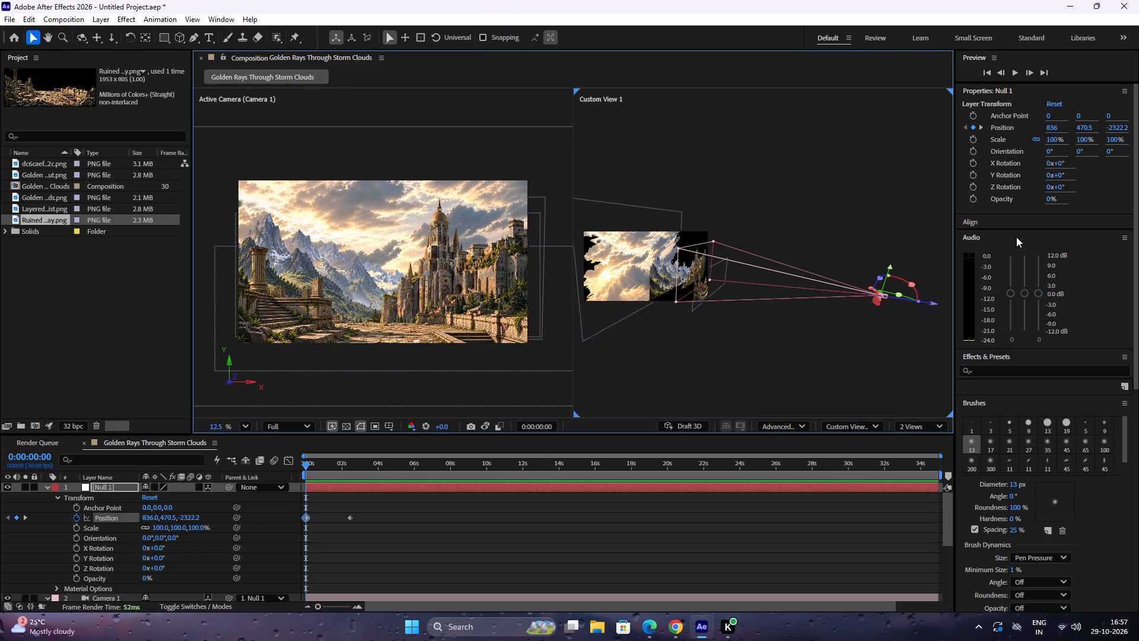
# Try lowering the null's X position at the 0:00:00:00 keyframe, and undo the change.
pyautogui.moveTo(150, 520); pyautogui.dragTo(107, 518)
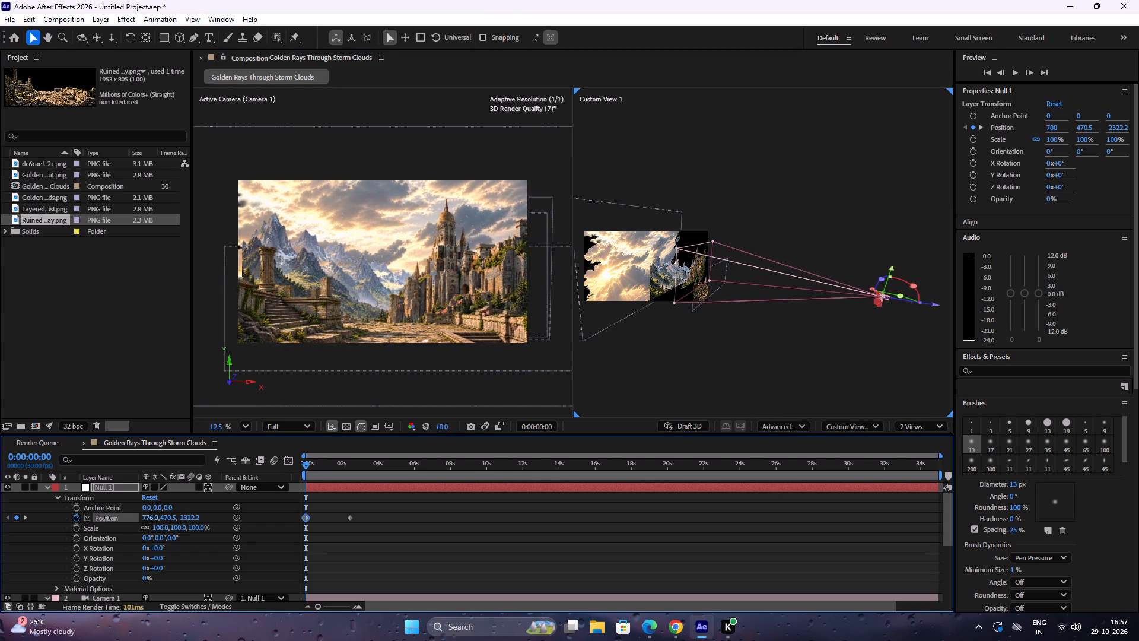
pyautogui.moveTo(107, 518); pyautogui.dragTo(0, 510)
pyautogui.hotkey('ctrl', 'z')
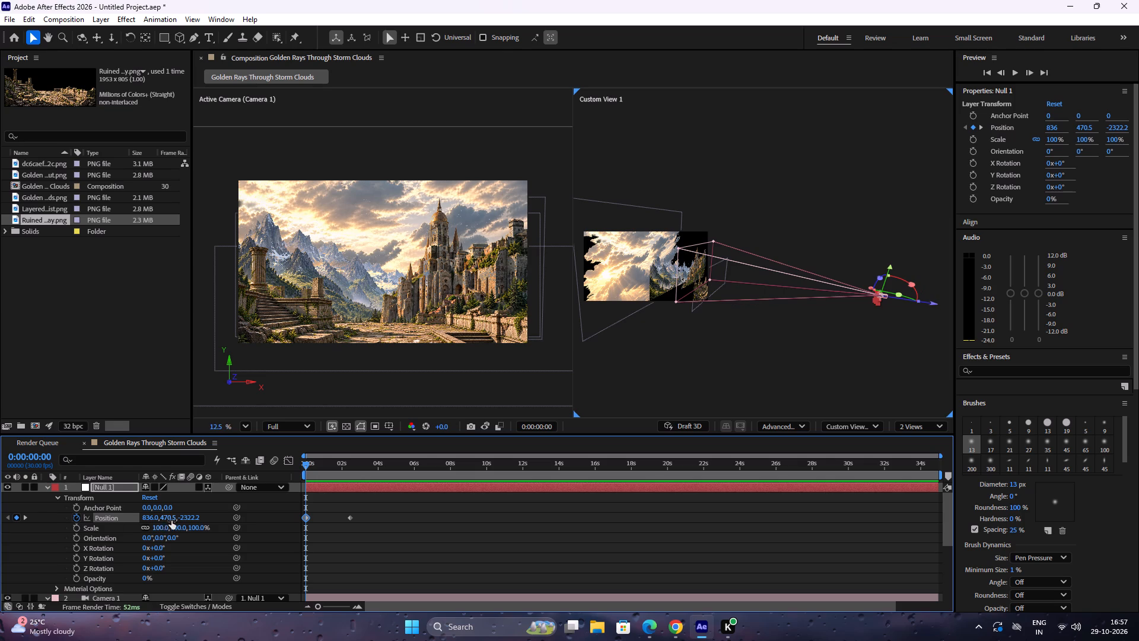
# Set the null's Y position to 607.5 at the 0:00:00:00 keyframe.
pyautogui.moveTo(170, 519); pyautogui.dragTo(278, 512)
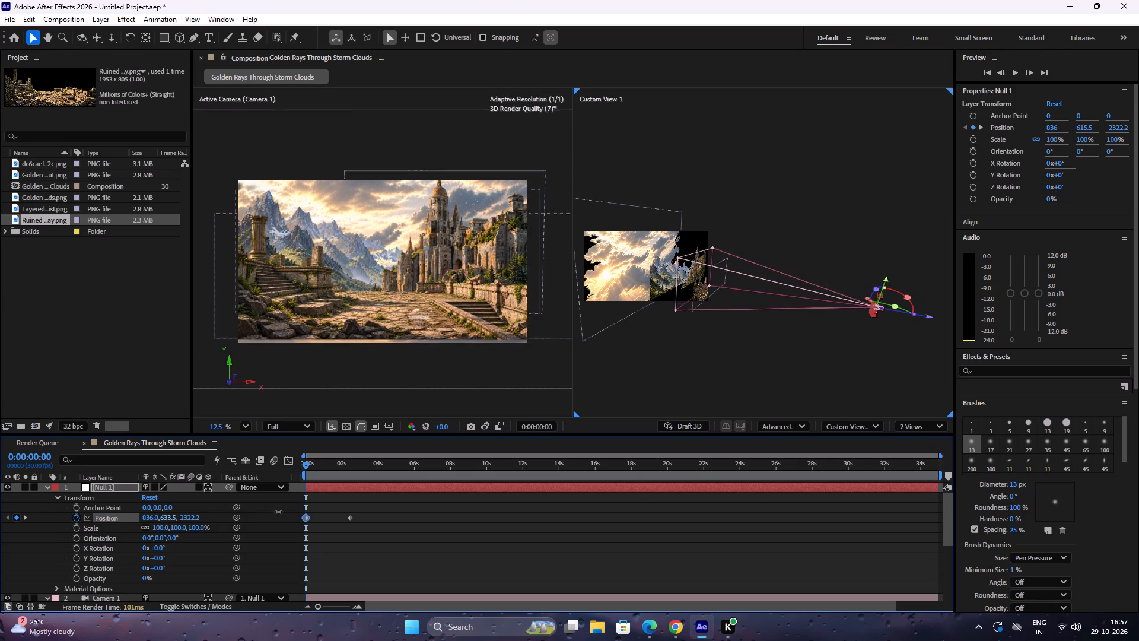
pyautogui.moveTo(278, 512); pyautogui.dragTo(256, 516)
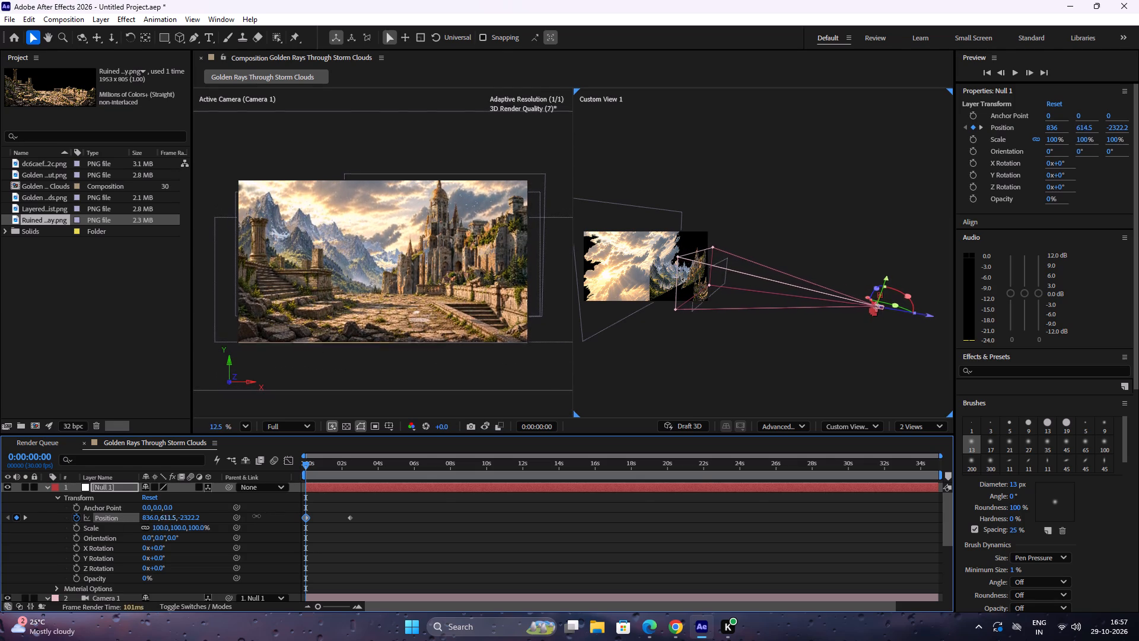
pyautogui.moveTo(256, 516); pyautogui.dragTo(254, 516)
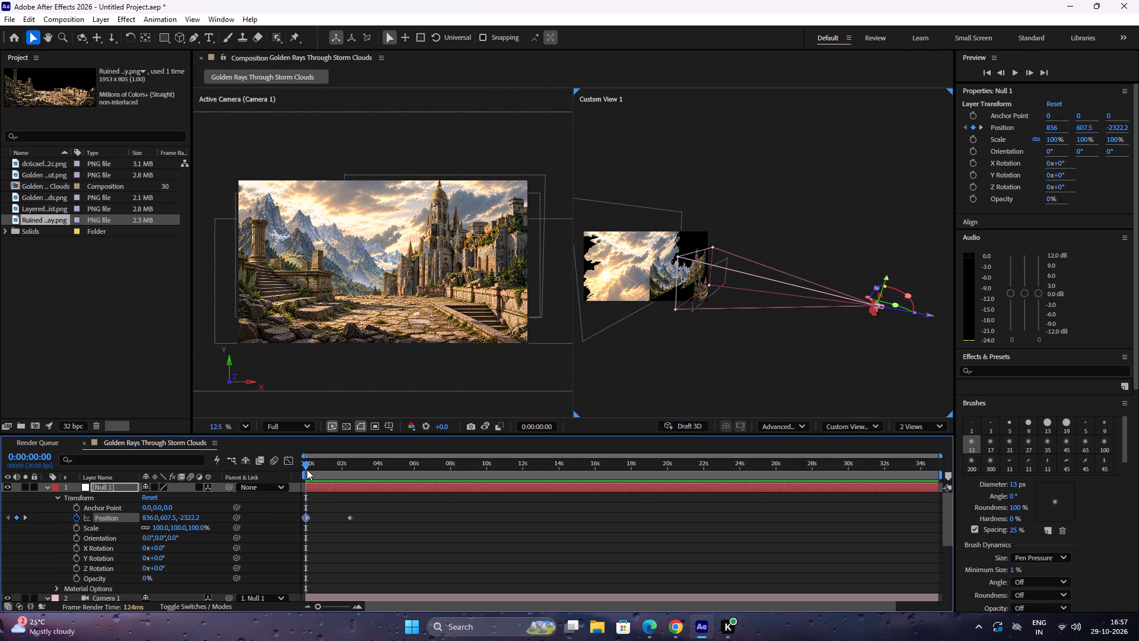
# At 0:00:02:13, try a higher Y position for the null, undo it, and set its Z position to -1109.2.
pyautogui.moveTo(305, 467); pyautogui.dragTo(351, 469)
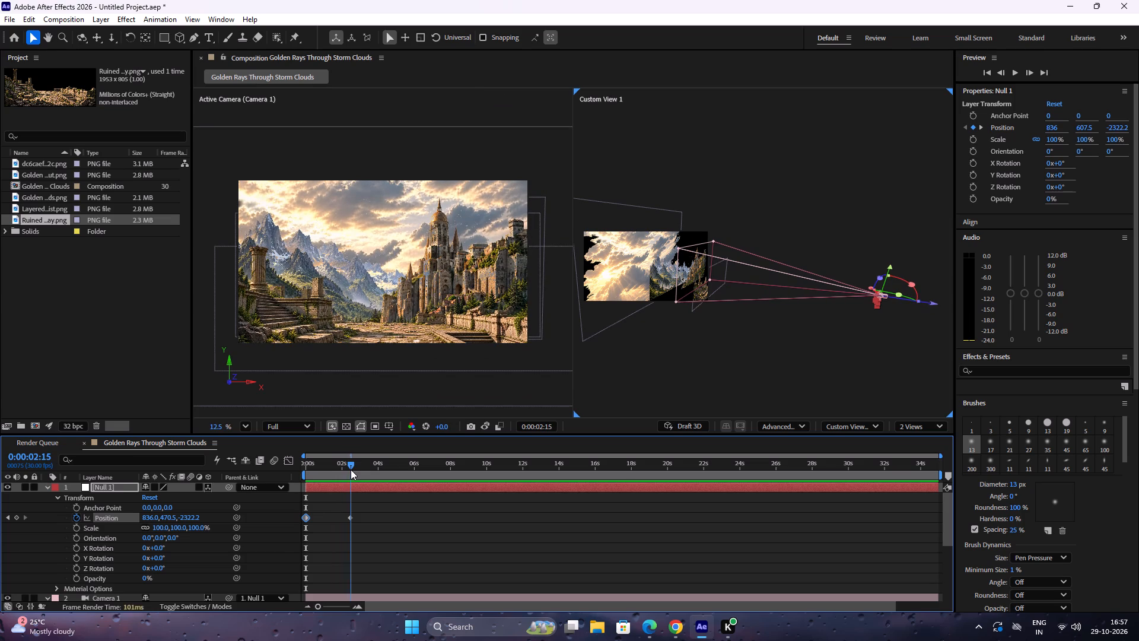
pyautogui.moveTo(351, 469); pyautogui.dragTo(349, 469)
pyautogui.click(348, 519)
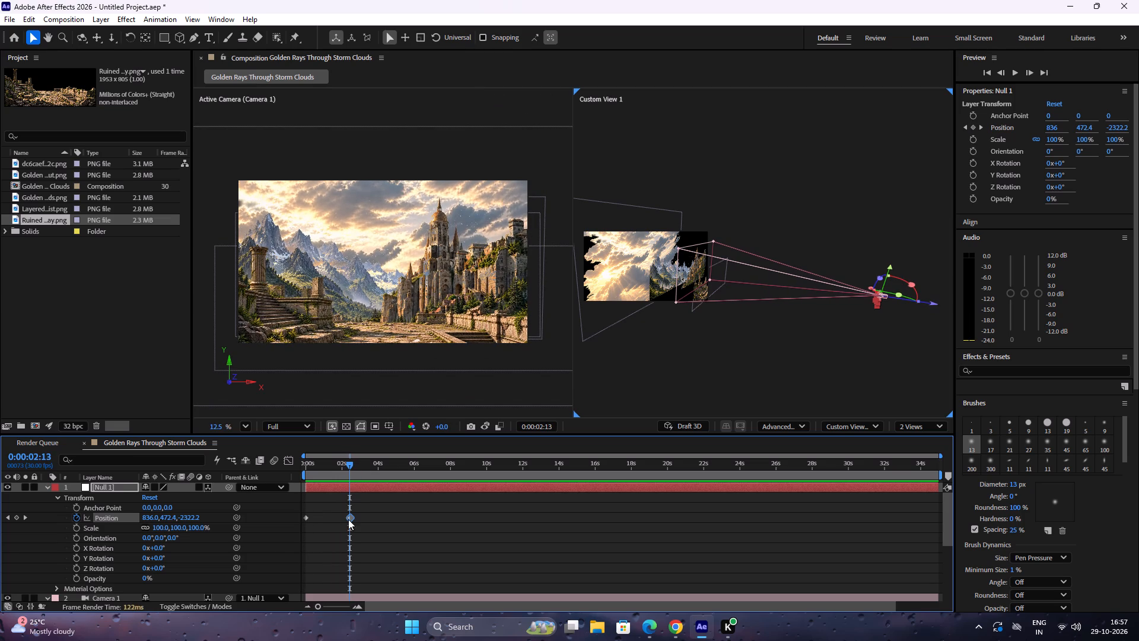
pyautogui.moveTo(167, 519); pyautogui.dragTo(184, 519)
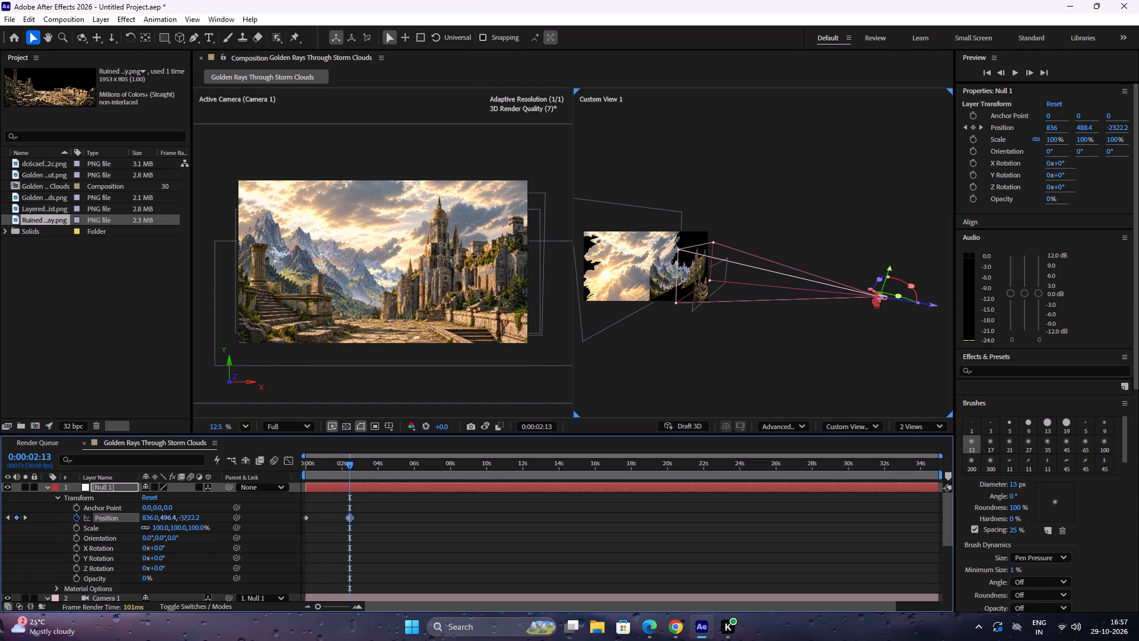
pyautogui.moveTo(184, 519); pyautogui.dragTo(190, 519)
pyautogui.hotkey('ctrl', 'z')
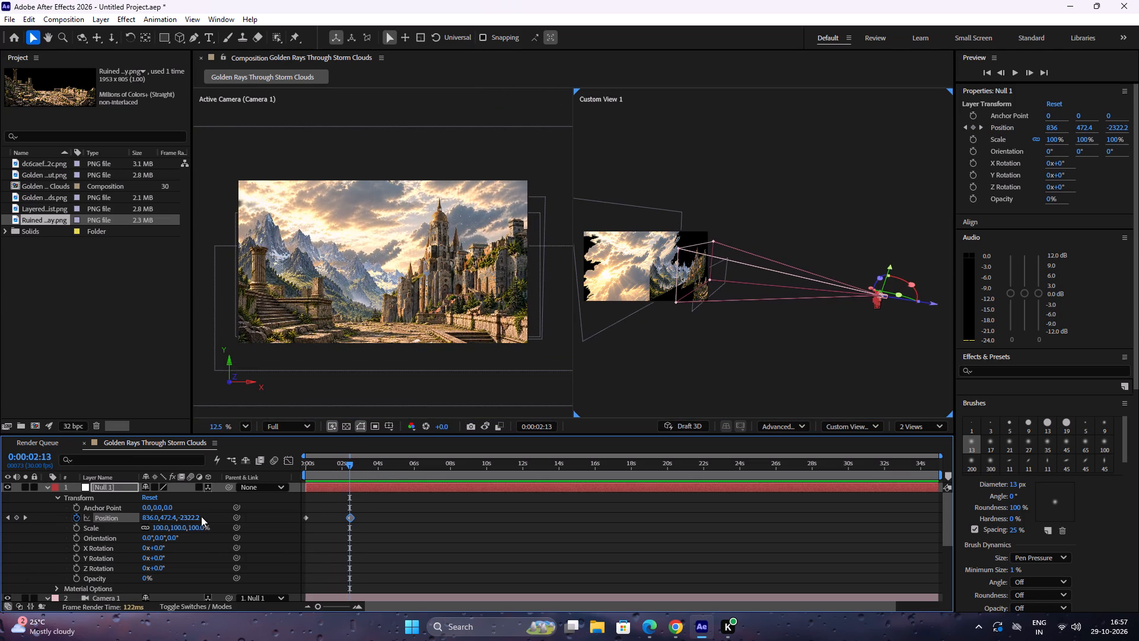
pyautogui.moveTo(187, 518); pyautogui.dragTo(316, 525)
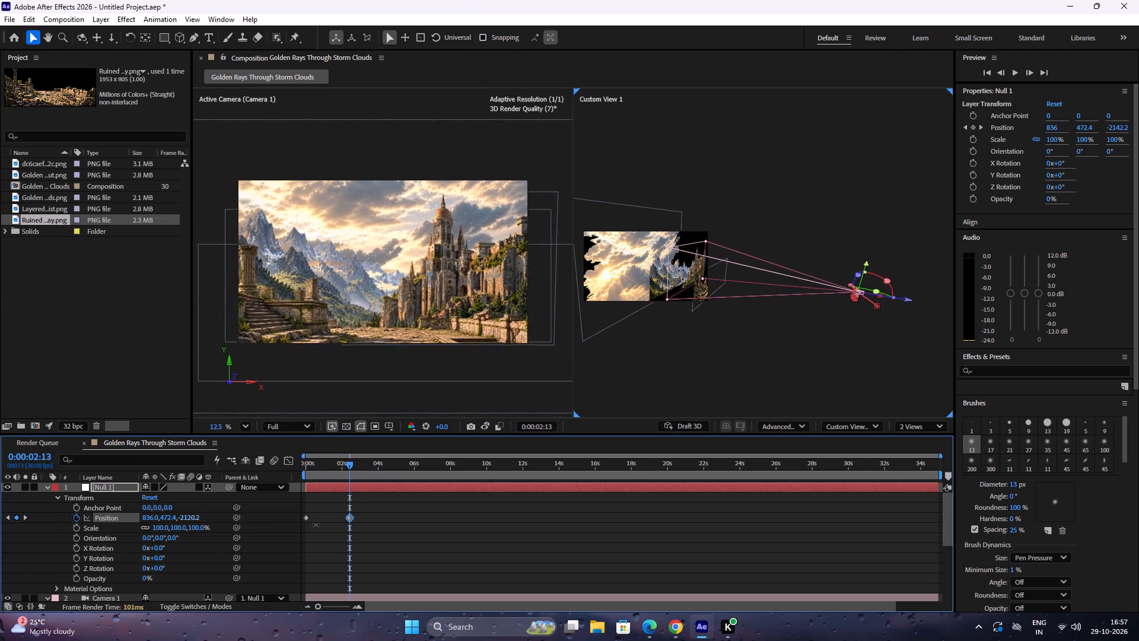
pyautogui.moveTo(316, 525); pyautogui.dragTo(481, 529)
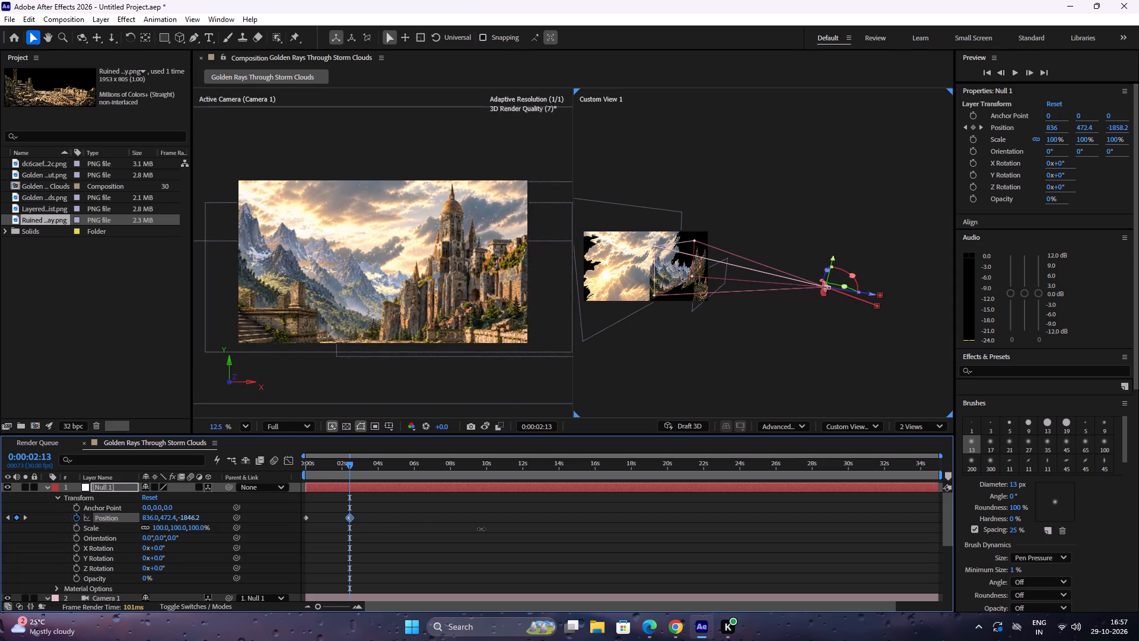
pyautogui.moveTo(481, 529); pyautogui.dragTo(622, 534)
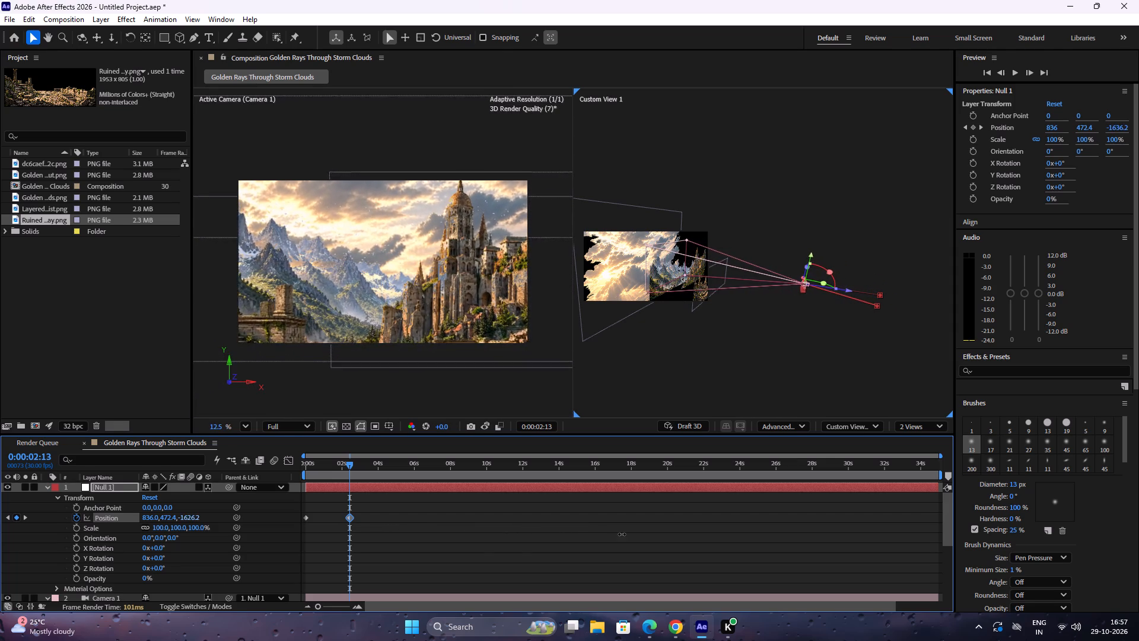
pyautogui.moveTo(622, 534); pyautogui.dragTo(800, 558)
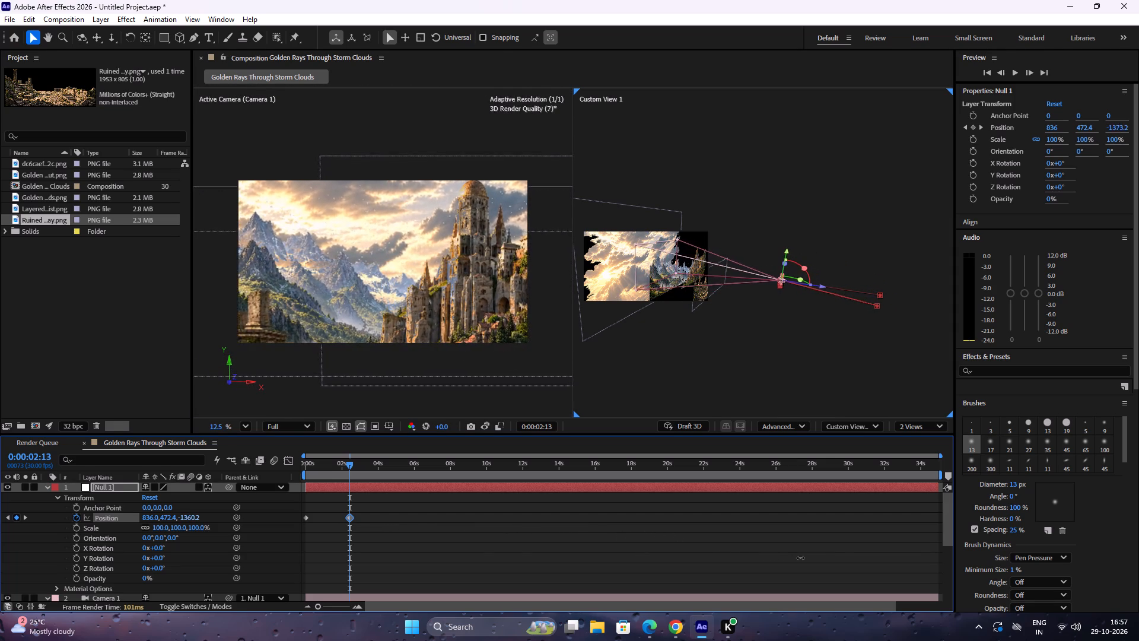
pyautogui.moveTo(800, 558); pyautogui.dragTo(938, 550)
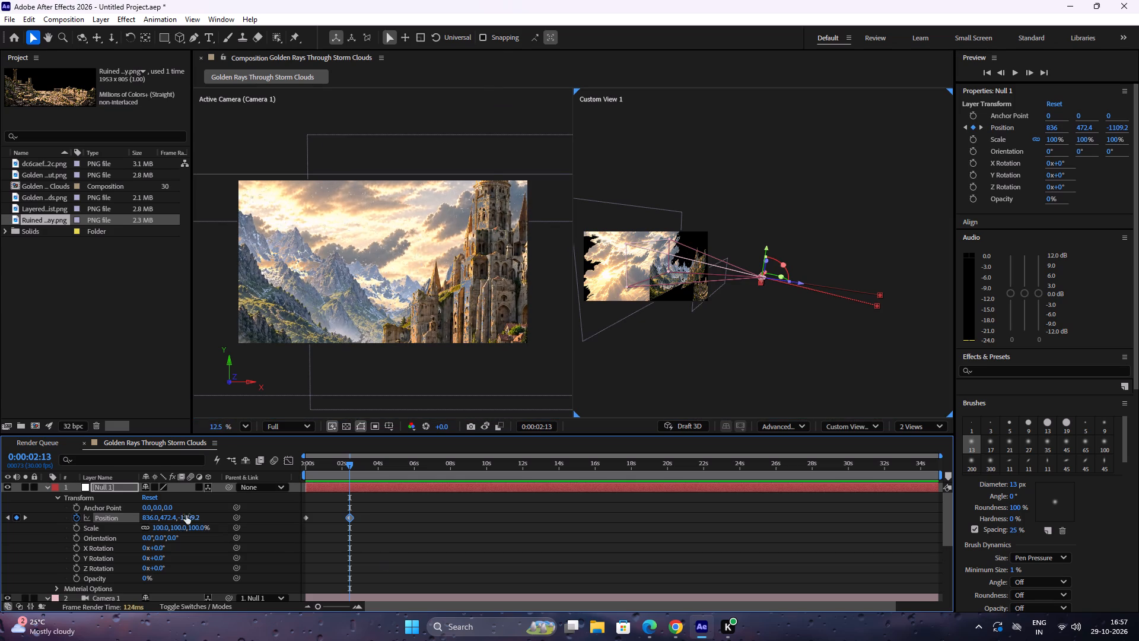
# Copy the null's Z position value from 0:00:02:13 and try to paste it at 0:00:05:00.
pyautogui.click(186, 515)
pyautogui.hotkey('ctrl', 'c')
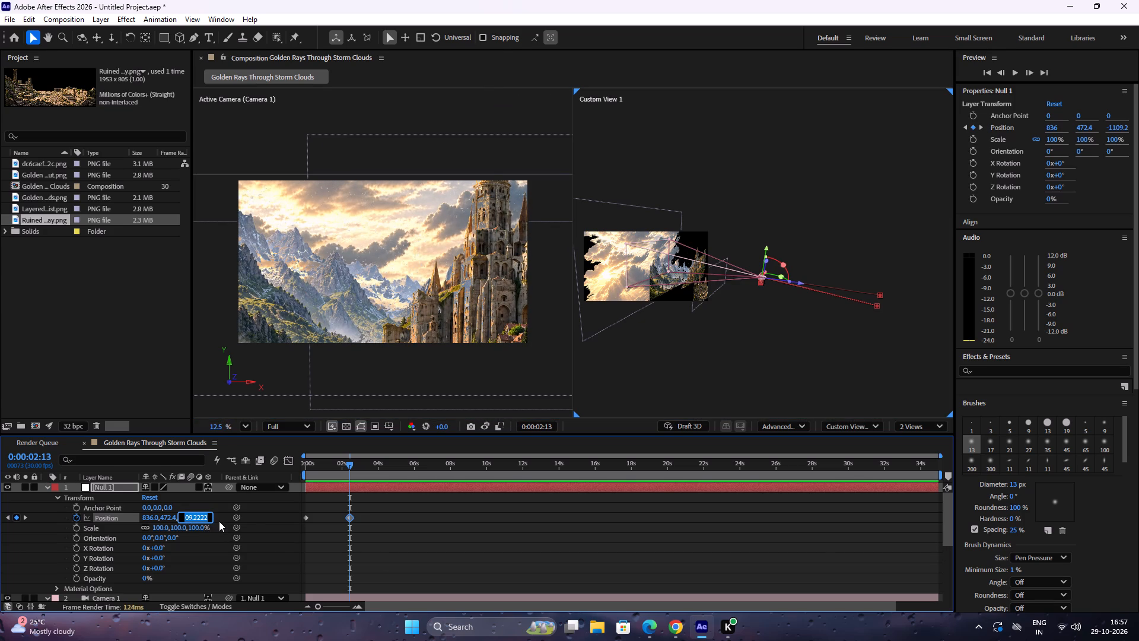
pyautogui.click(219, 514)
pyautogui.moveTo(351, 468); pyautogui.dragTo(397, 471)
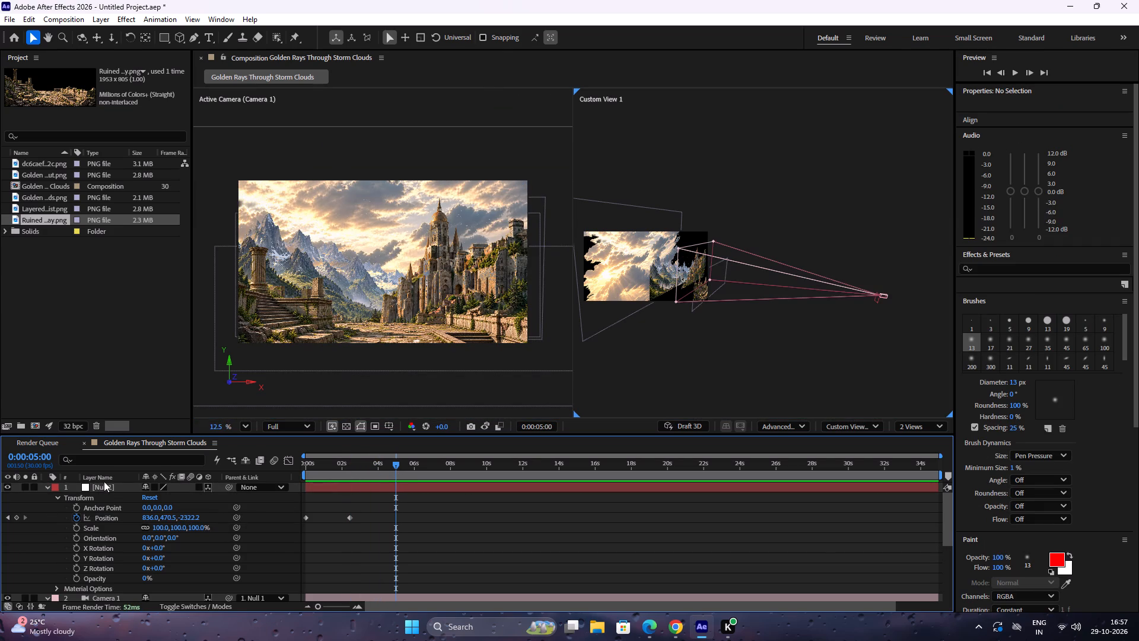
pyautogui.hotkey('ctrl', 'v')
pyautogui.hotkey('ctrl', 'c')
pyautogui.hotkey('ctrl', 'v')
# Scrub back to the start of the composition and play the camera move driven by the null.
pyautogui.moveTo(355, 465); pyautogui.dragTo(331, 460)
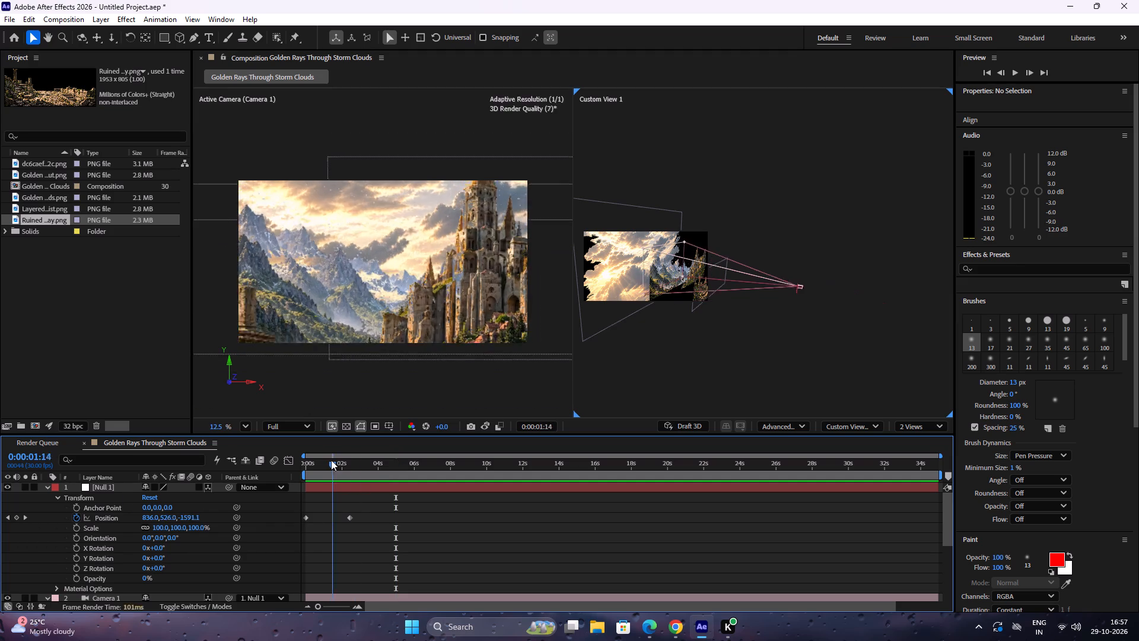
pyautogui.moveTo(331, 460); pyautogui.dragTo(294, 460)
pyautogui.press('space')
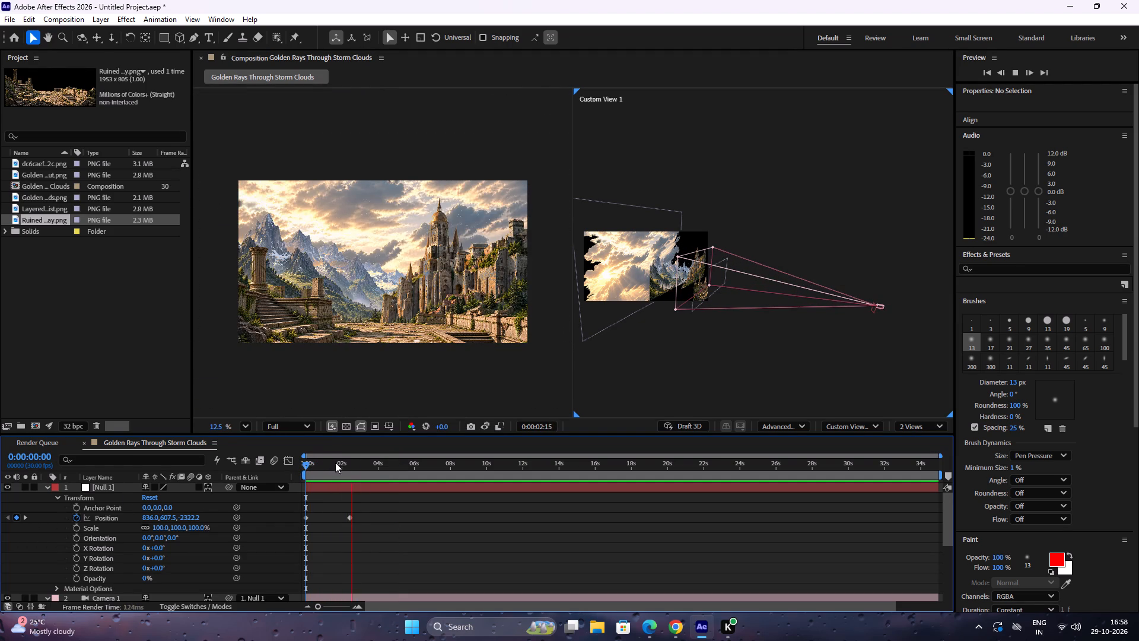
# Copy the null's Z position of -1109.2 from the 0:00:02:13 keyframe and paste it into a new position keyframe at 0:00:05:04.
pyautogui.moveTo(353, 467); pyautogui.dragTo(348, 469)
pyautogui.doubleClick(351, 474)
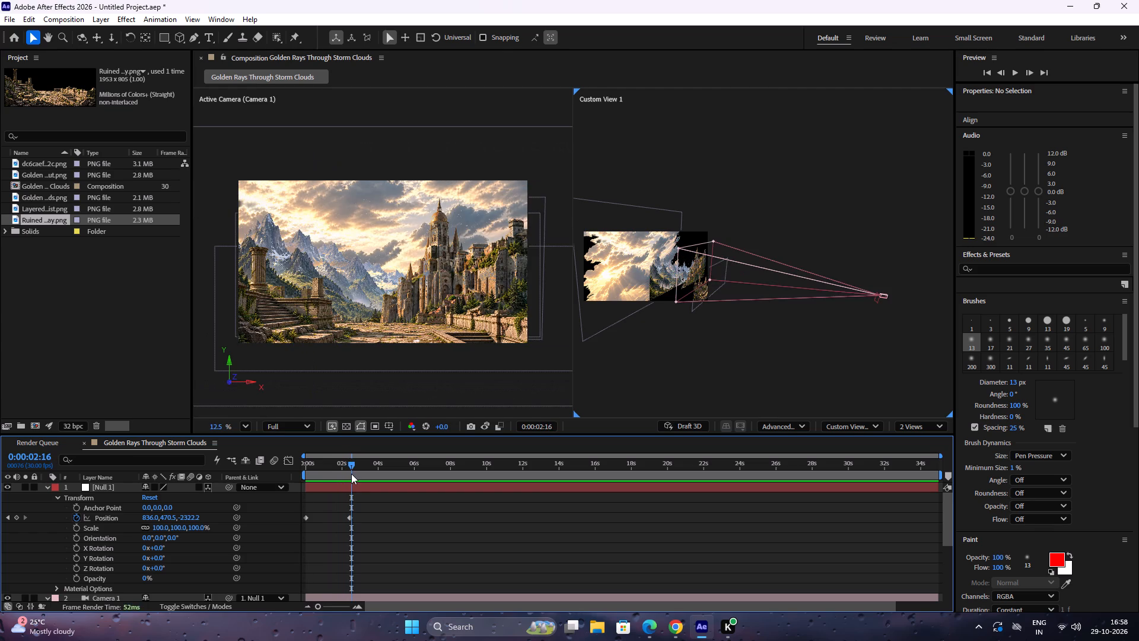
pyautogui.click(350, 473)
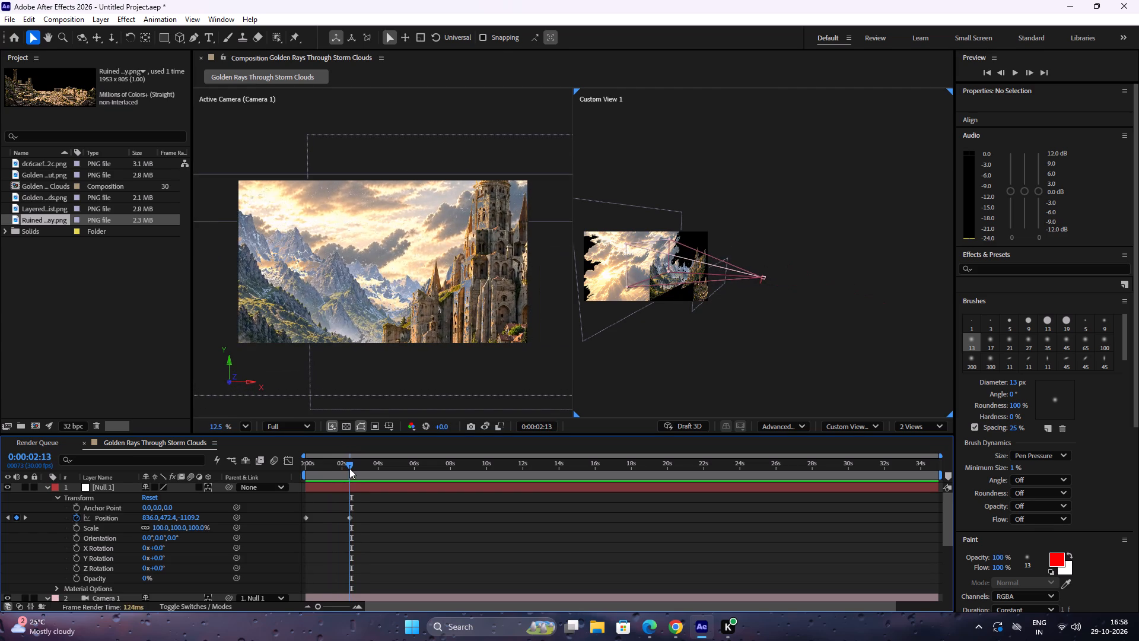
pyautogui.click(351, 515)
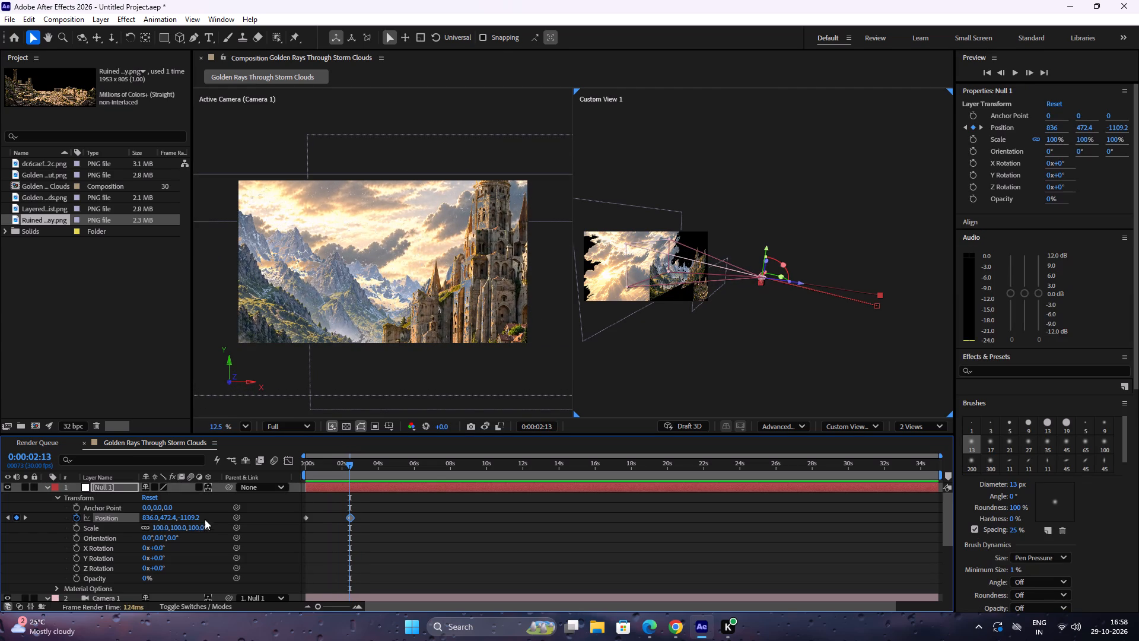
pyautogui.click(190, 518)
pyautogui.hotkey('ctrl', 'c')
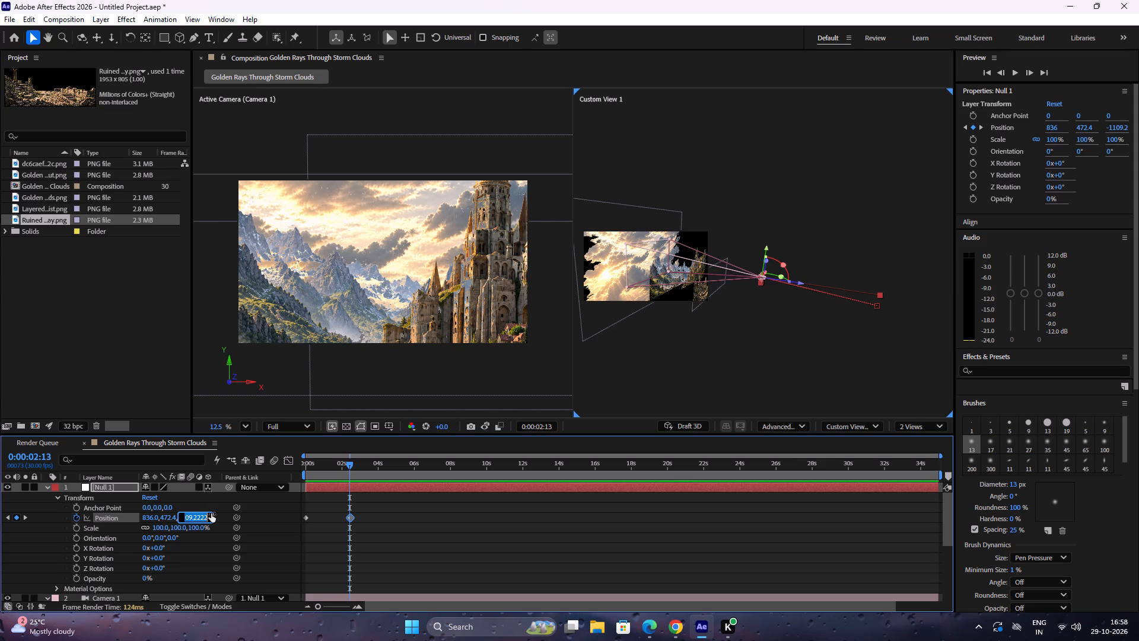
pyautogui.click(223, 516)
pyautogui.moveTo(362, 461); pyautogui.dragTo(397, 469)
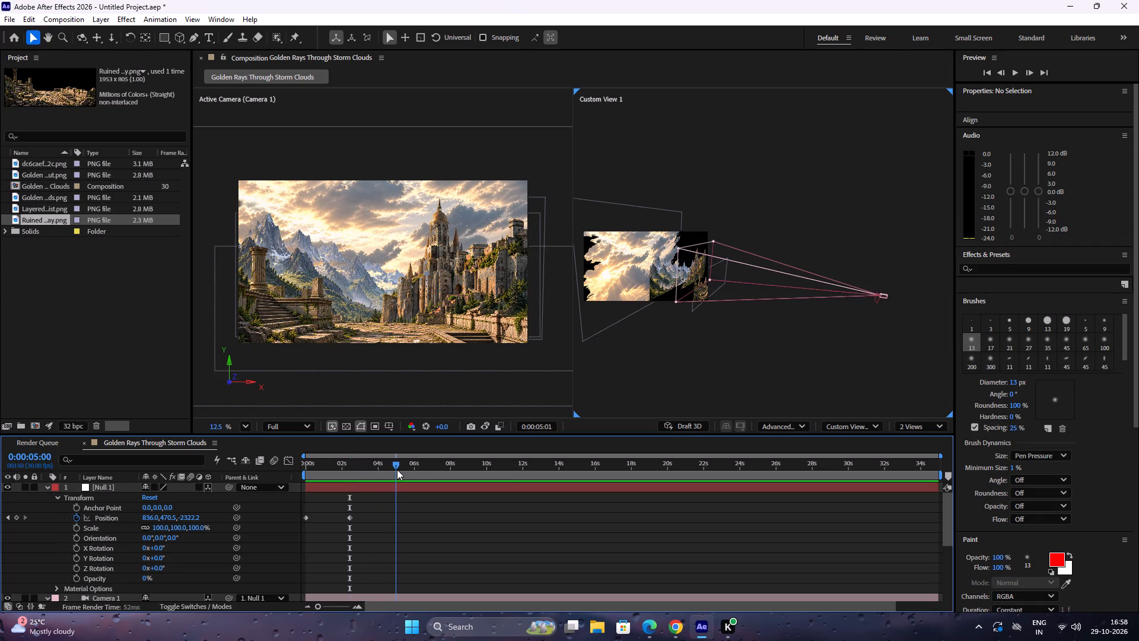
pyautogui.moveTo(397, 469); pyautogui.dragTo(399, 469)
pyautogui.click(17, 517)
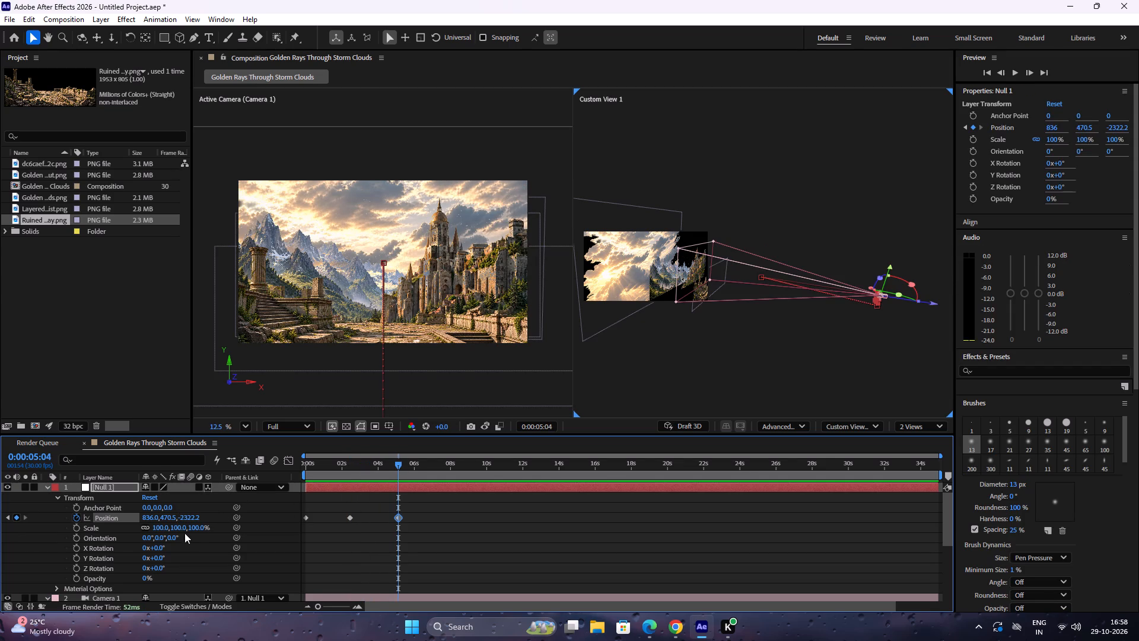
pyautogui.click(194, 518)
pyautogui.hotkey('ctrl', 'v')
pyautogui.press('space')
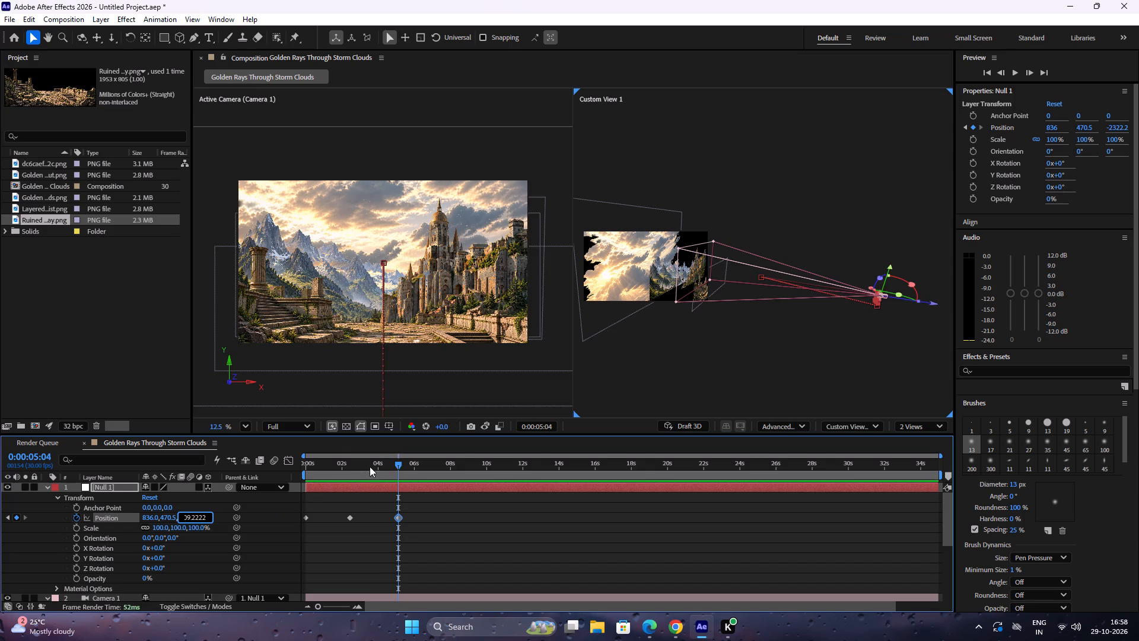
# Copy the null's Z position of -2322.2 from the 0:00:00:00 keyframe and paste it into the position keyframe at 0:00:02:13.
pyautogui.moveTo(370, 467); pyautogui.dragTo(342, 475)
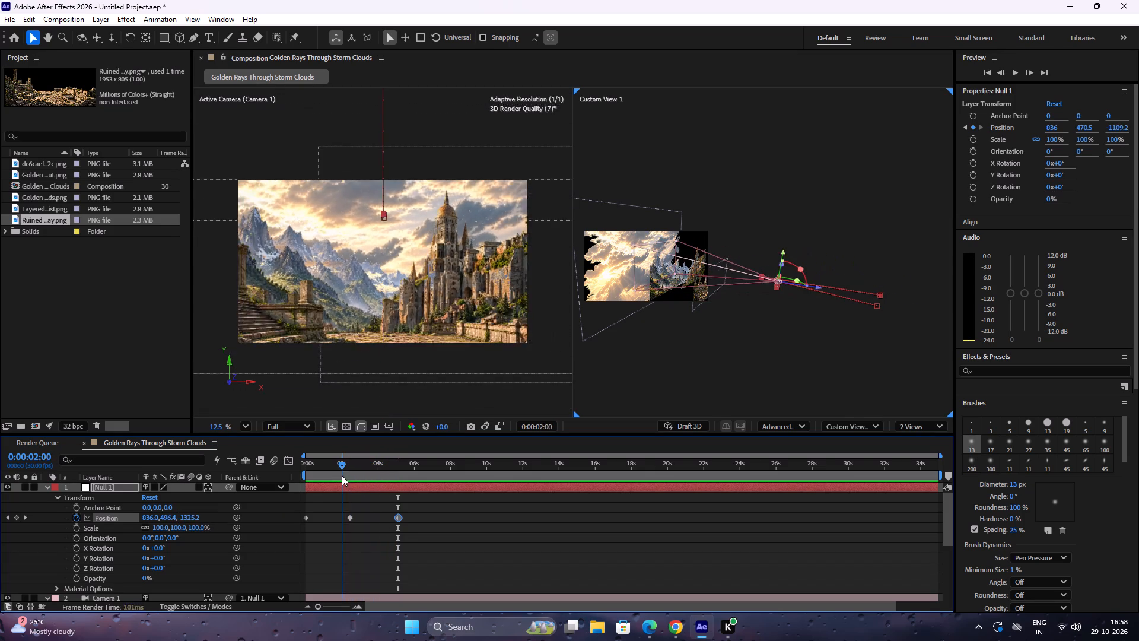
pyautogui.moveTo(342, 475); pyautogui.dragTo(349, 472)
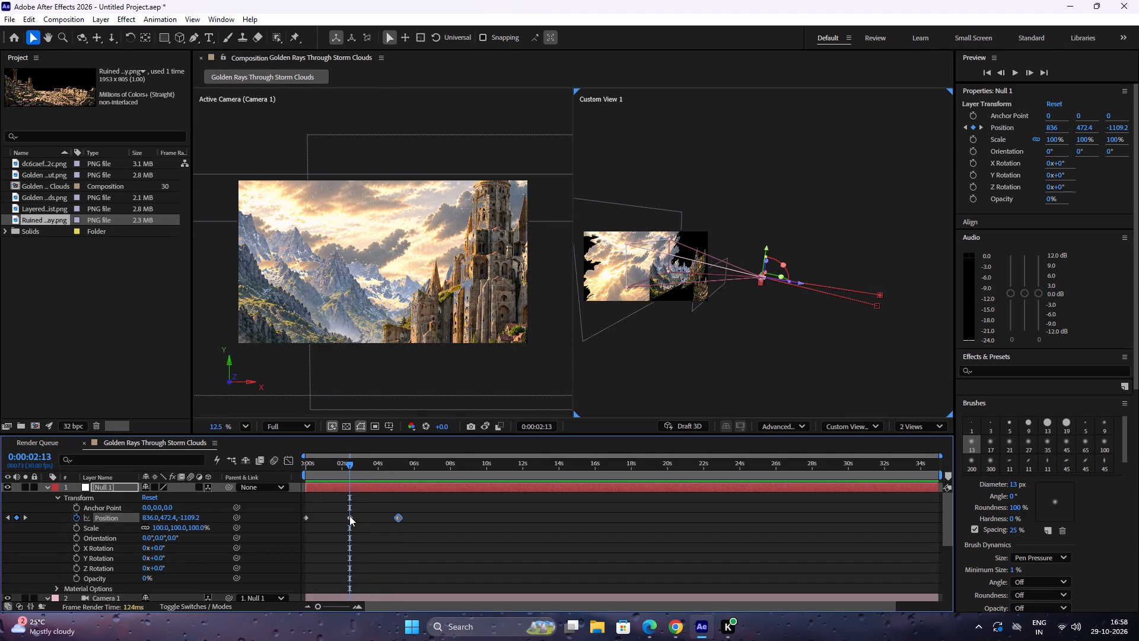
pyautogui.click(350, 516)
pyautogui.moveTo(319, 466); pyautogui.dragTo(300, 462)
pyautogui.click(306, 517)
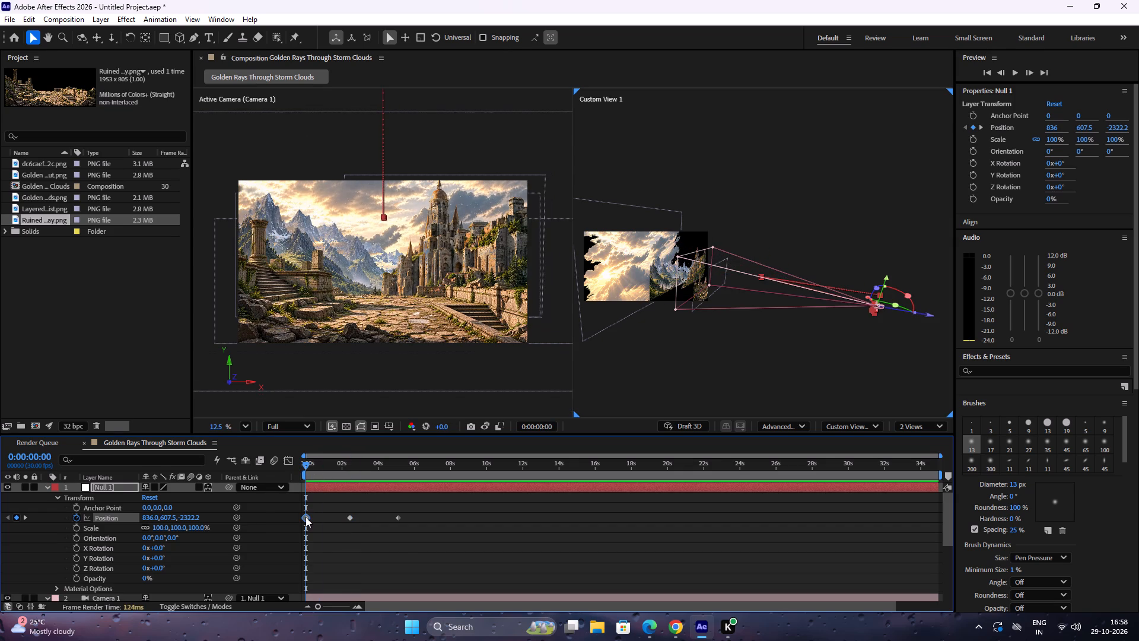
pyautogui.click(189, 520)
pyautogui.hotkey('ctrl', 'c')
pyautogui.moveTo(310, 465); pyautogui.dragTo(346, 459)
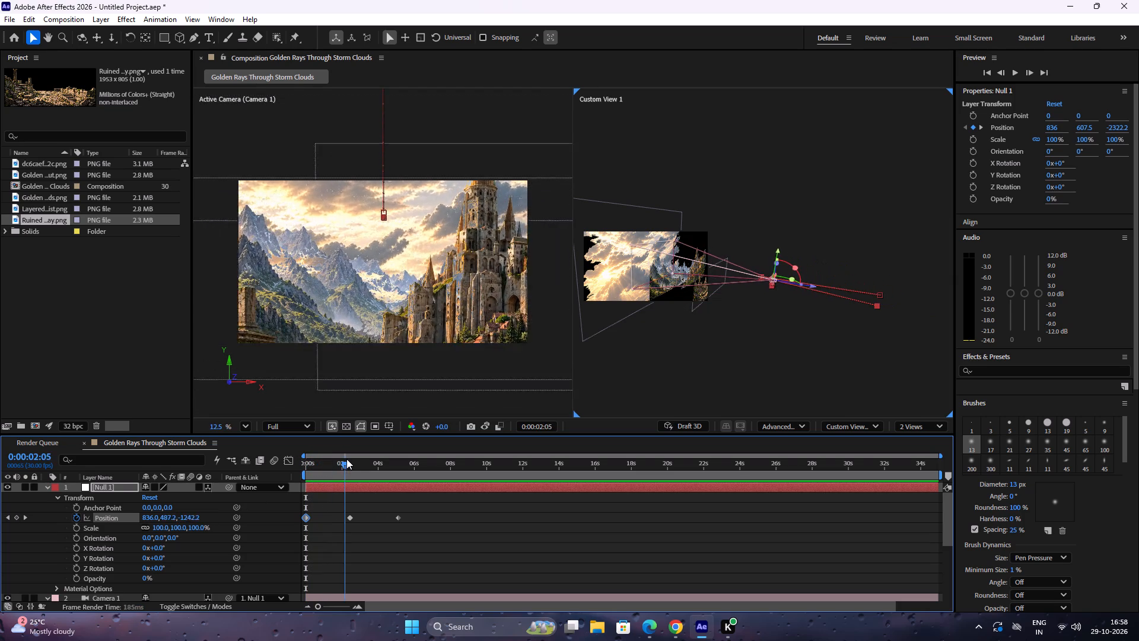
pyautogui.moveTo(346, 459); pyautogui.dragTo(349, 458)
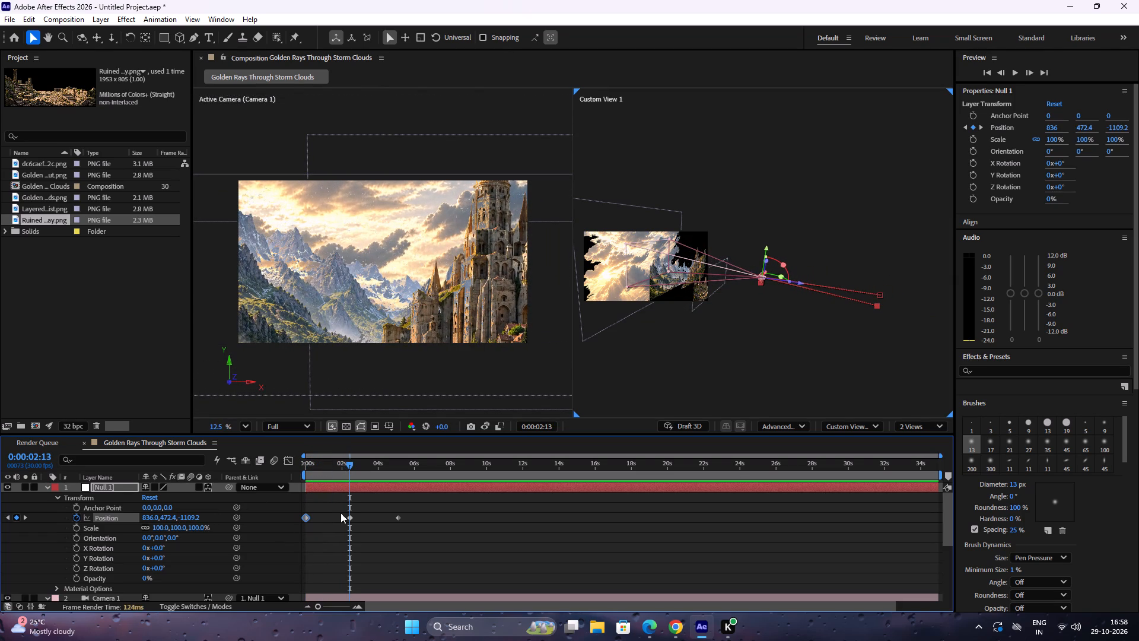
pyautogui.click(349, 517)
pyautogui.click(187, 521)
pyautogui.hotkey('ctrl', 'v')
# Play and scrub the camera move from the start of the composition to review the rise and the push-in.
pyautogui.moveTo(333, 465); pyautogui.dragTo(256, 464)
pyautogui.press('space')
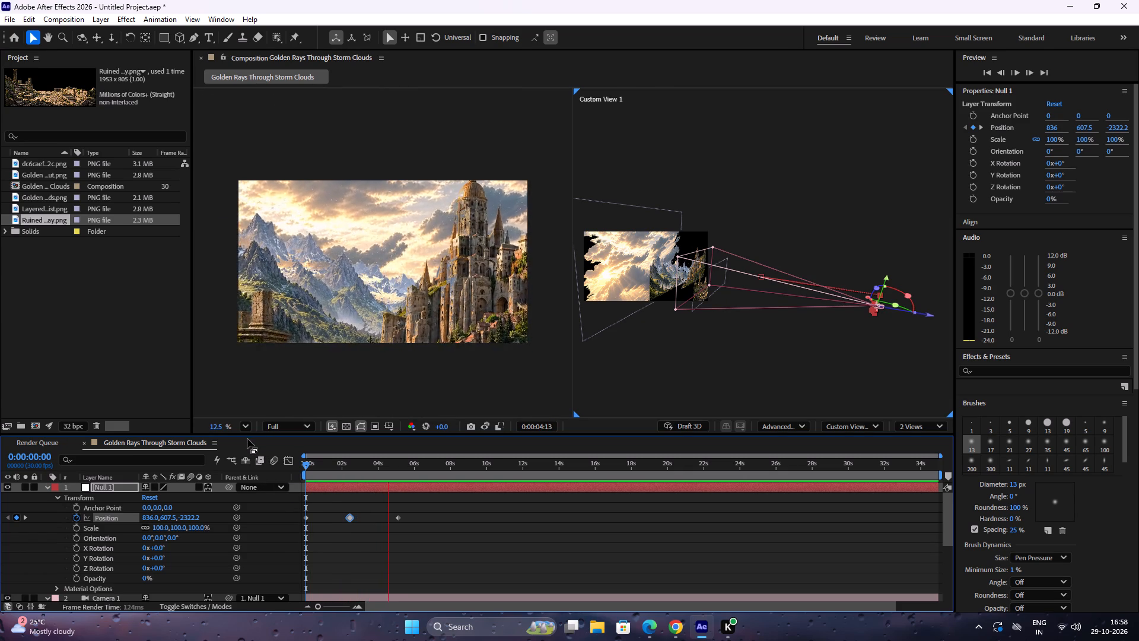
pyautogui.moveTo(390, 463); pyautogui.dragTo(488, 475)
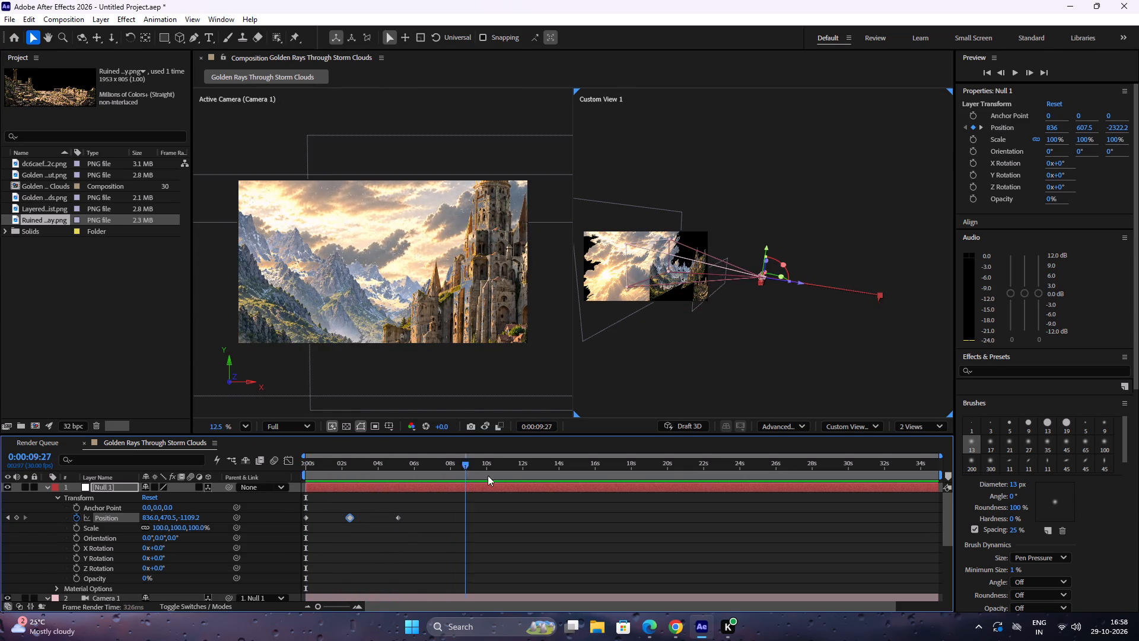
pyautogui.moveTo(488, 475); pyautogui.dragTo(439, 467)
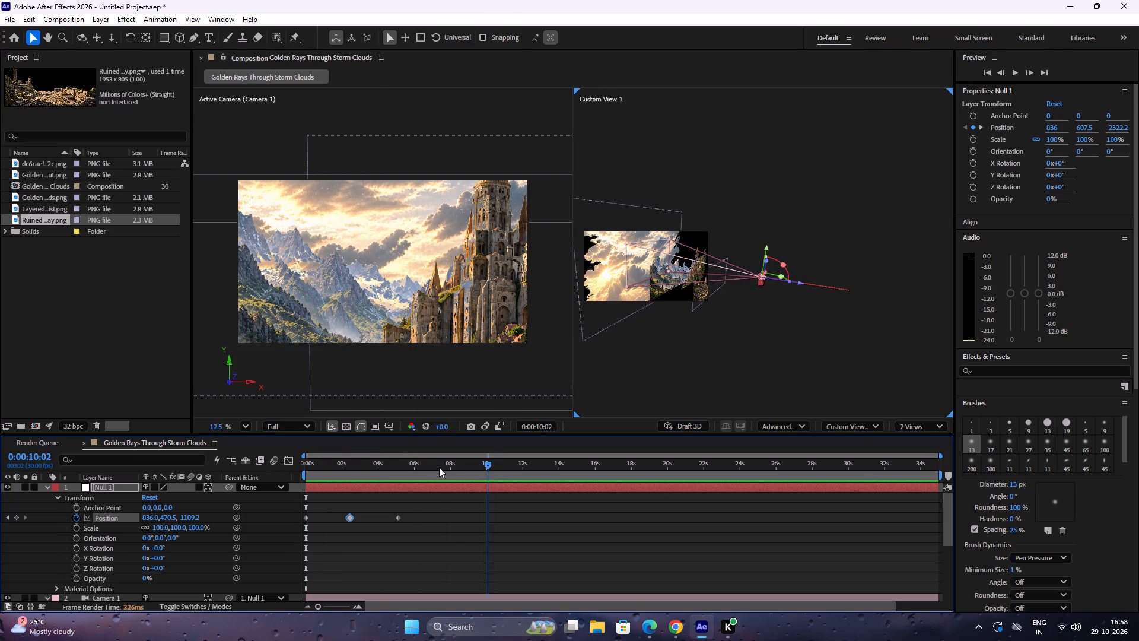
pyautogui.moveTo(439, 467); pyautogui.dragTo(383, 458)
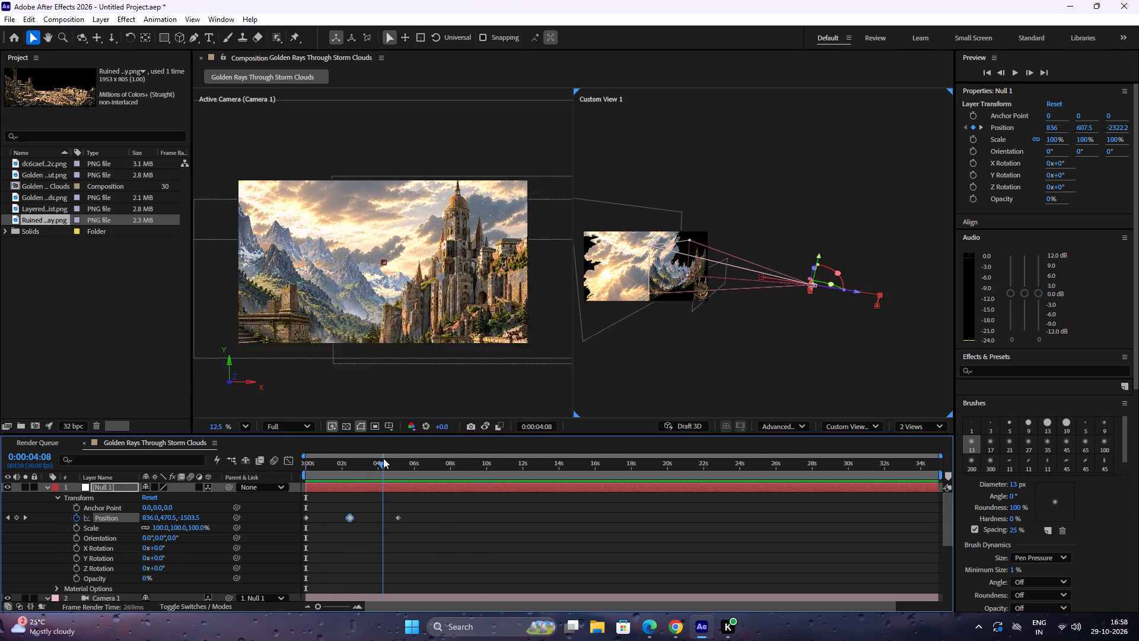
pyautogui.moveTo(383, 458); pyautogui.dragTo(345, 471)
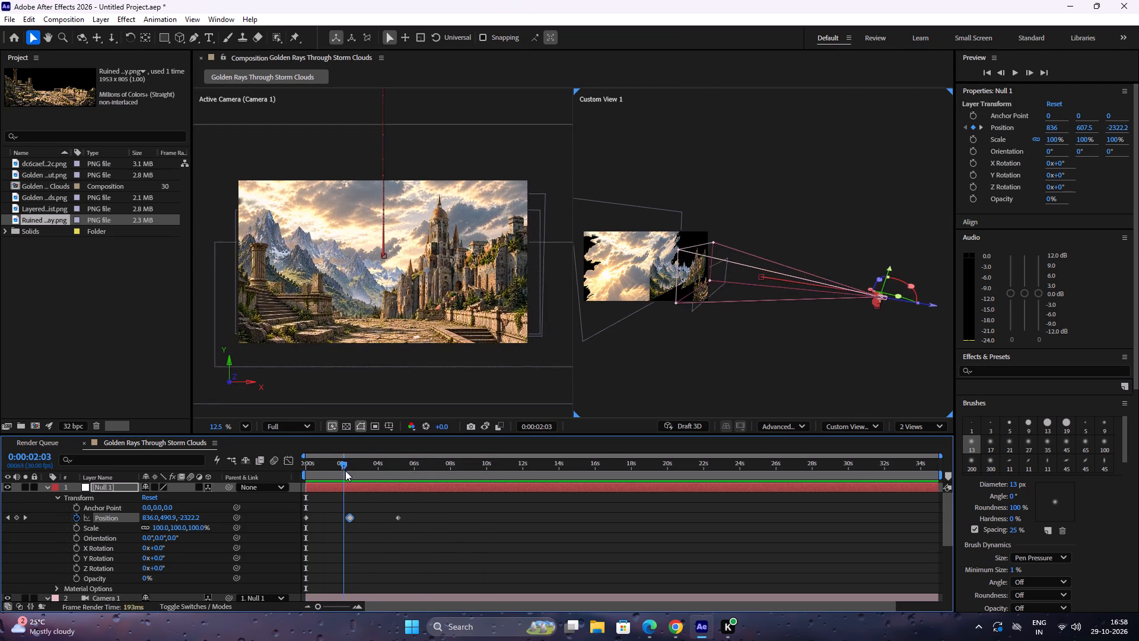
pyautogui.moveTo(345, 471); pyautogui.dragTo(301, 466)
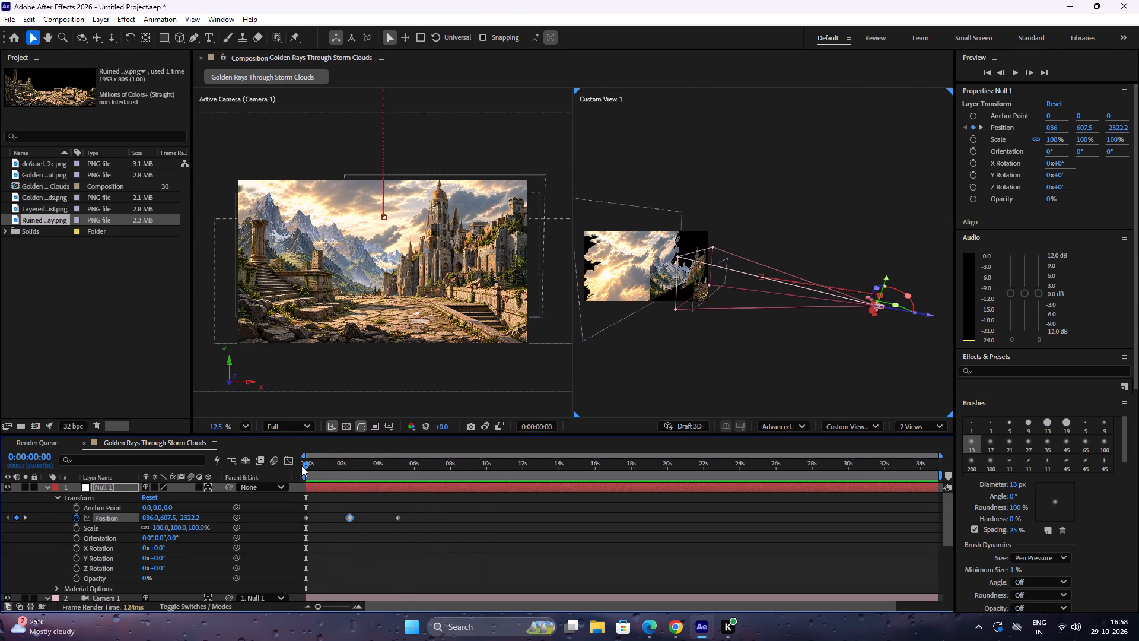
pyautogui.moveTo(301, 466); pyautogui.dragTo(376, 483)
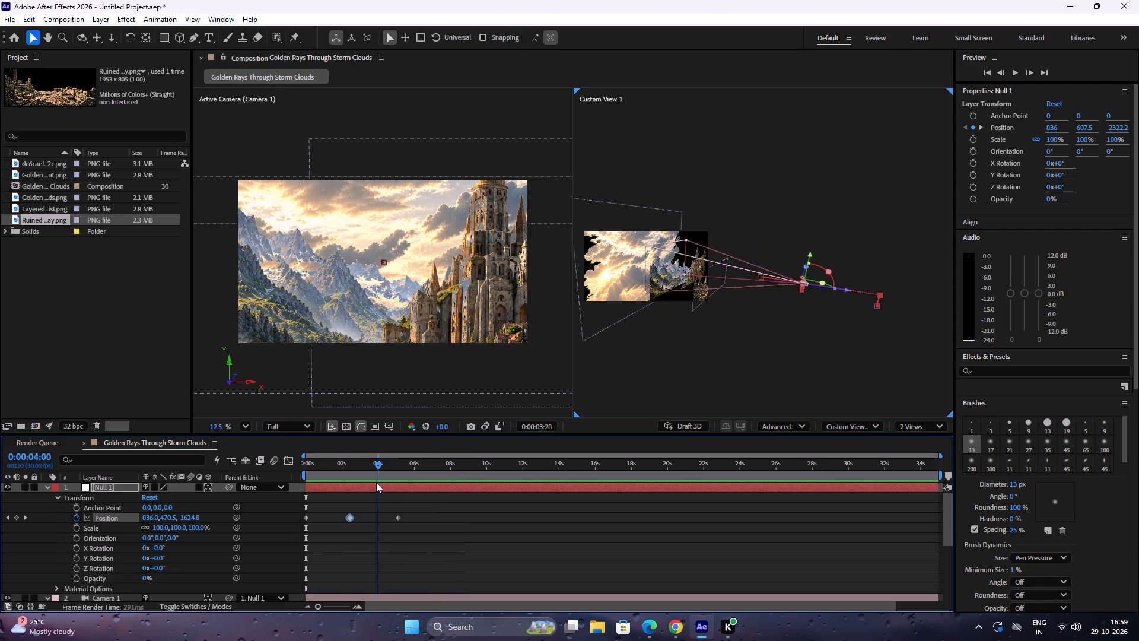
pyautogui.moveTo(376, 483); pyautogui.dragTo(476, 490)
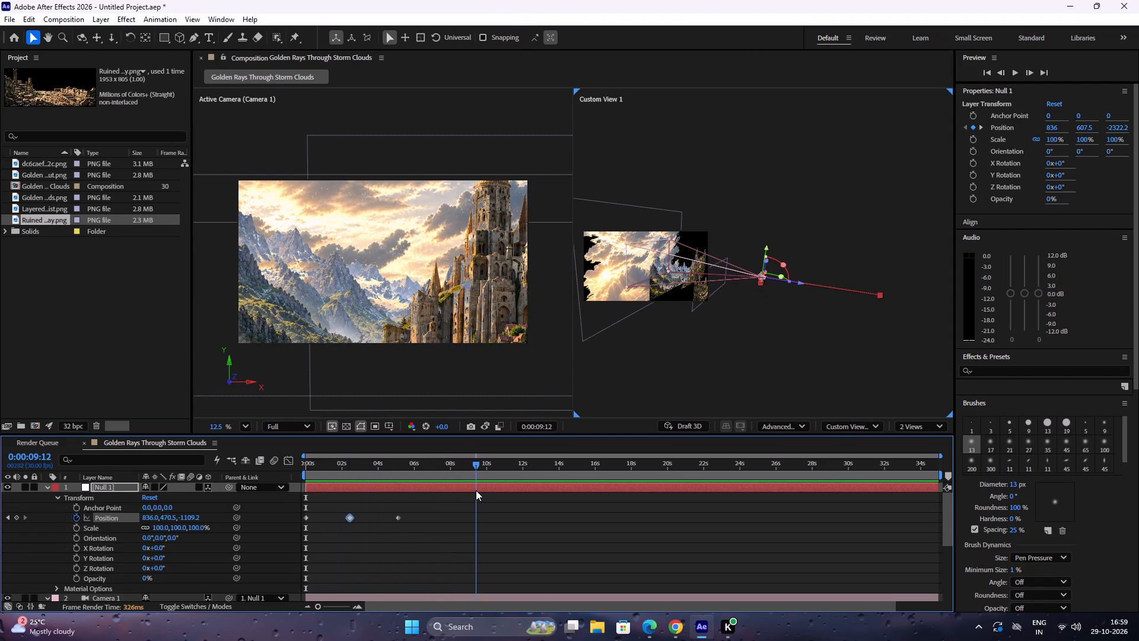
pyautogui.moveTo(476, 490); pyautogui.dragTo(218, 484)
pyautogui.press('space')
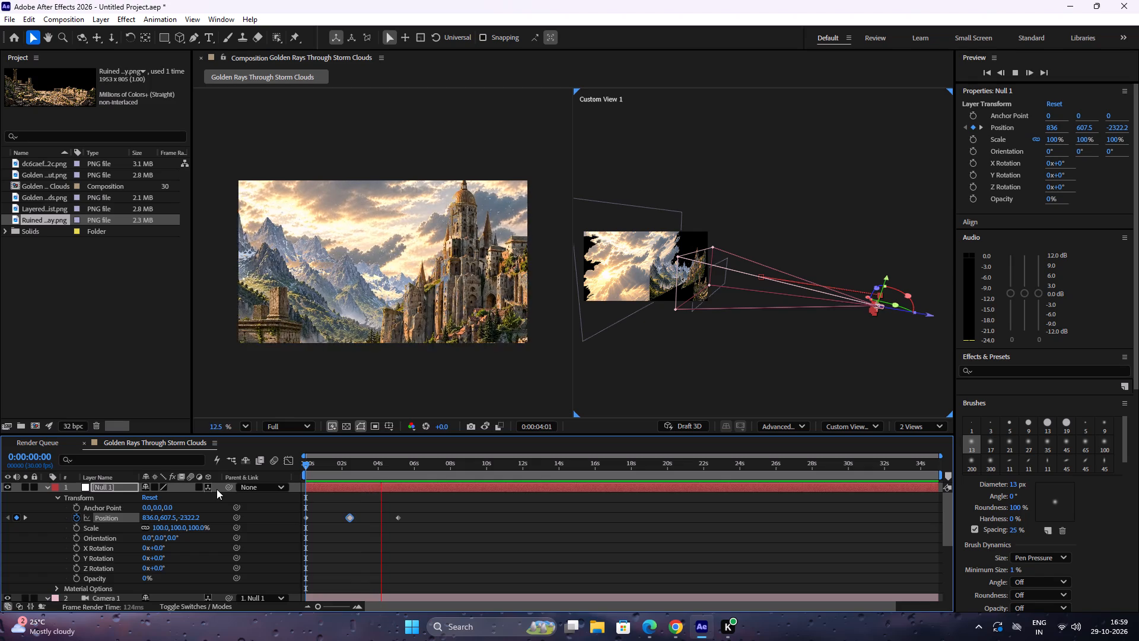
pyautogui.press('space')
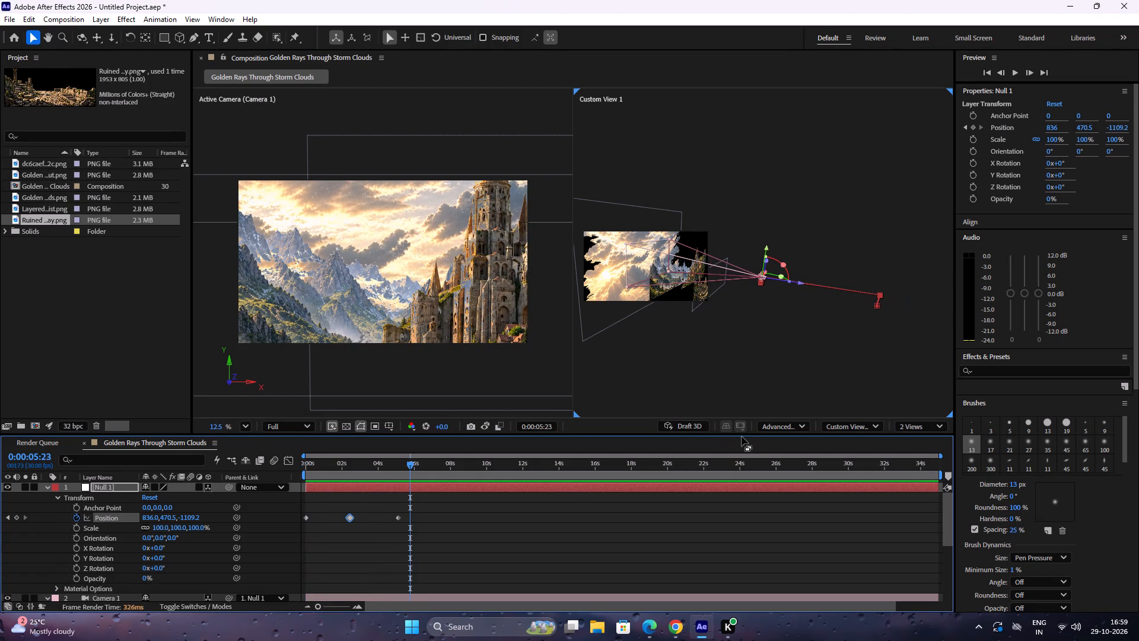
# Move the null's last position keyframe from 0:00:05:04 to about 6 seconds.
pyautogui.moveTo(411, 462); pyautogui.dragTo(396, 460)
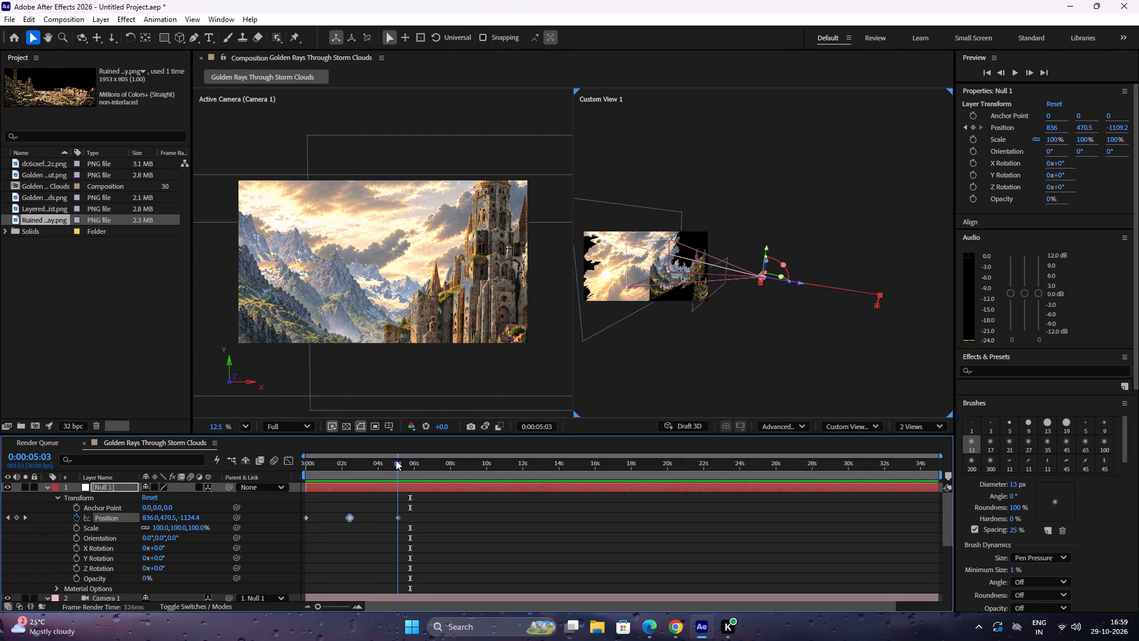
pyautogui.moveTo(396, 460); pyautogui.dragTo(394, 461)
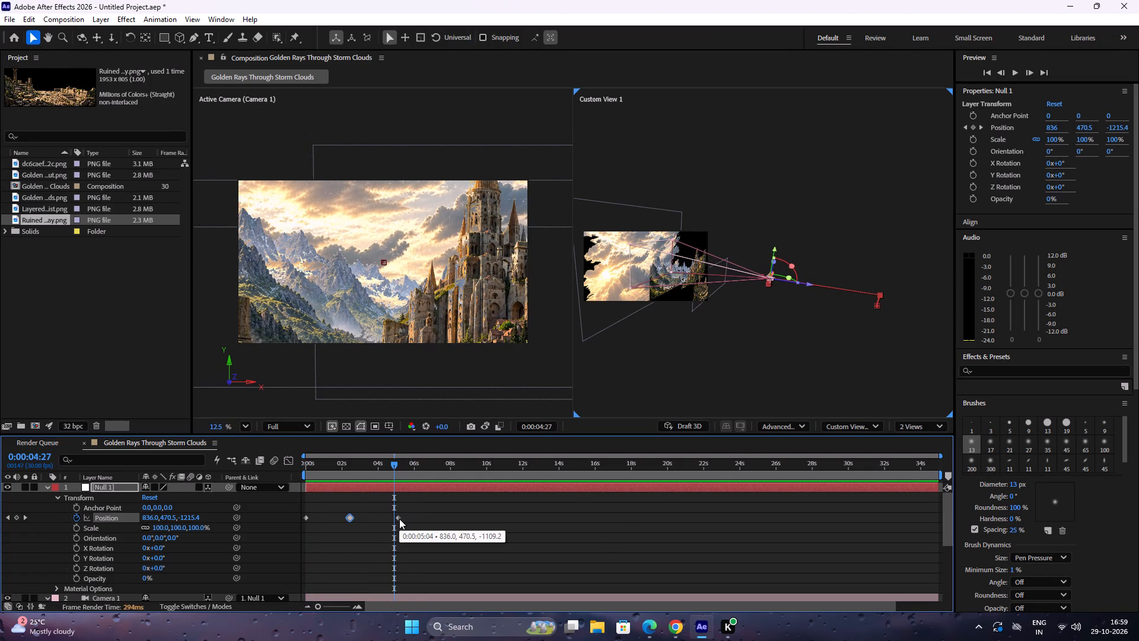
pyautogui.click(399, 519)
pyautogui.moveTo(398, 519); pyautogui.dragTo(415, 520)
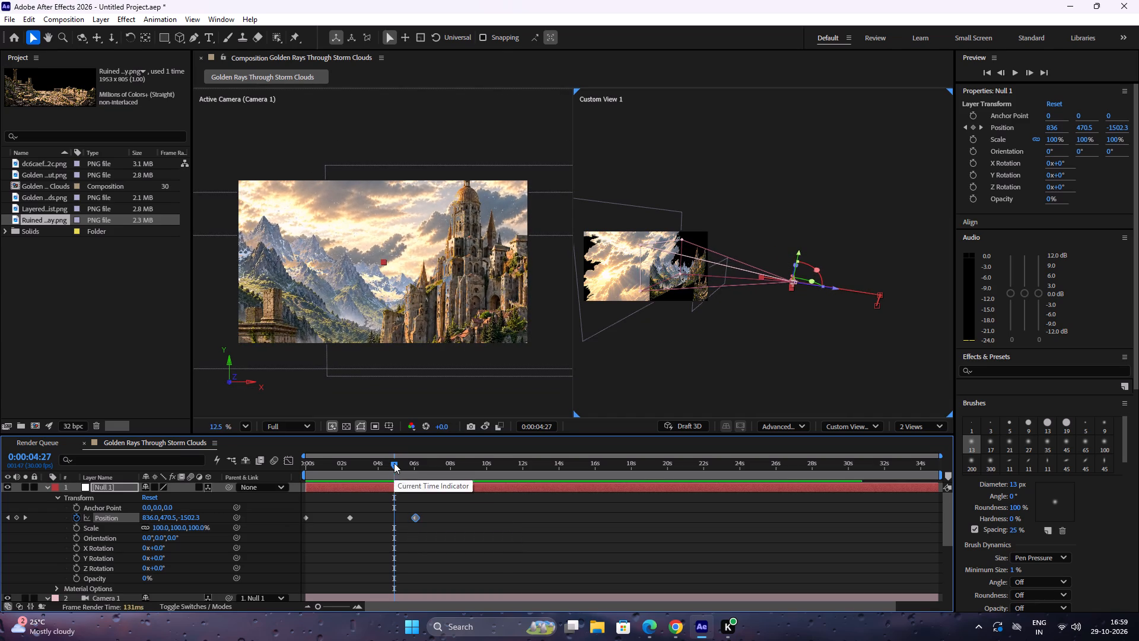
# Play the retimed push-in from 0:00:03:21 and return to the start of the composition.
pyautogui.moveTo(392, 459); pyautogui.dragTo(373, 459)
pyautogui.press('space')
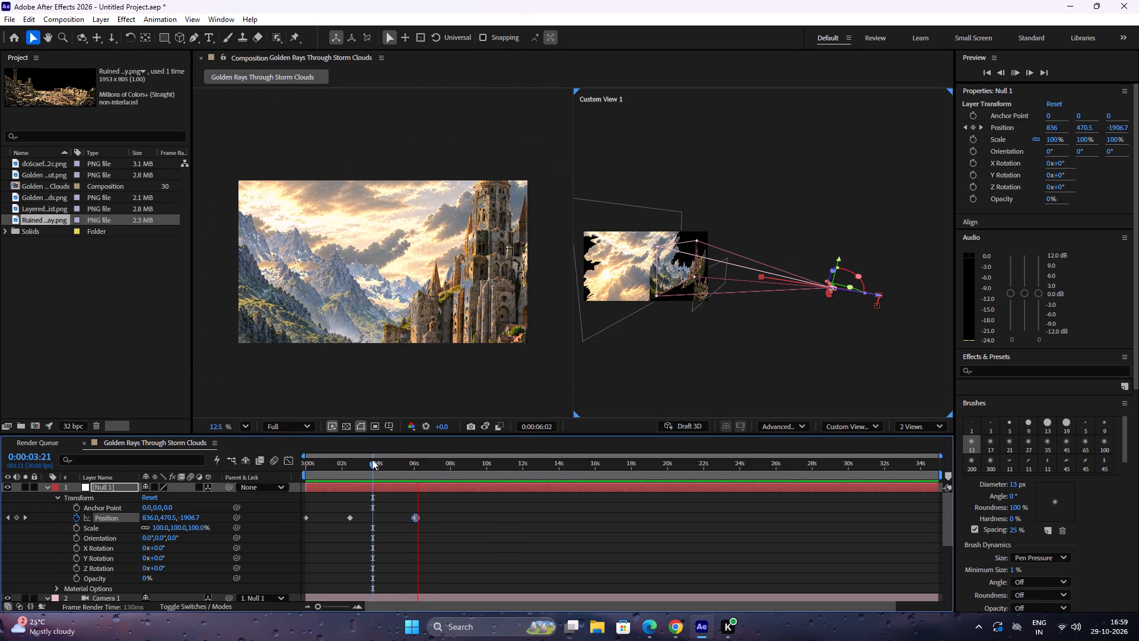
pyautogui.press('space')
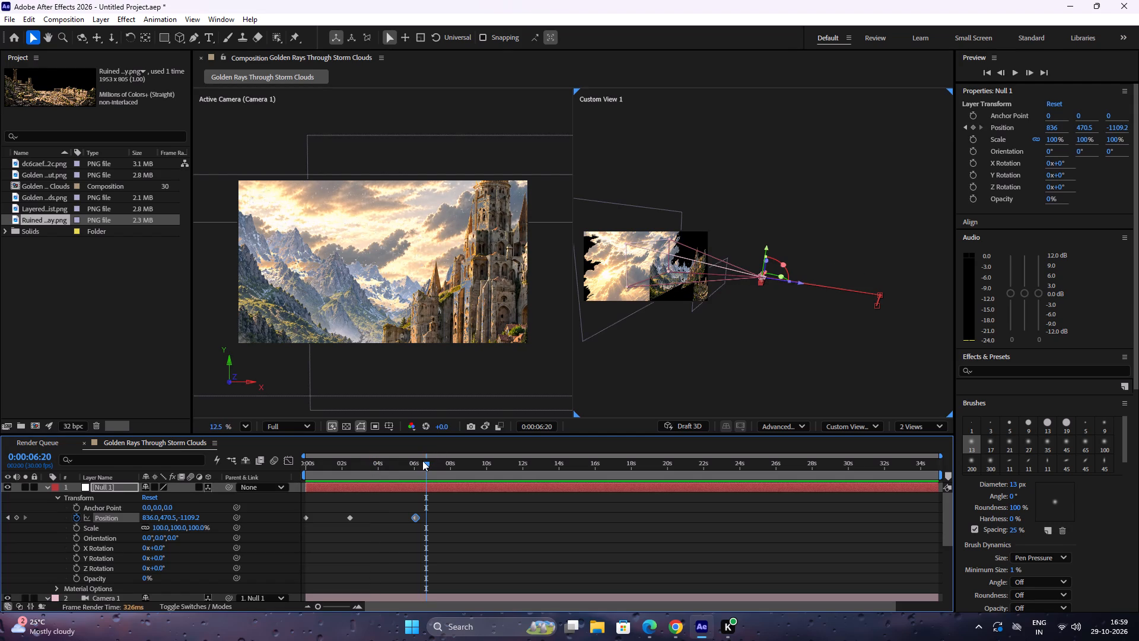
pyautogui.moveTo(422, 461); pyautogui.dragTo(289, 470)
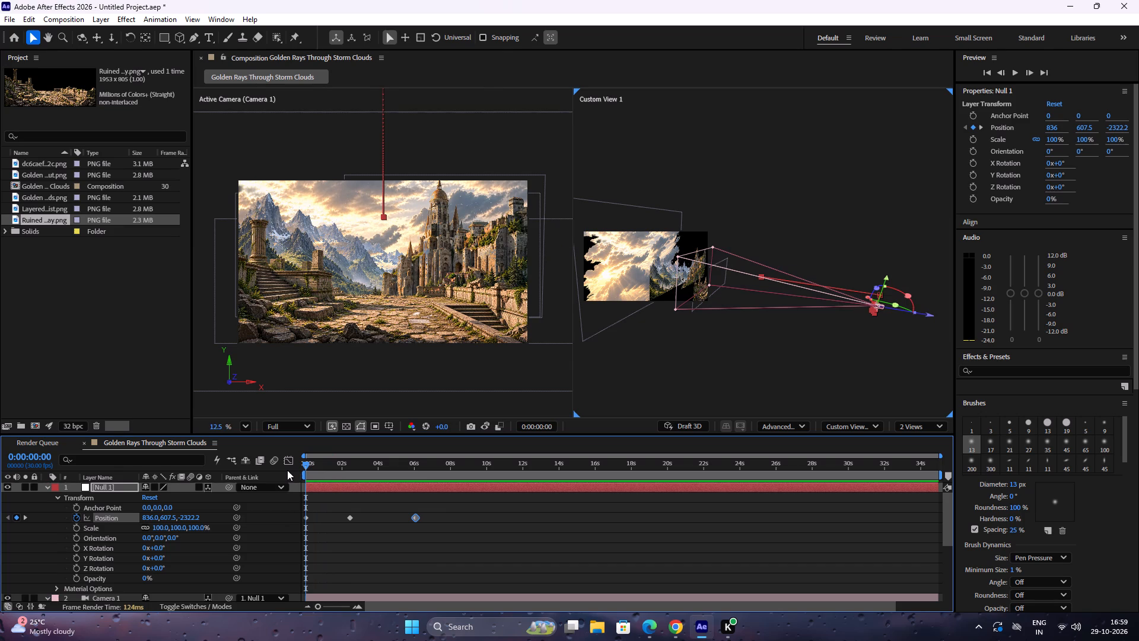
# Play the camera move, set the work area end at the current time, and return to the start of the composition.
pyautogui.press('space')
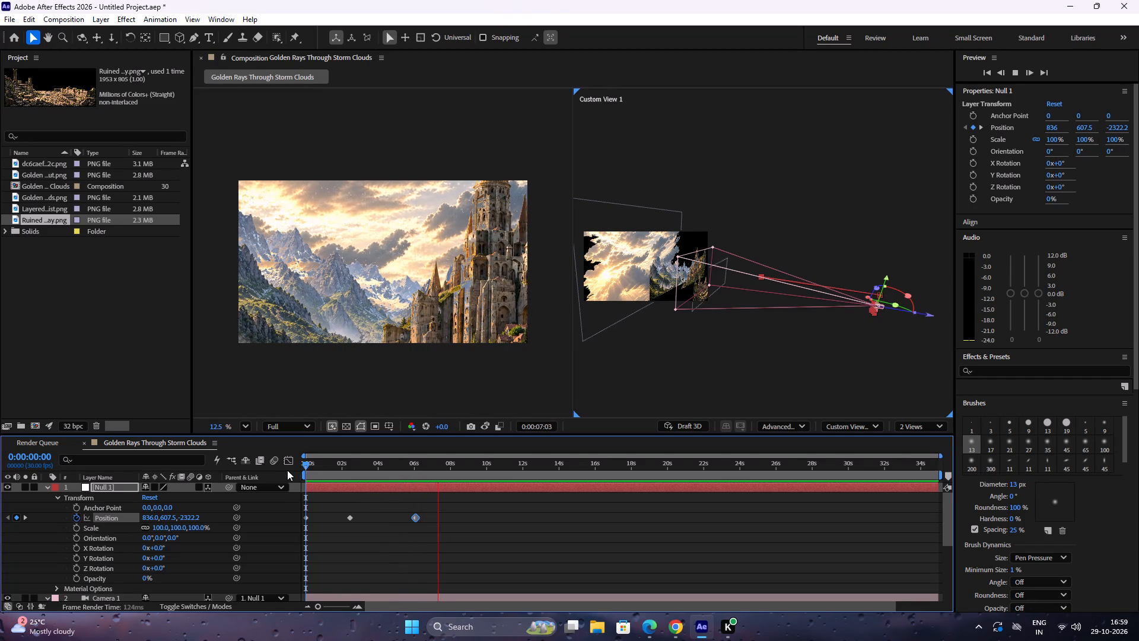
pyautogui.press('n')
pyautogui.press('n')
pyautogui.press('space')
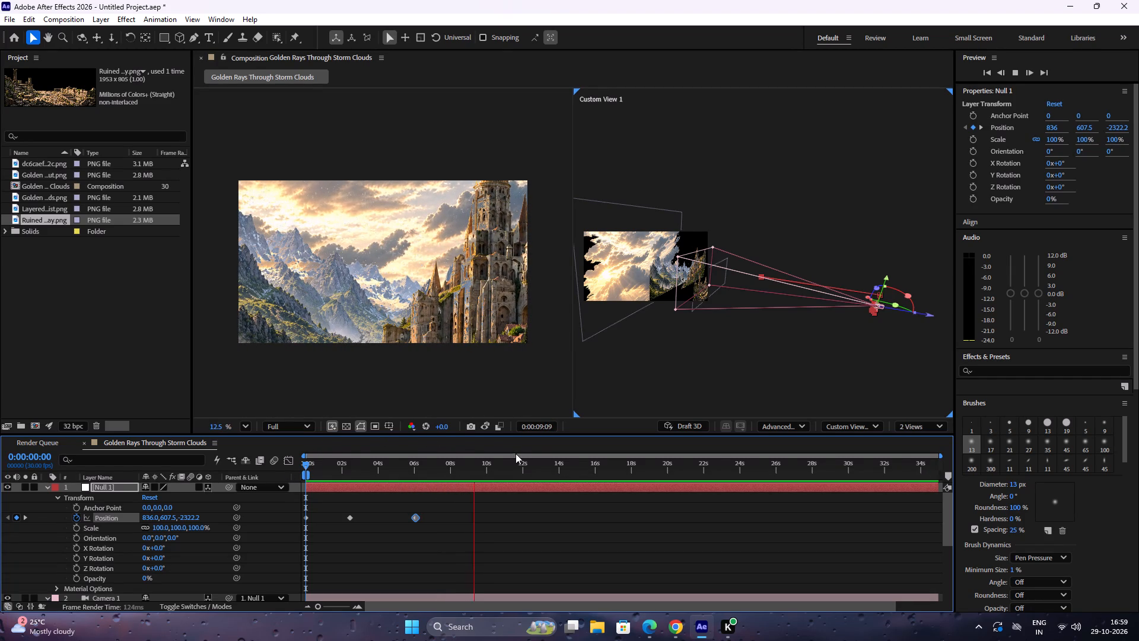
pyautogui.moveTo(477, 465); pyautogui.dragTo(343, 465)
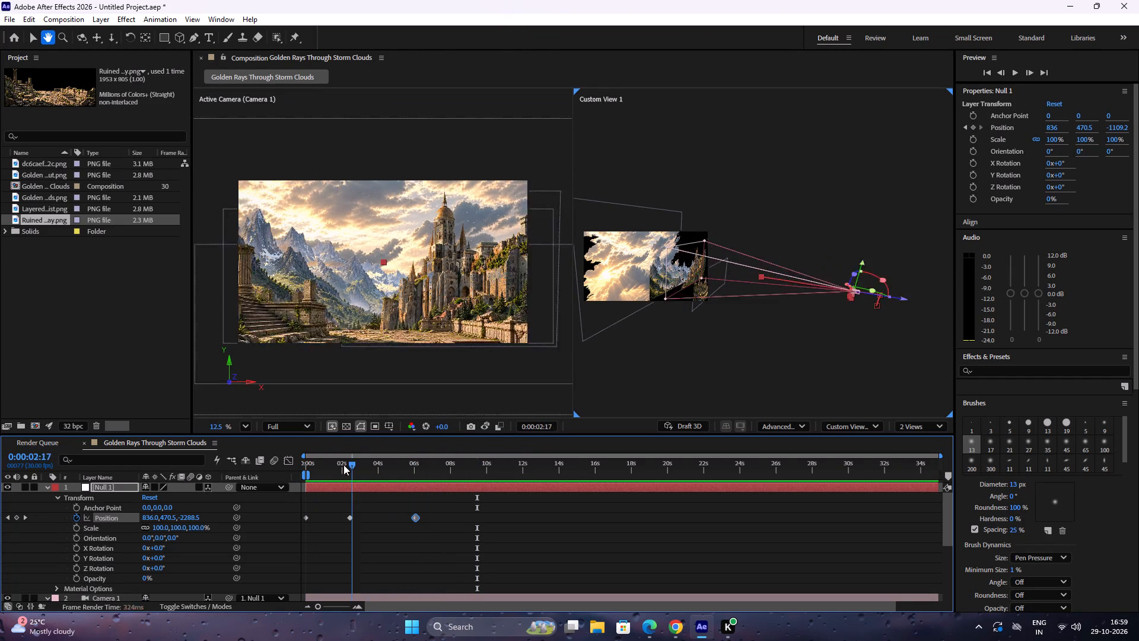
pyautogui.moveTo(343, 465); pyautogui.dragTo(295, 465)
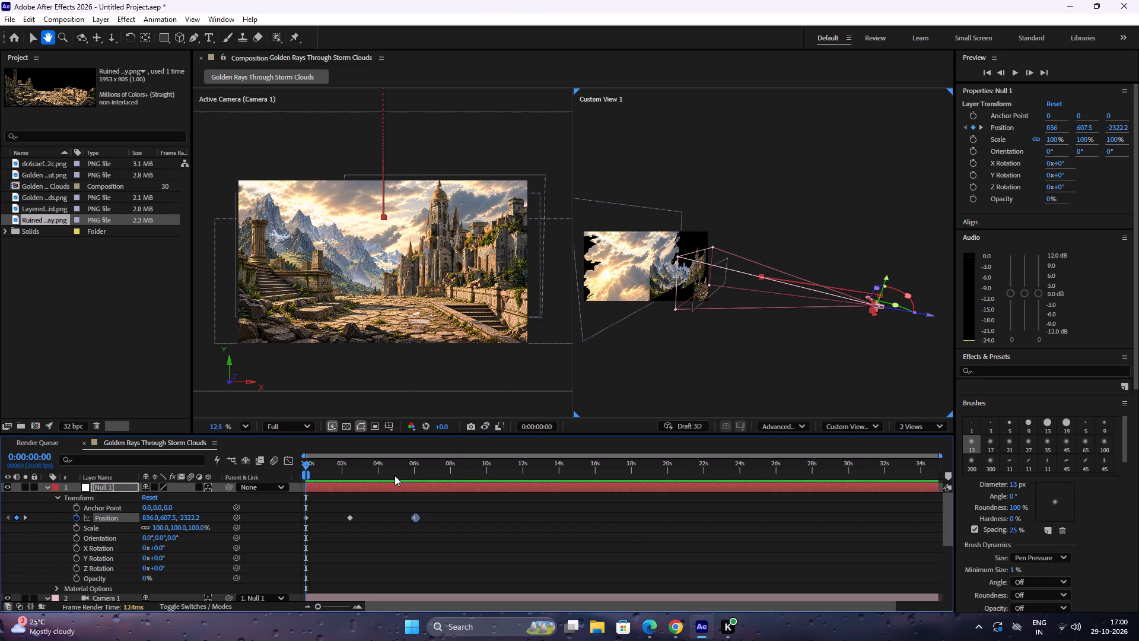
# Try to preview the camera move again from the start of the composition, with the Selection tool active.
pyautogui.moveTo(400, 475); pyautogui.dragTo(278, 447)
pyautogui.press('space')
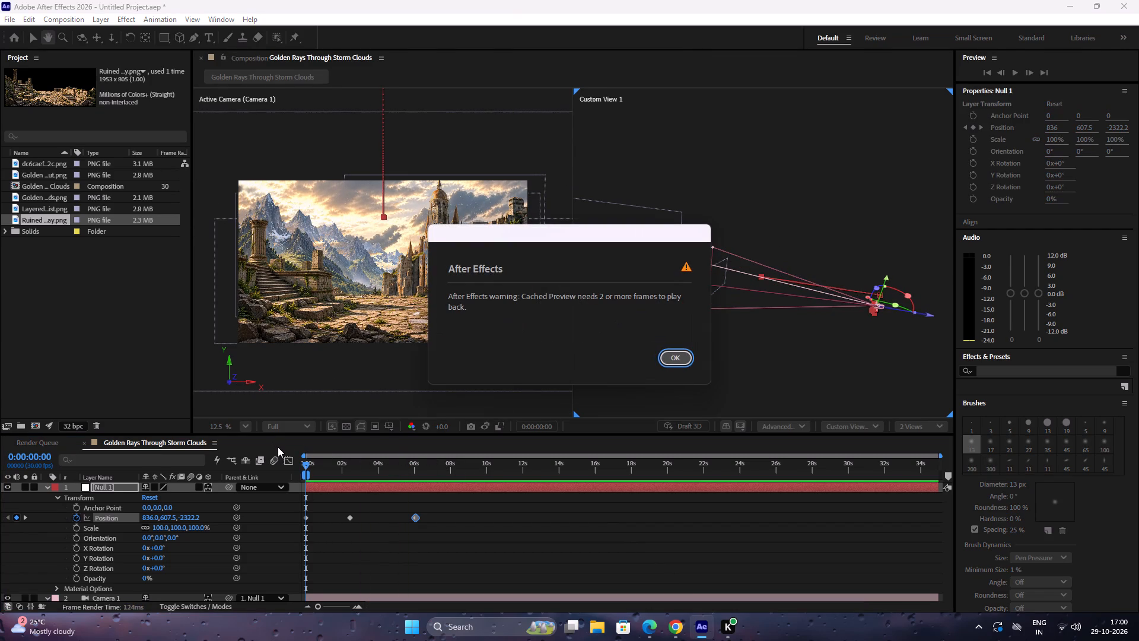
pyautogui.click(692, 352)
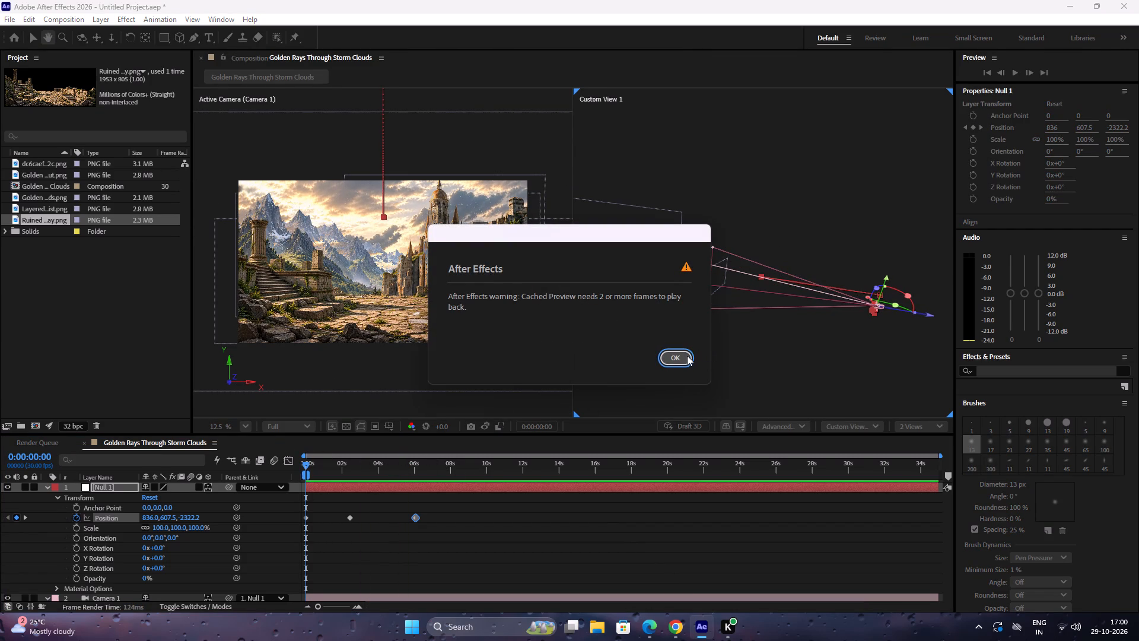
pyautogui.click(682, 357)
pyautogui.press('space')
pyautogui.click(670, 358)
pyautogui.press('space')
pyautogui.press('space')
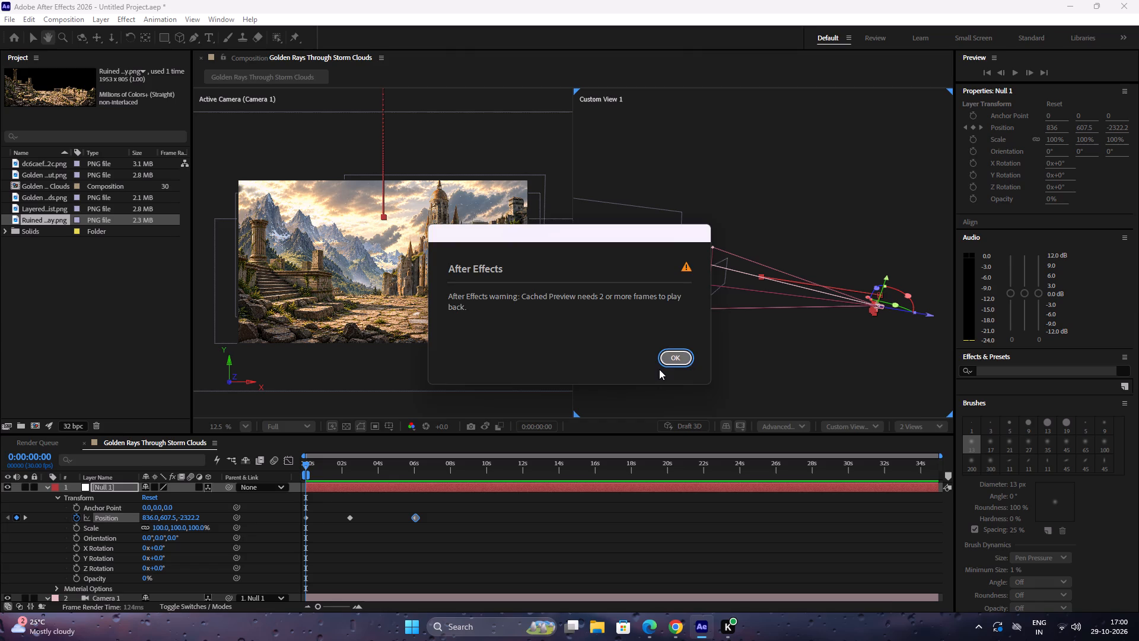
pyautogui.press('space')
pyautogui.press('space')
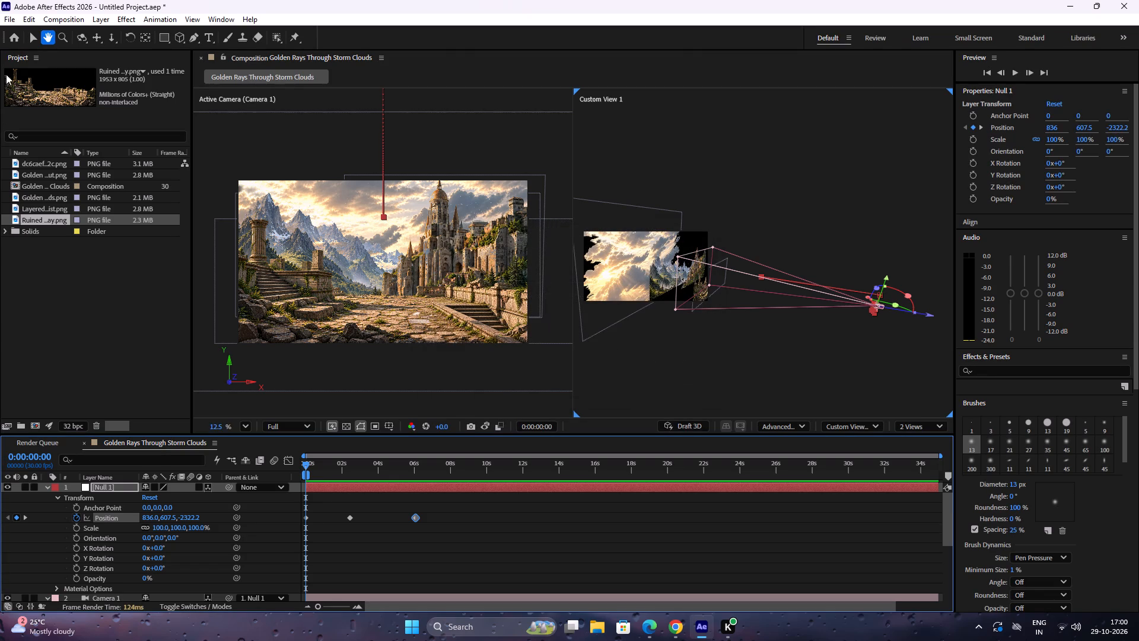
pyautogui.click(28, 38)
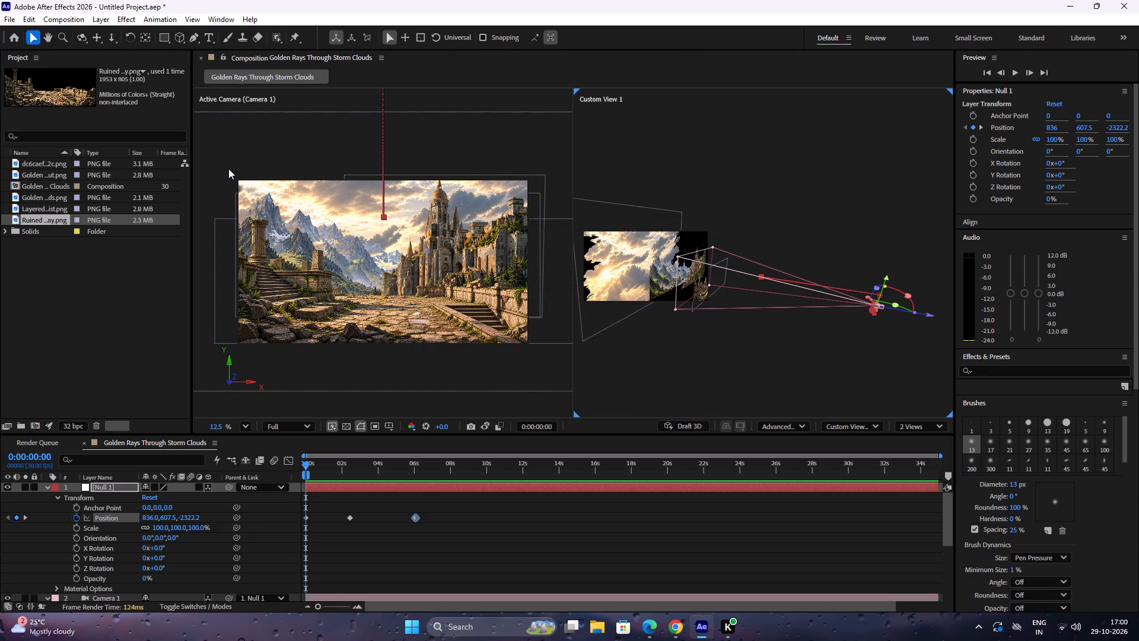
pyautogui.press('space')
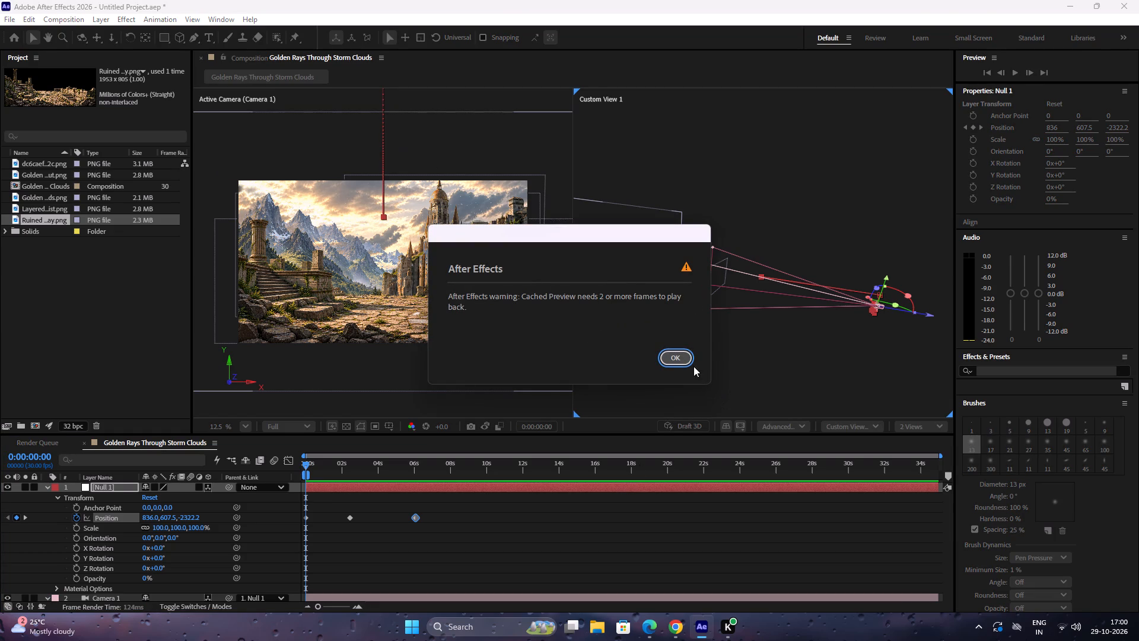
pyautogui.click(673, 358)
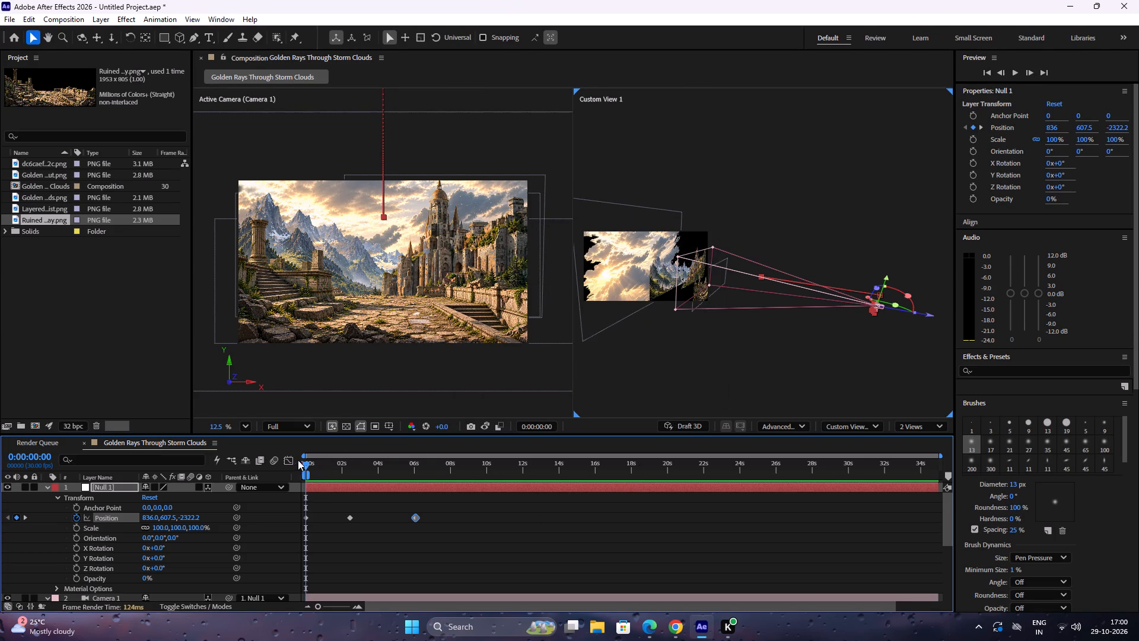
pyautogui.moveTo(304, 462); pyautogui.dragTo(298, 472)
pyautogui.moveTo(298, 472); pyautogui.dragTo(298, 475)
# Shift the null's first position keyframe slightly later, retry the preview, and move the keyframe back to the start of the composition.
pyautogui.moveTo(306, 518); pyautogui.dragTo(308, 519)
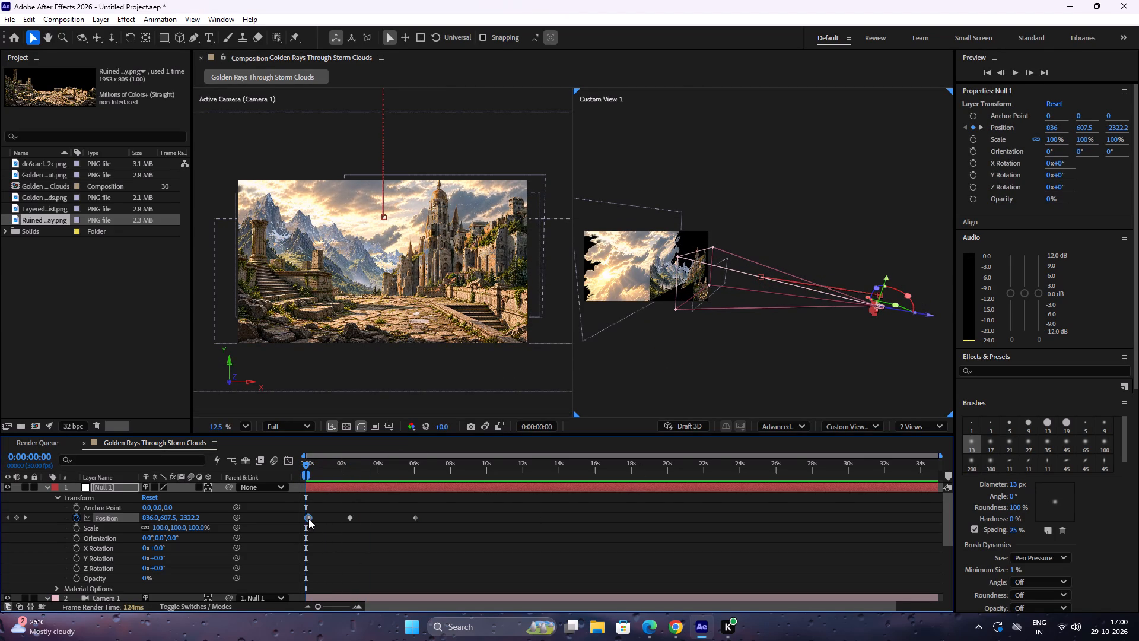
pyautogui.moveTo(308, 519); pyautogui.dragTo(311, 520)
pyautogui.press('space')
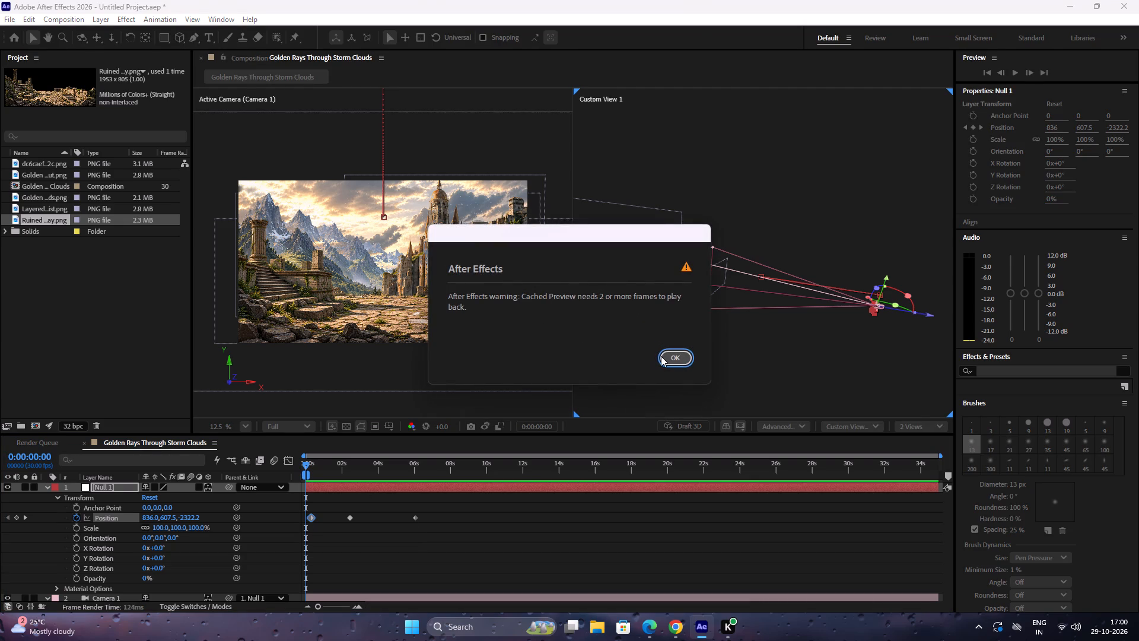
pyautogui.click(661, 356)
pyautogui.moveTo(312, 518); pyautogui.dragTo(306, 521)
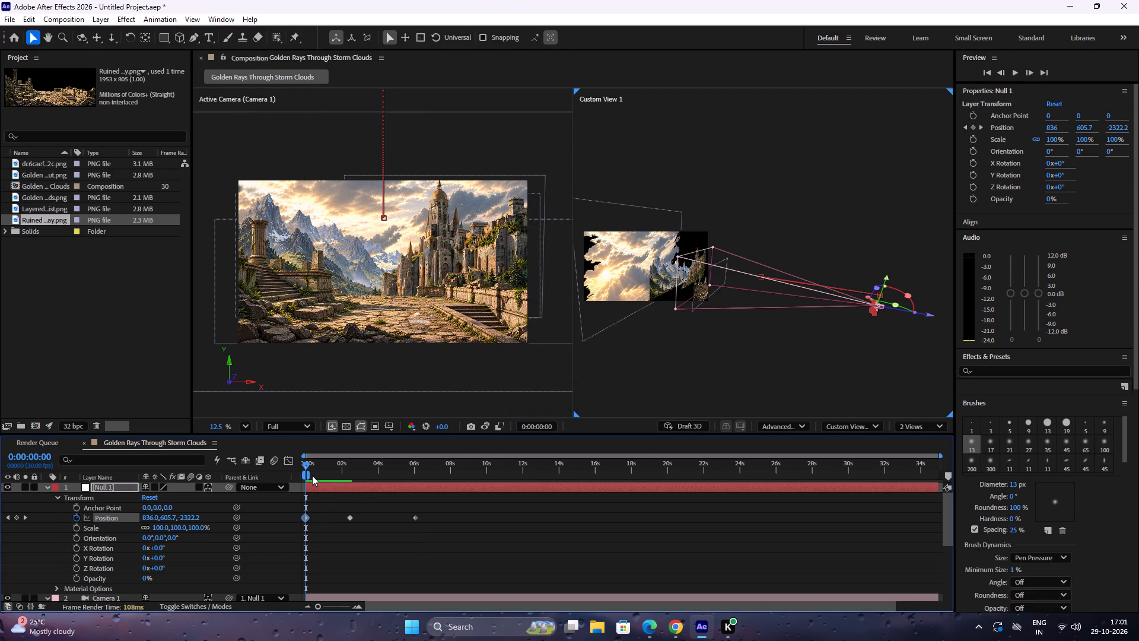
# Scrub the beginning of the camera move, go back to 0:00:00:00 and try to play the preview again.
pyautogui.moveTo(304, 459); pyautogui.dragTo(296, 485)
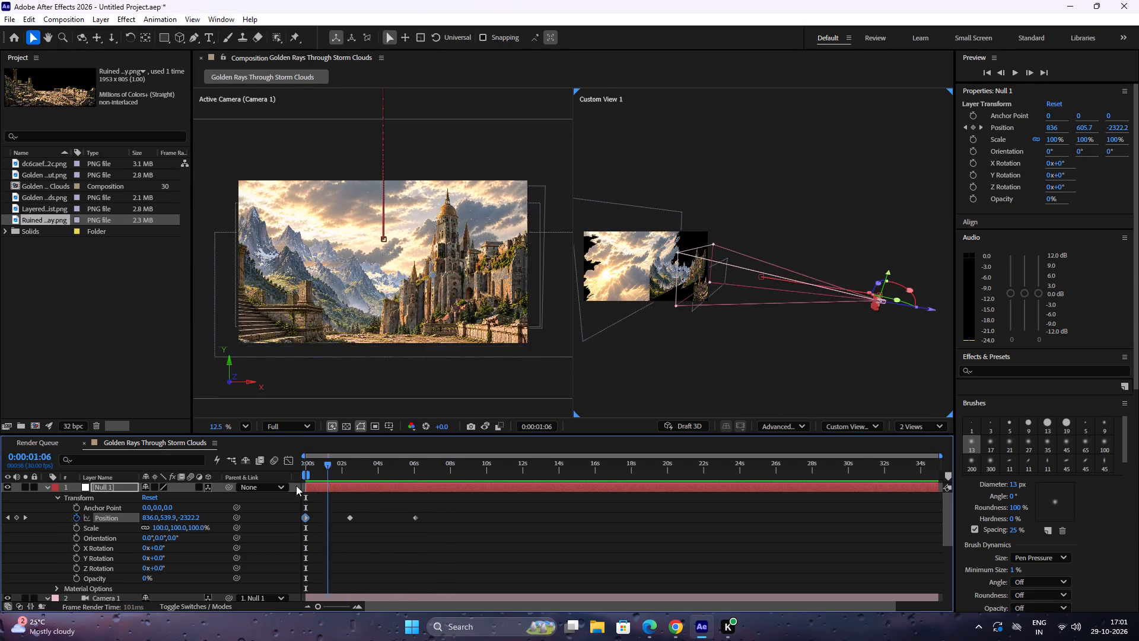
pyautogui.moveTo(296, 485); pyautogui.dragTo(275, 485)
pyautogui.press('space')
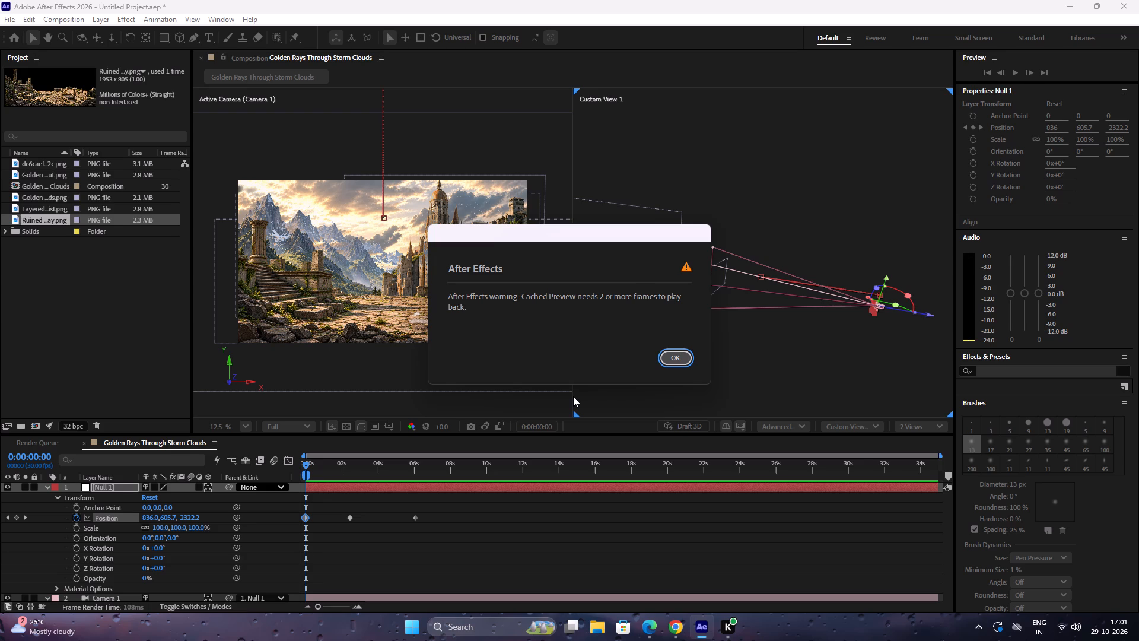
pyautogui.click(678, 357)
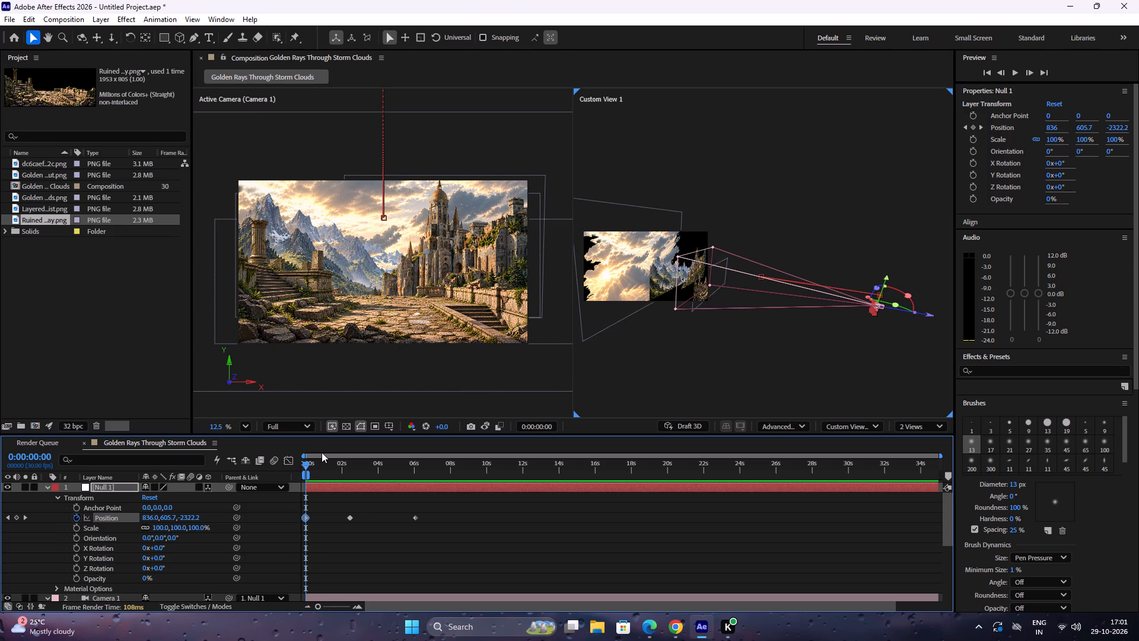
pyautogui.press('space')
pyautogui.press('space')
pyautogui.press('space')
pyautogui.press('space')
pyautogui.press('space')
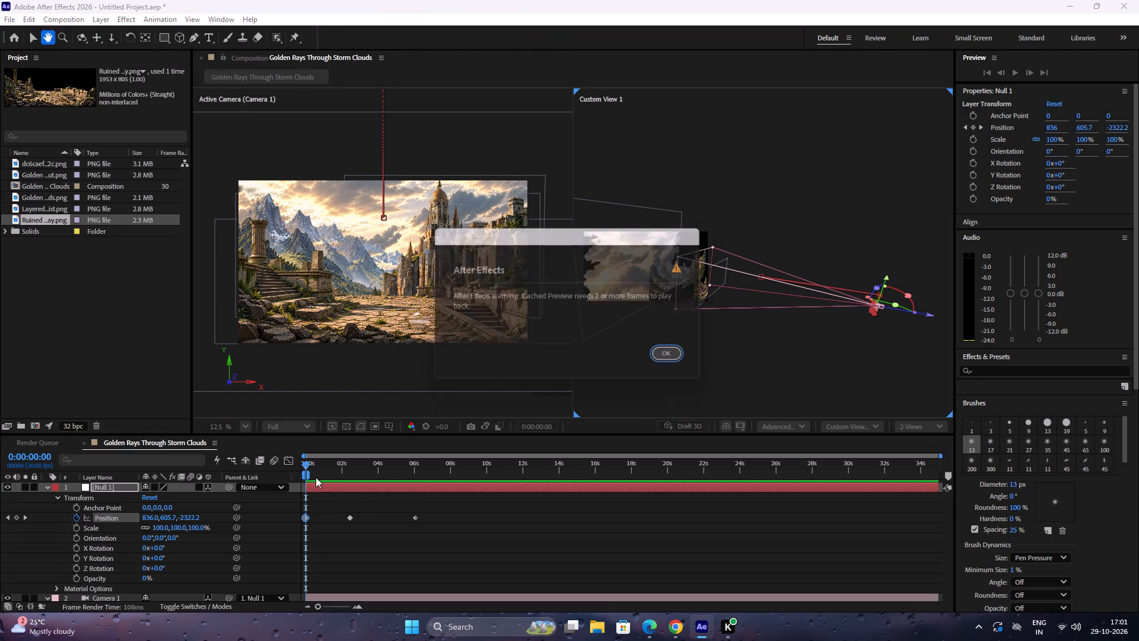
pyautogui.press('space')
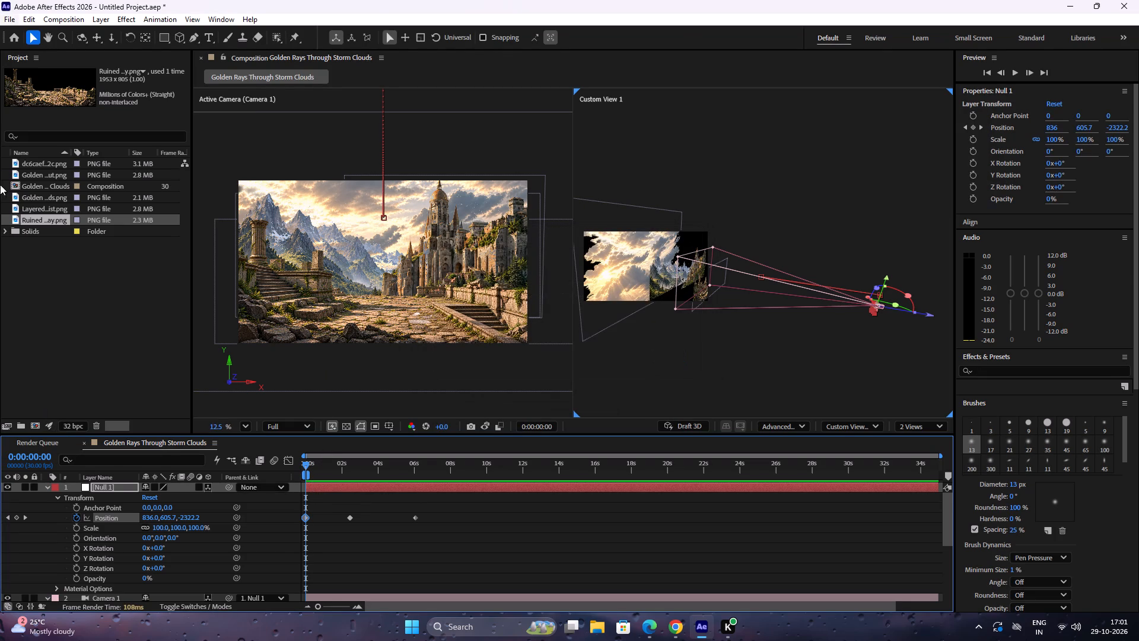
# Change the Custom View 1 viewport to Active Camera (Camera 1).
pyautogui.click(850, 430)
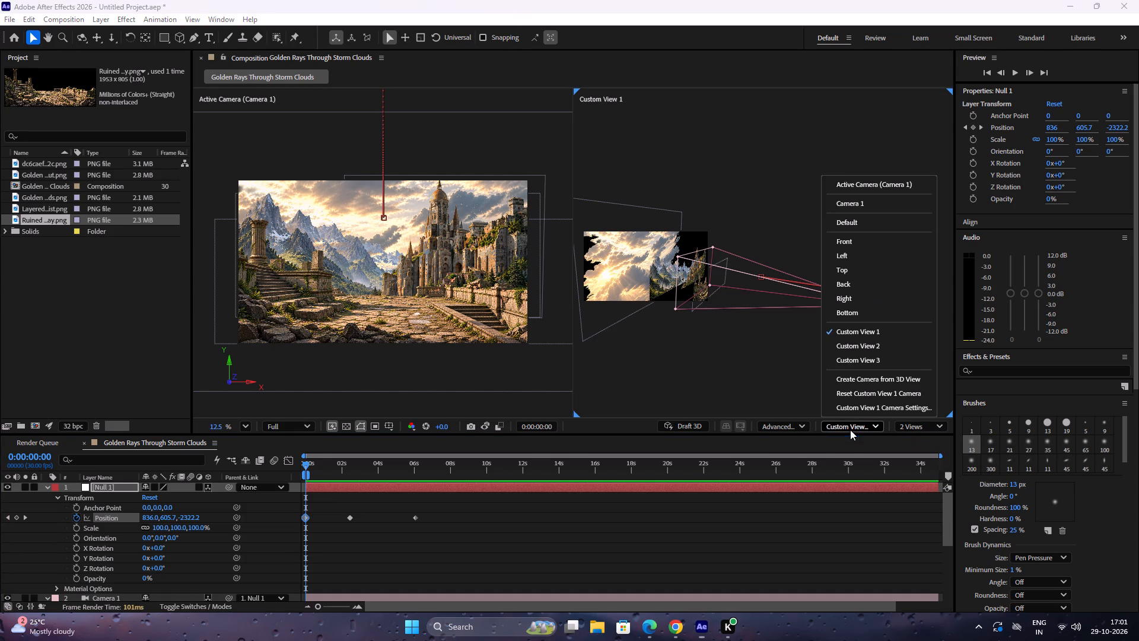
pyautogui.click(857, 179)
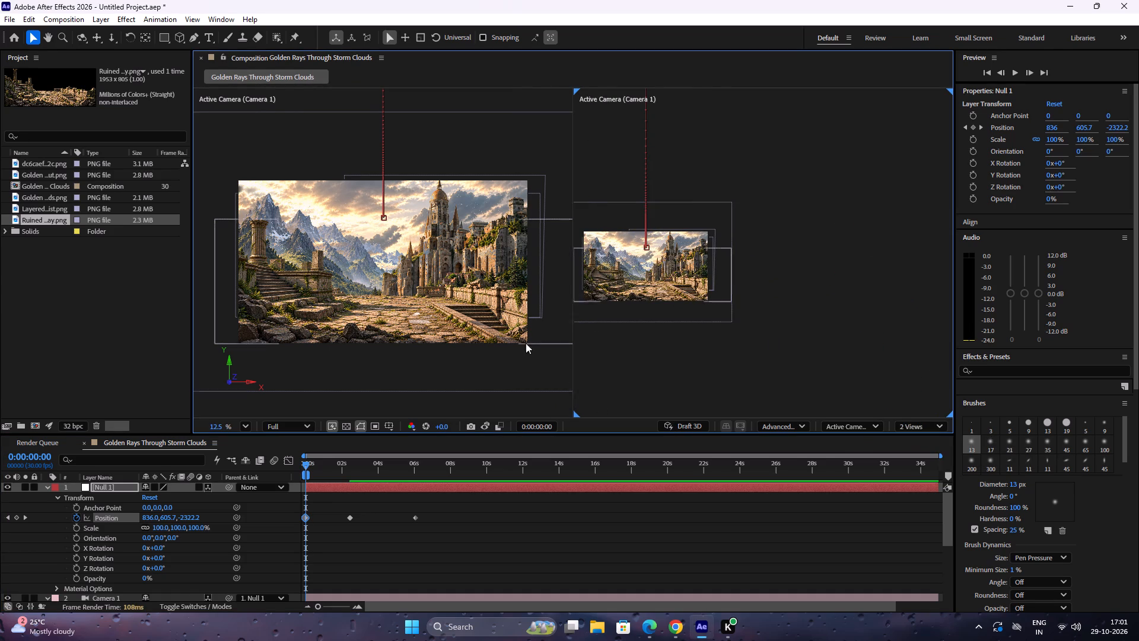
pyautogui.click(307, 119)
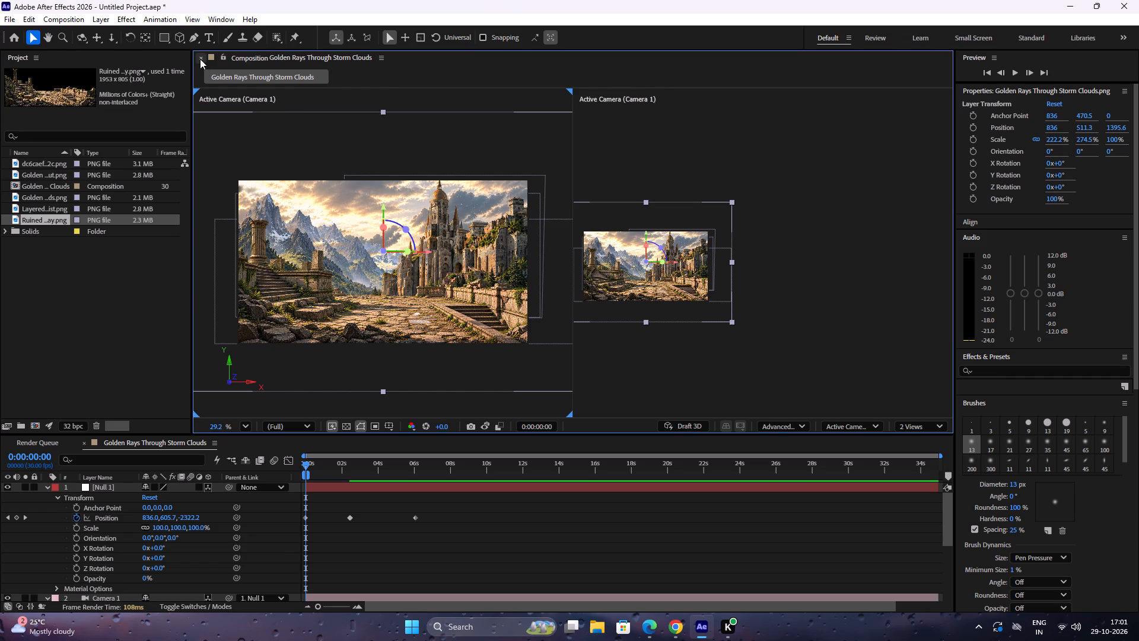
# Close the composition viewer and reset the Default workspace to its saved layout.
pyautogui.click(201, 59)
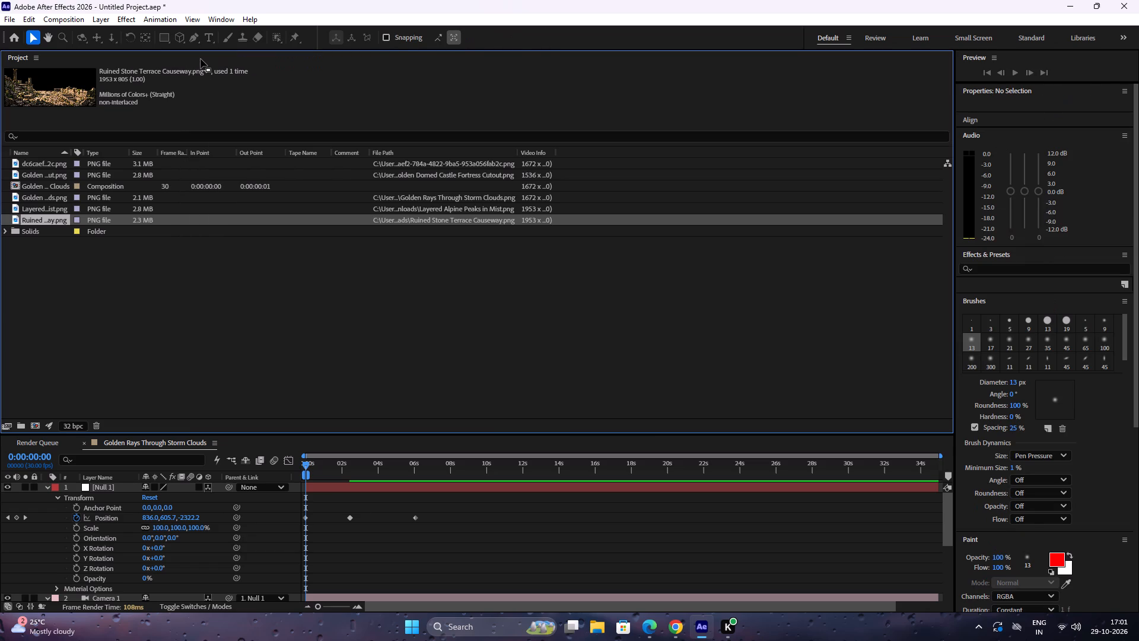
pyautogui.hotkey('ctrl', 'c')
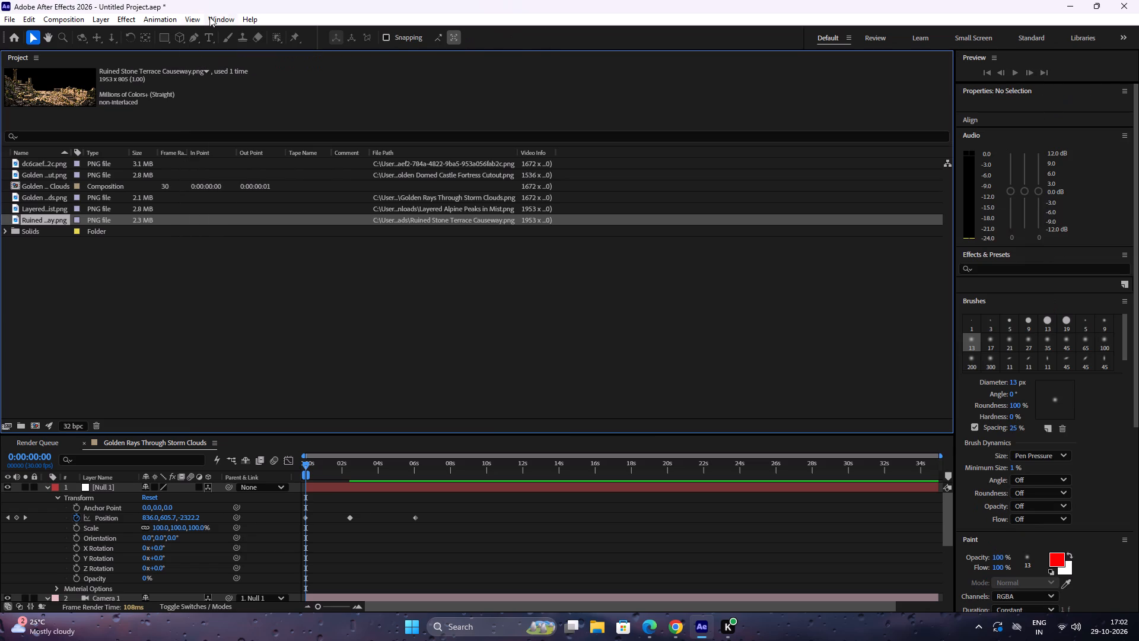
pyautogui.click(221, 16)
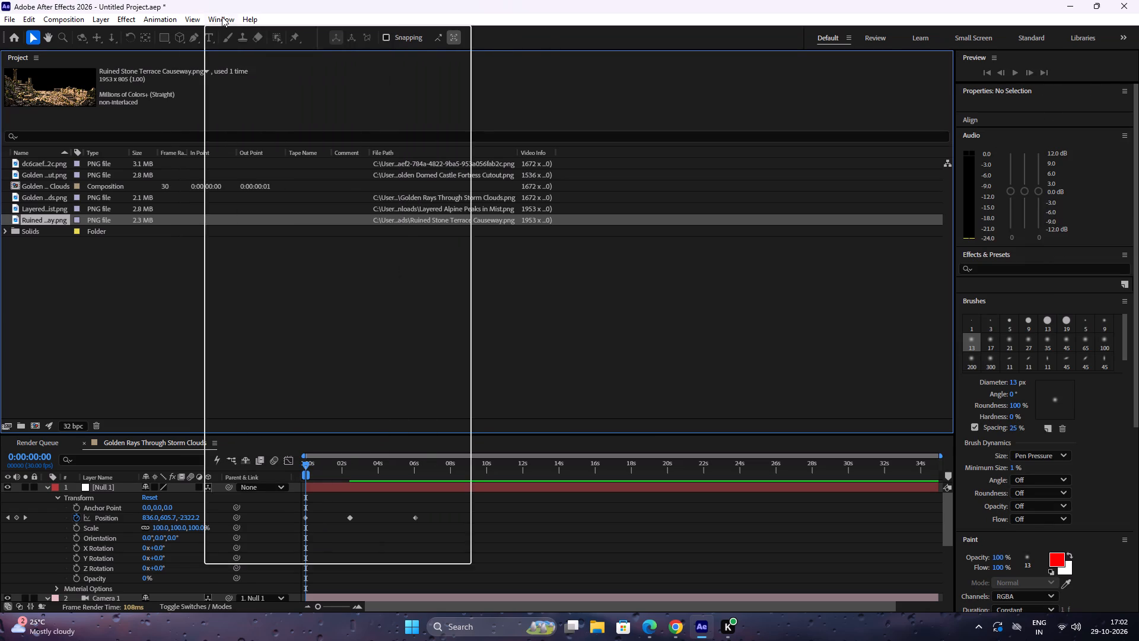
pyautogui.click(227, 20)
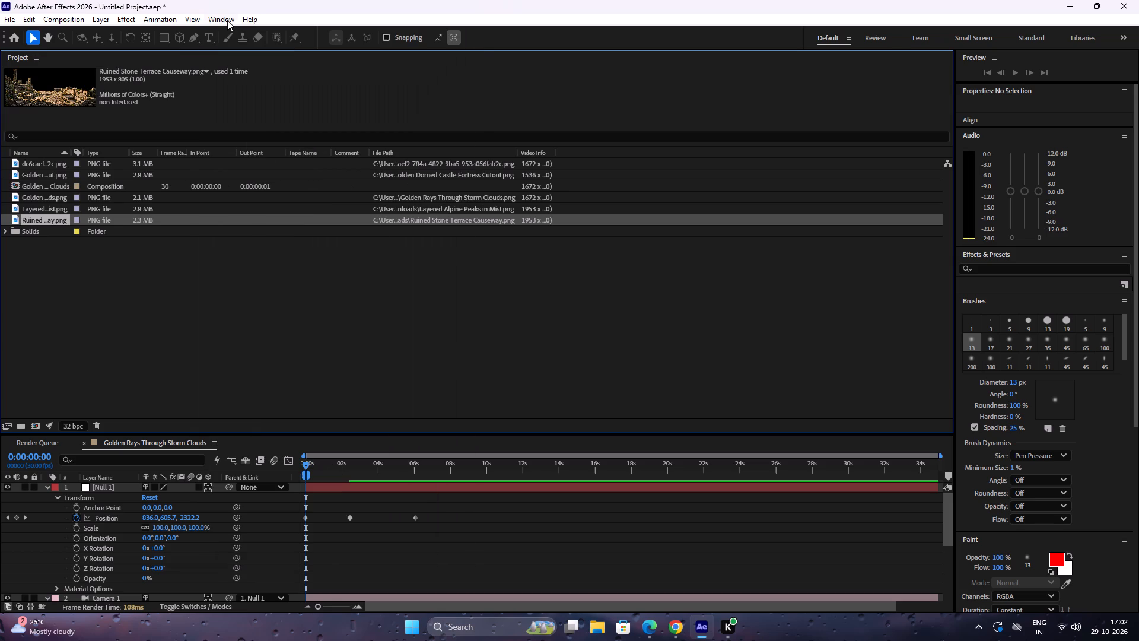
pyautogui.click(211, 21)
pyautogui.click(270, 37)
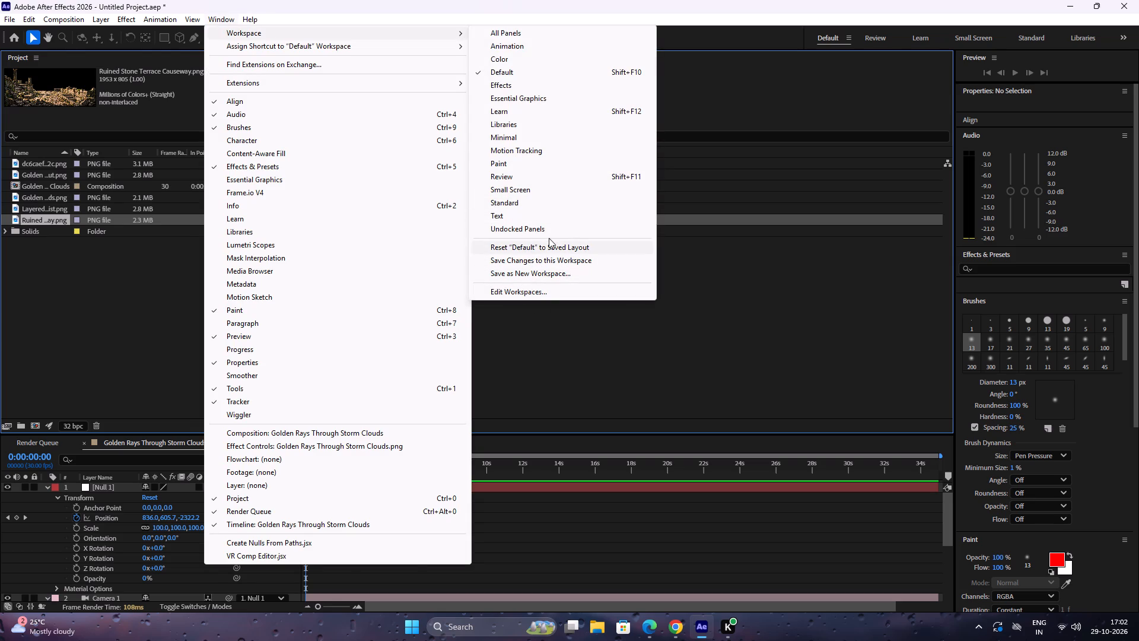
pyautogui.click(556, 253)
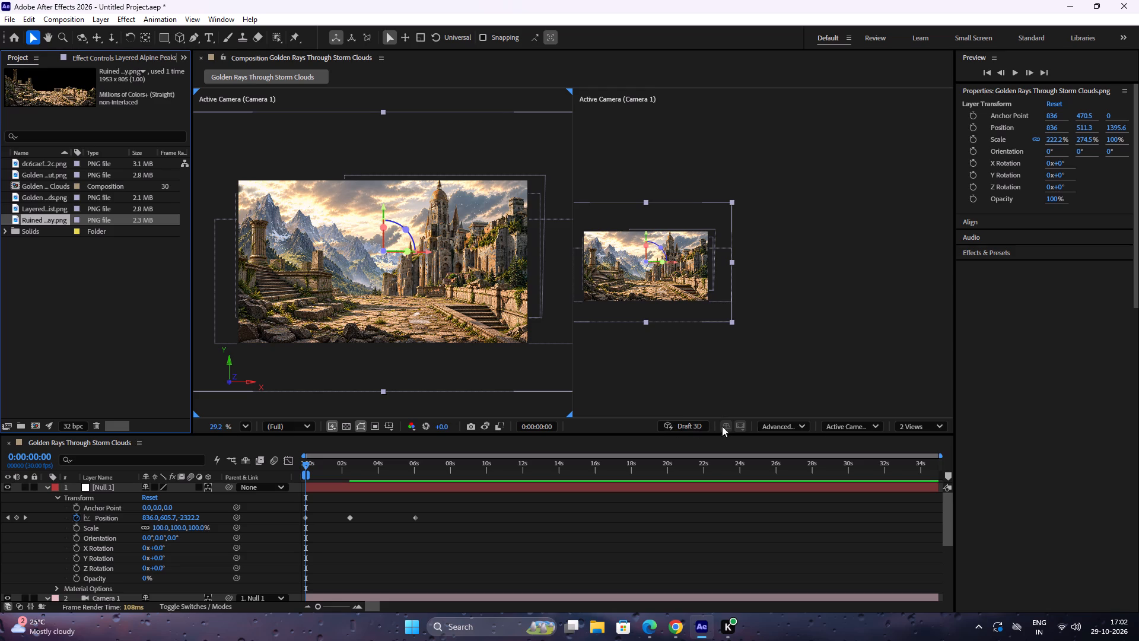
# Switch the composition viewer from two views to 1 View, showing only the active camera.
pyautogui.click(918, 430)
pyautogui.click(914, 443)
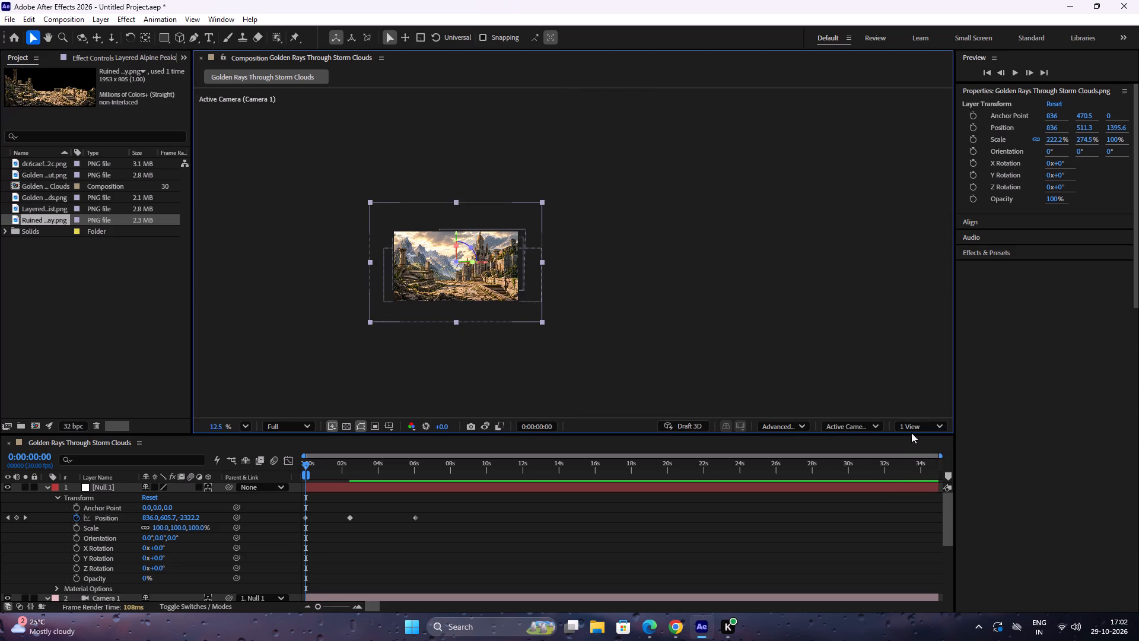
pyautogui.click(911, 424)
pyautogui.click(914, 431)
pyautogui.scroll(6, 335, 230)
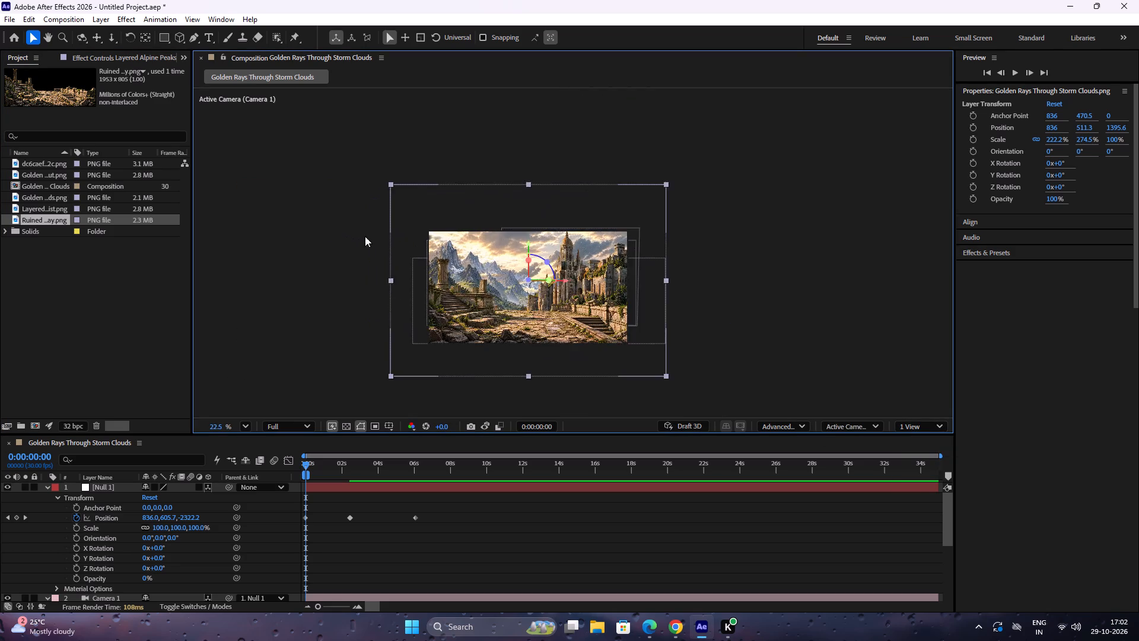
pyautogui.scroll(4, 365, 236)
pyautogui.scroll(-2, 406, 243)
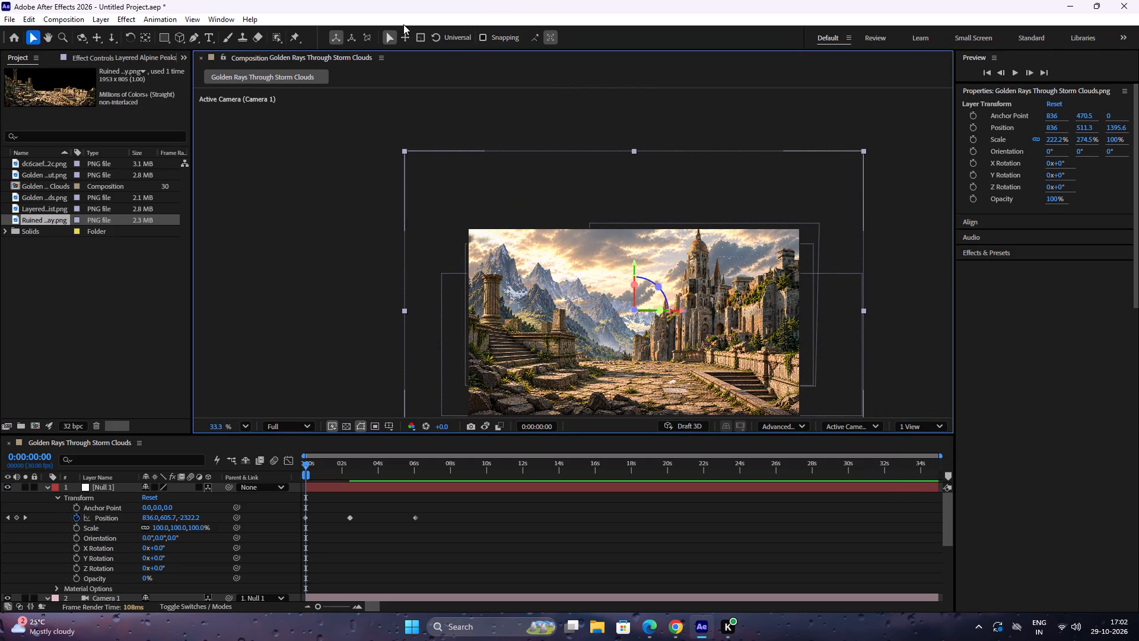
# Try to play the camera-move preview from 0:00:00:00 in the single Active Camera view.
pyautogui.press('space')
pyautogui.press('space')
pyautogui.press('space')
pyautogui.press('space')
pyautogui.press('space')
pyautogui.press('space')
pyautogui.press('space')
pyautogui.press('space')
pyautogui.press('space')
pyautogui.press('space')
pyautogui.press('space')
pyautogui.press('space')
pyautogui.moveTo(702, 277); pyautogui.dragTo(611, 156)
pyautogui.scroll(3, 610, 161)
pyautogui.press('space')
pyautogui.press('space')
pyautogui.press('space')
pyautogui.press('space')
pyautogui.press('space')
pyautogui.press('space')
pyautogui.press('space')
pyautogui.press('space')
pyautogui.press('space')
pyautogui.press('space')
pyautogui.press('space')
pyautogui.press('space')
pyautogui.press('space')
pyautogui.press('space')
pyautogui.press('space')
pyautogui.press('space')
pyautogui.press('space')
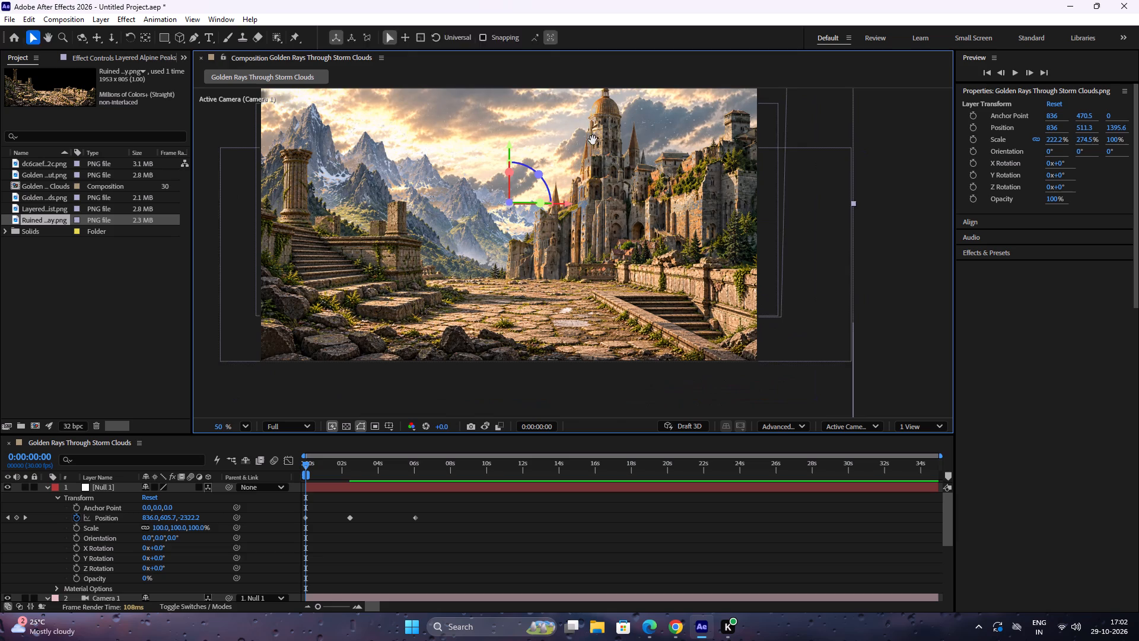
pyautogui.moveTo(588, 140); pyautogui.dragTo(643, 168)
pyautogui.press('space')
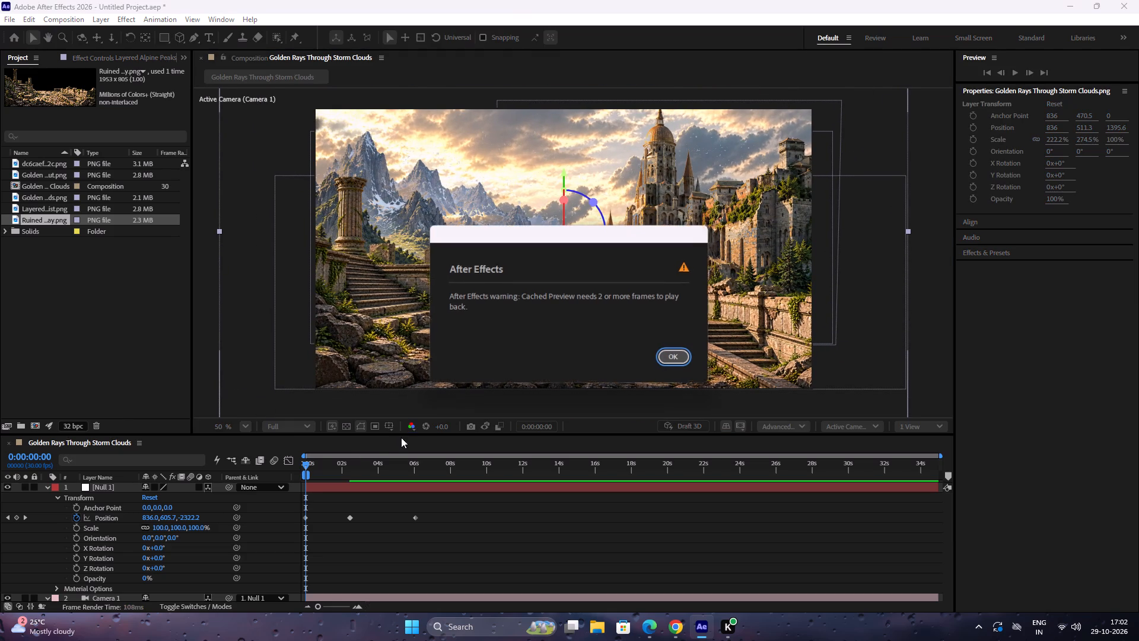
pyautogui.click(680, 359)
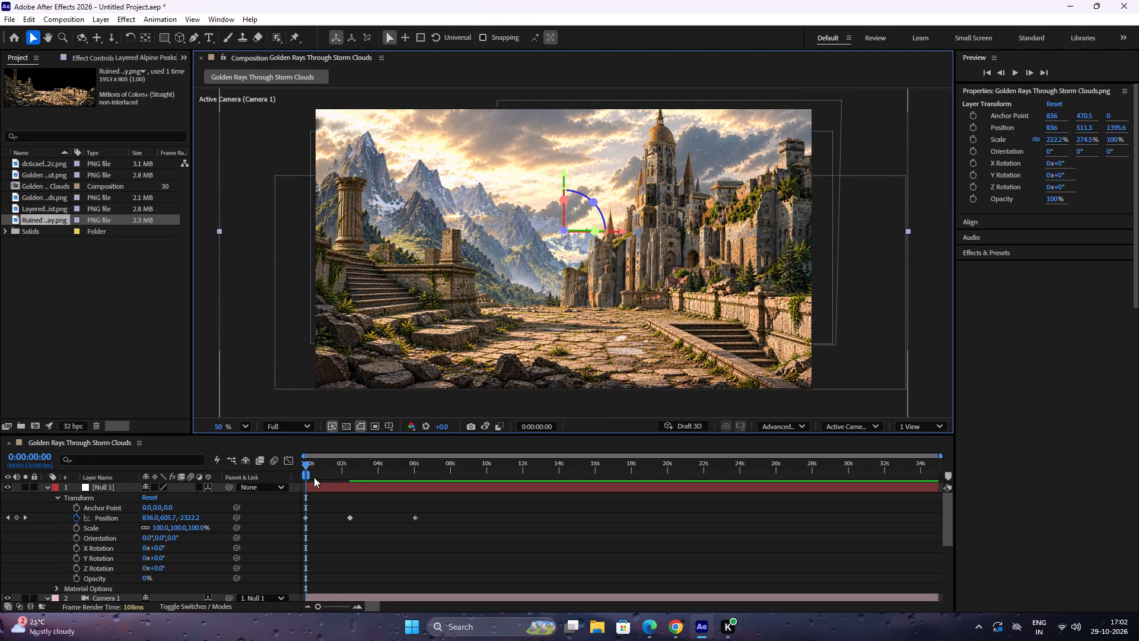
# Extend the end of the composition's work area to about 34 seconds on the timeline.
pyautogui.moveTo(309, 475); pyautogui.dragTo(928, 462)
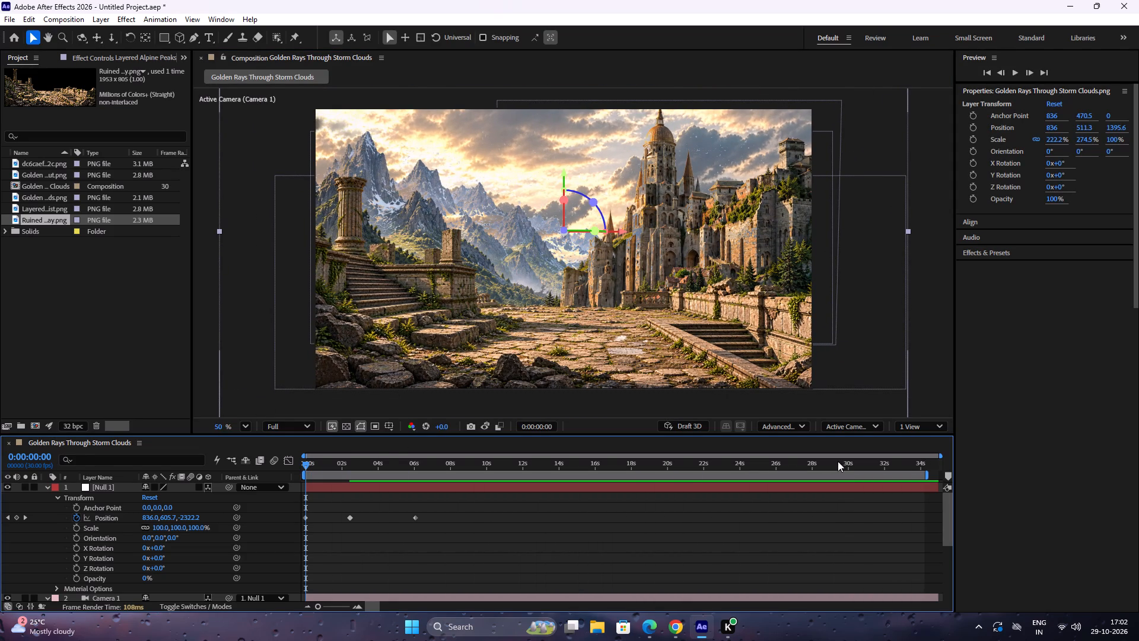
# Return the playhead to 0:00:00:00 and play the preview of the camera move.
pyautogui.moveTo(516, 474); pyautogui.dragTo(193, 471)
pyautogui.press('space')
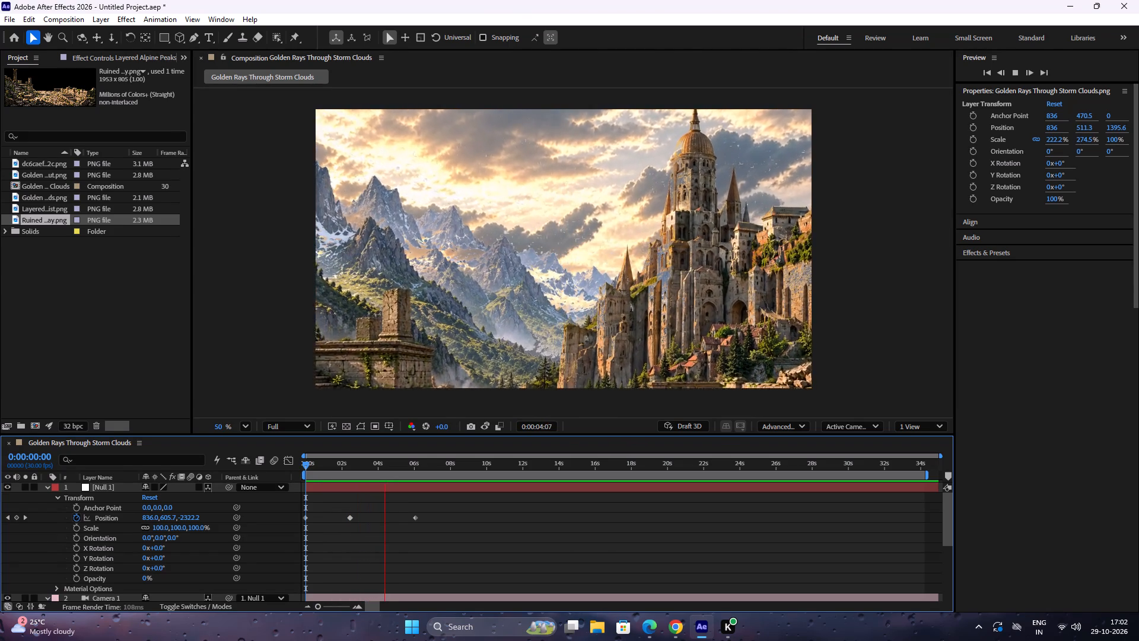
# Scrub back and forth between about 2 and 9 seconds to check the camera's rise and push-in.
pyautogui.moveTo(406, 476); pyautogui.dragTo(357, 470)
pyautogui.moveTo(374, 468); pyautogui.dragTo(342, 475)
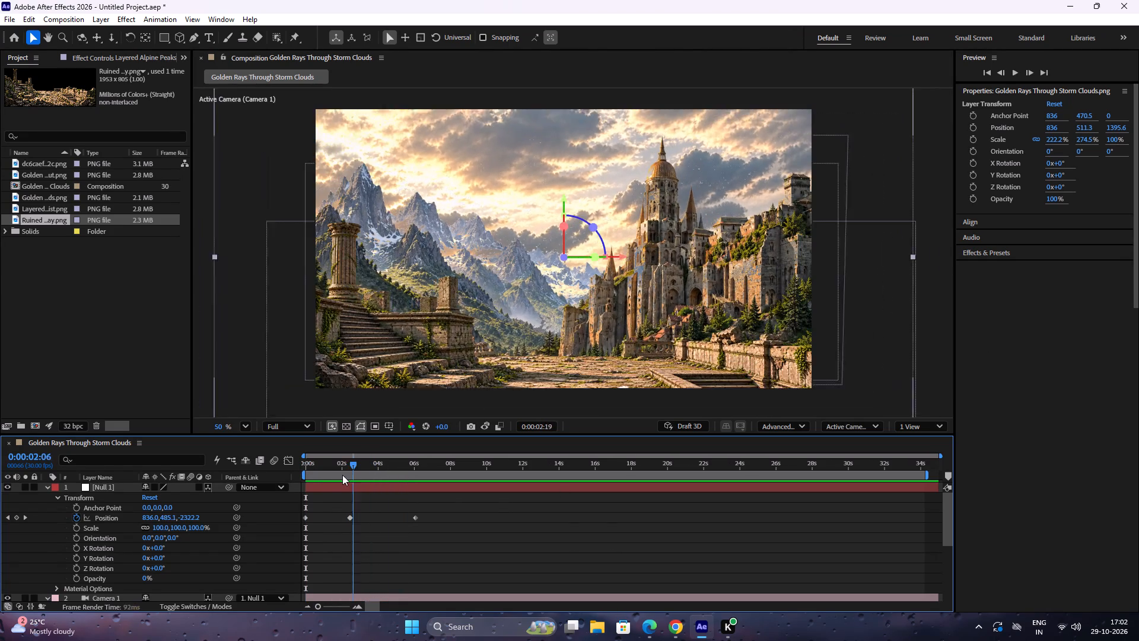
pyautogui.moveTo(342, 475); pyautogui.dragTo(474, 480)
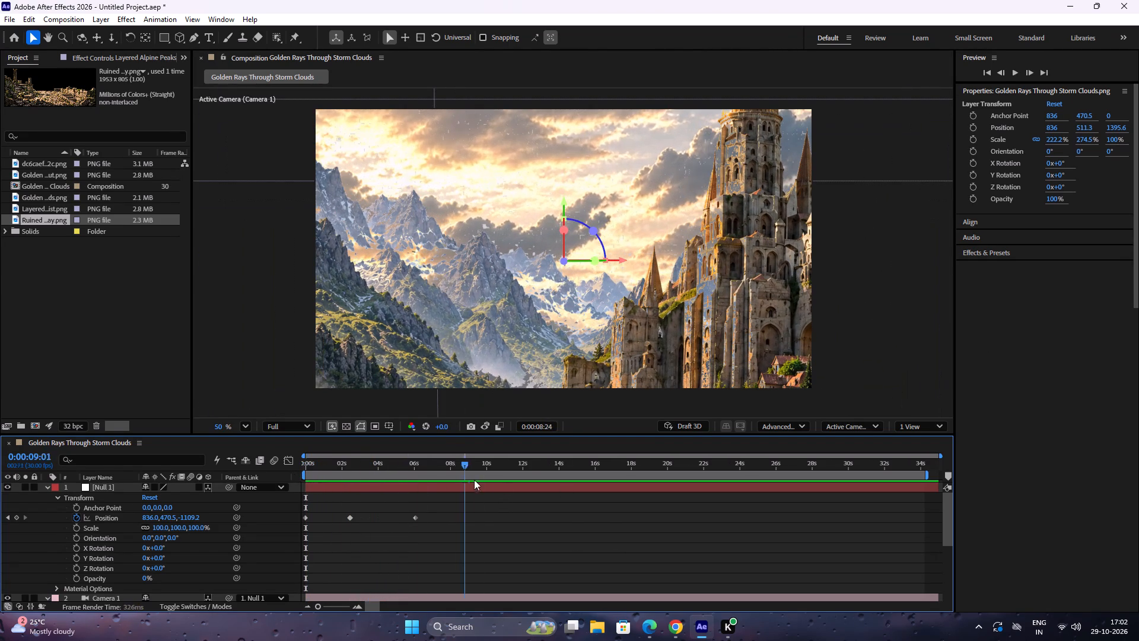
pyautogui.moveTo(474, 480); pyautogui.dragTo(377, 481)
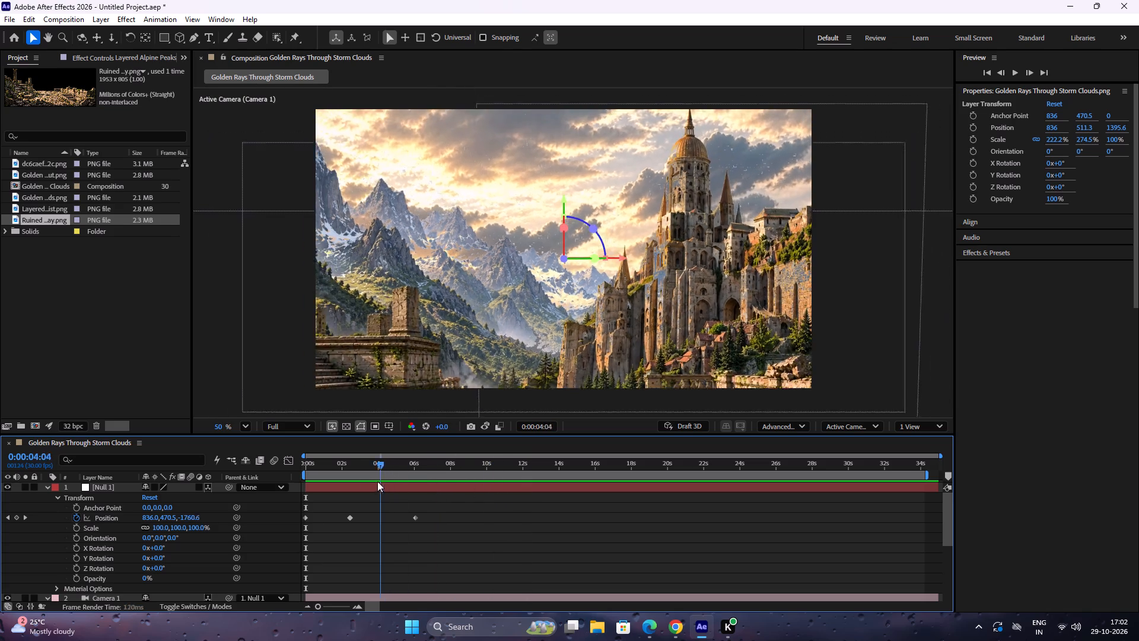
# Play the camera move from 0:00:01:18 and stop at 0:00:07:04, past the last null Position keyframe.
pyautogui.moveTo(377, 481); pyautogui.dragTo(335, 472)
pyautogui.press('space')
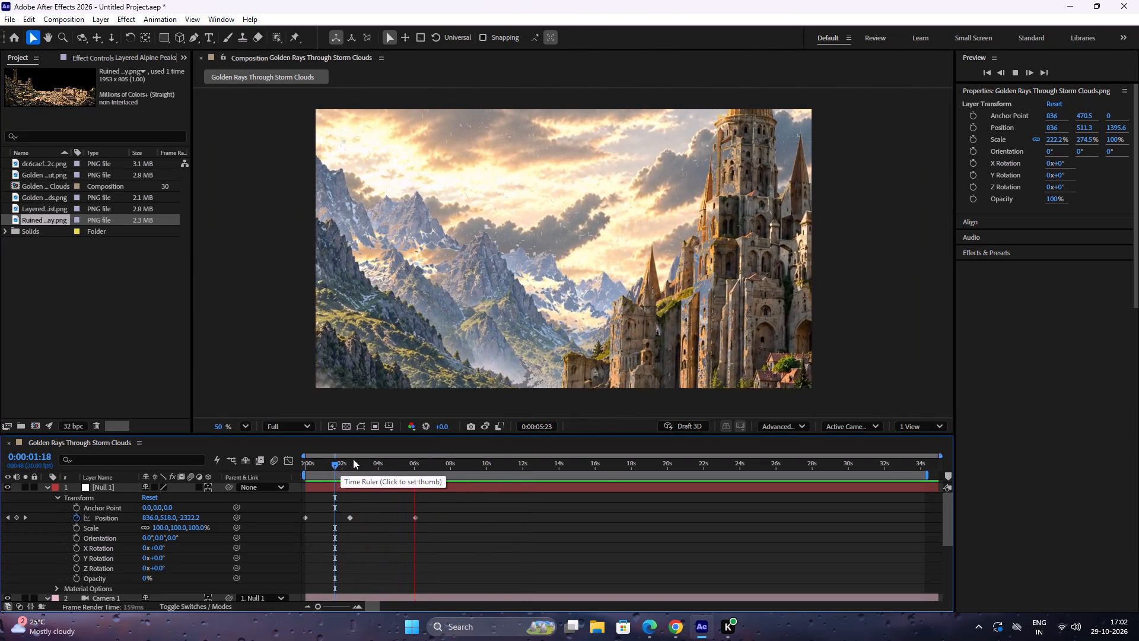
pyautogui.press('space')
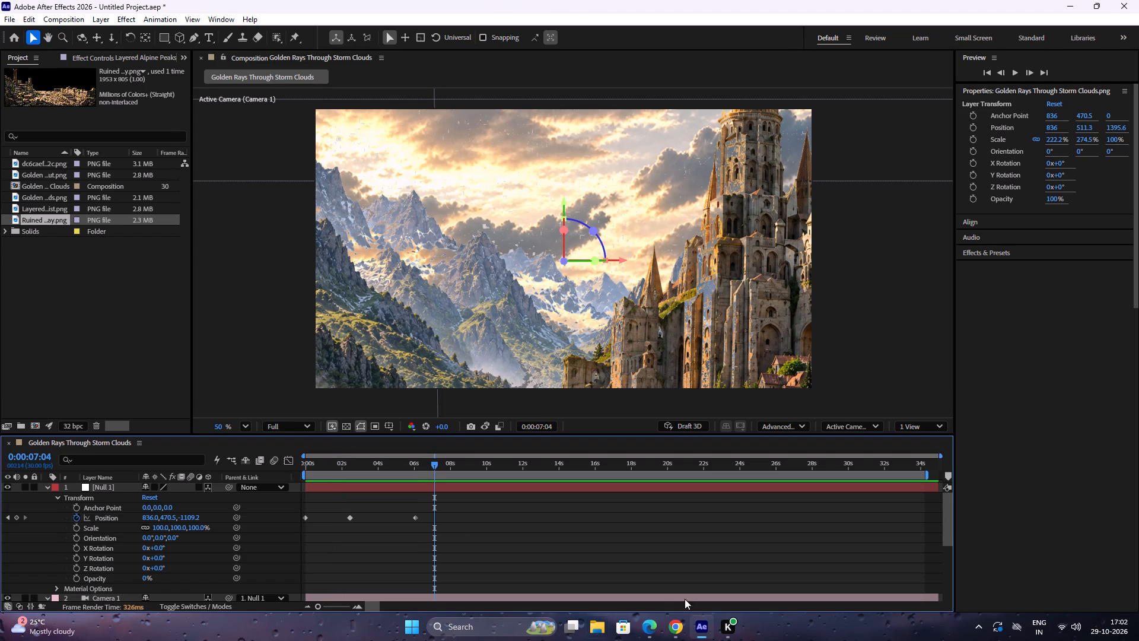
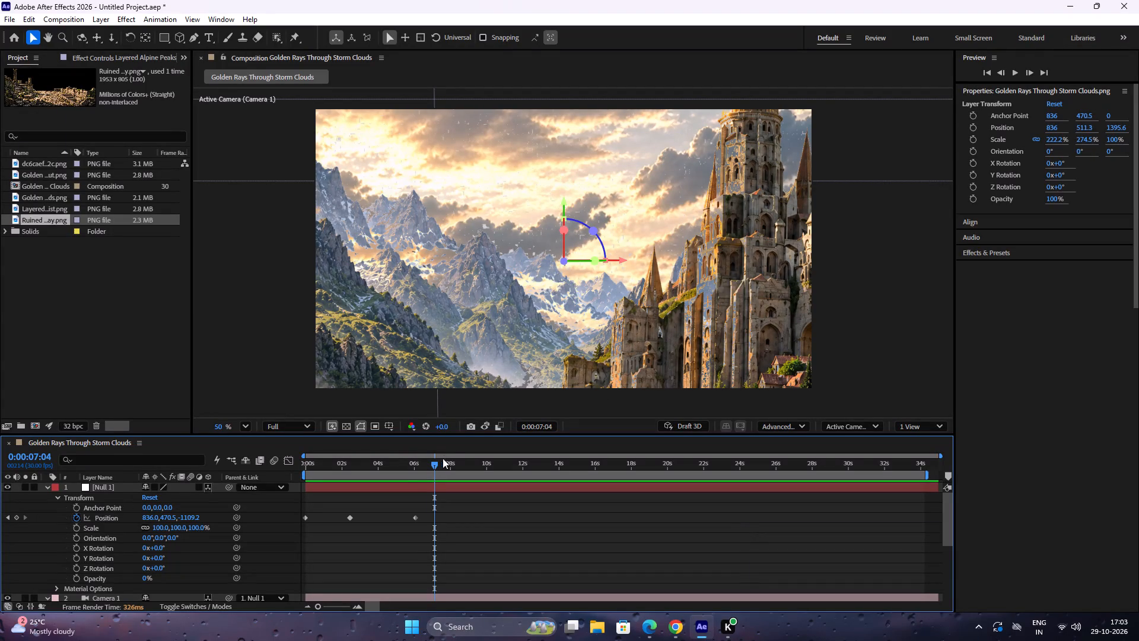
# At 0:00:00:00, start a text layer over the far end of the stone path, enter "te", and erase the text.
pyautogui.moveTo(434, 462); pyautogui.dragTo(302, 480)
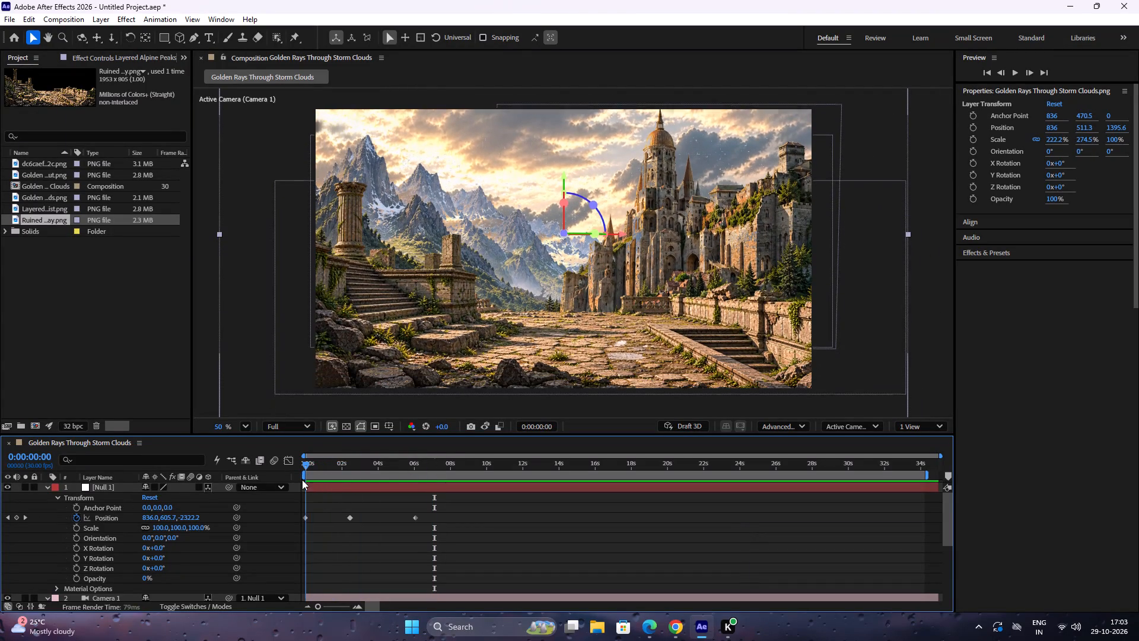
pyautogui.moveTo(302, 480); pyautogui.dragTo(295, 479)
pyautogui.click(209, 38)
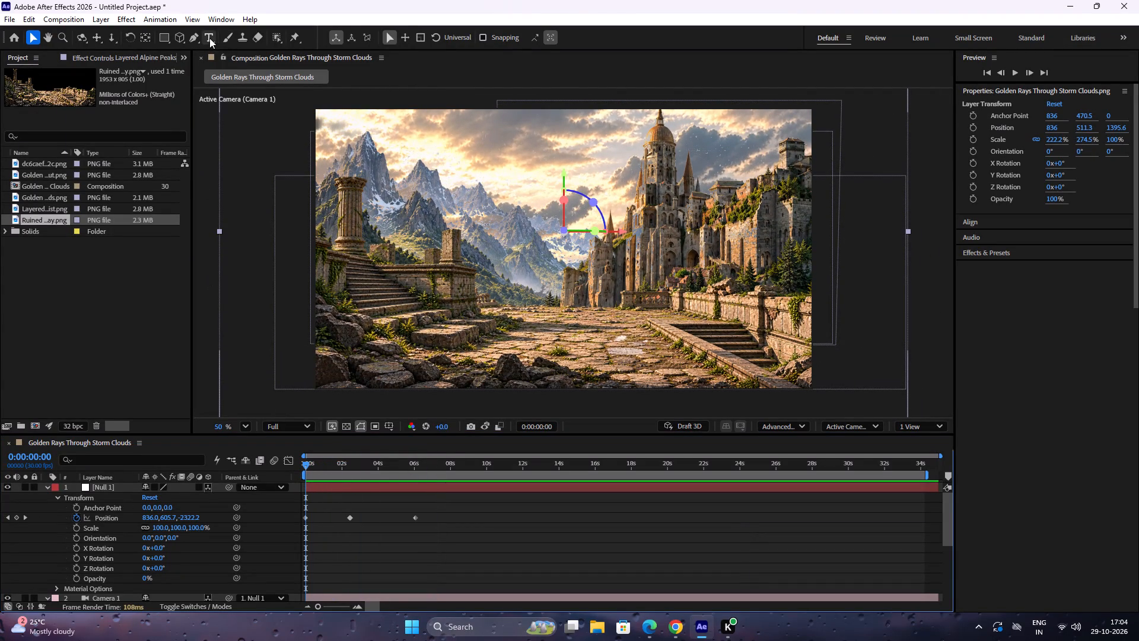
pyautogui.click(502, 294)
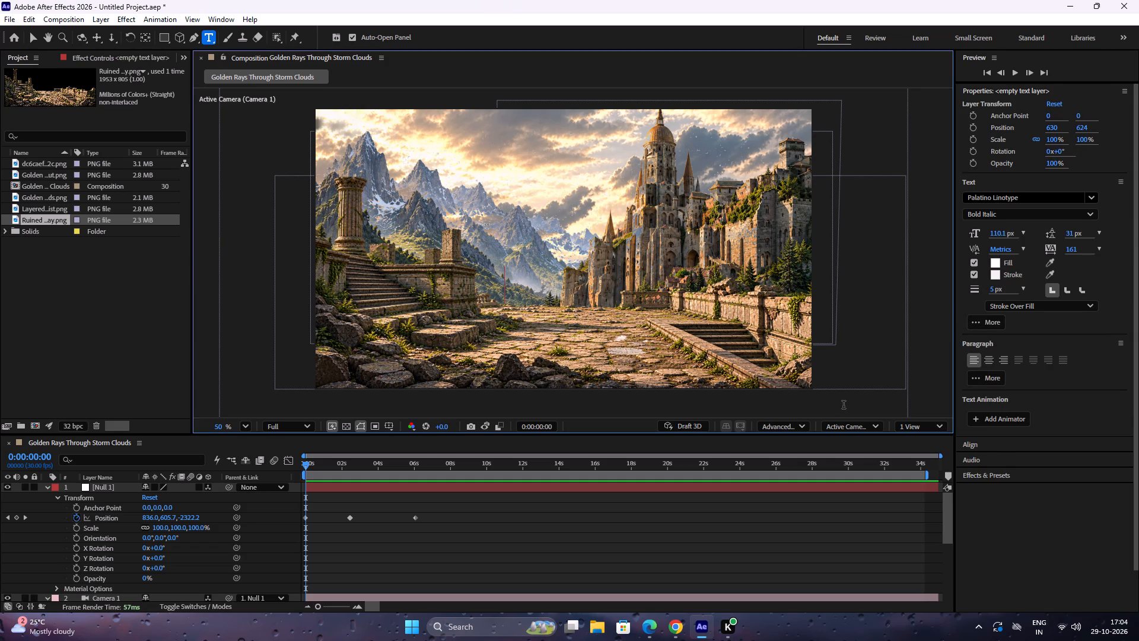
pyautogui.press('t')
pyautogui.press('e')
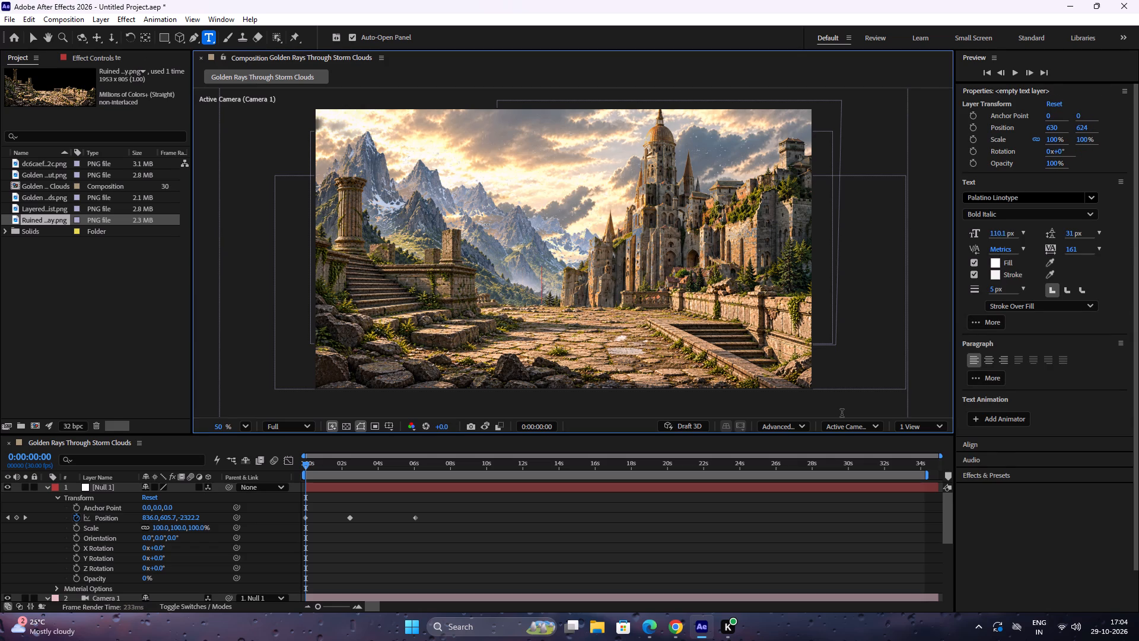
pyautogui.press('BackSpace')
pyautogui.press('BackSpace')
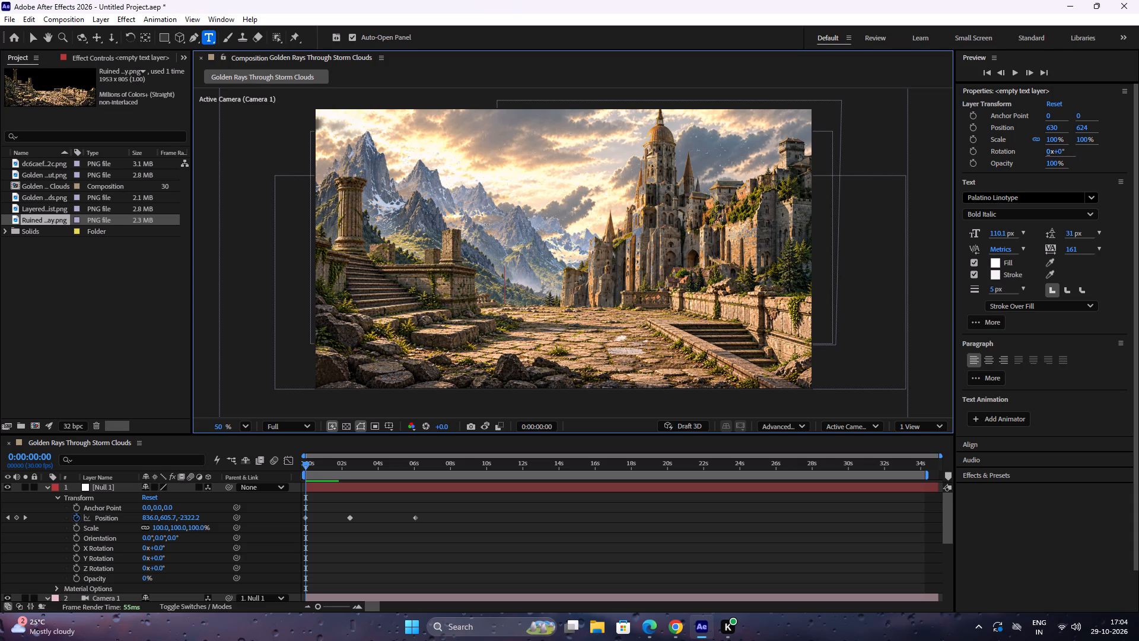
# Extend the work area to the end of the composition, keeping its start at 0:00:00:00.
pyautogui.moveTo(336, 478); pyautogui.dragTo(237, 478)
pyautogui.moveTo(308, 465); pyautogui.dragTo(273, 465)
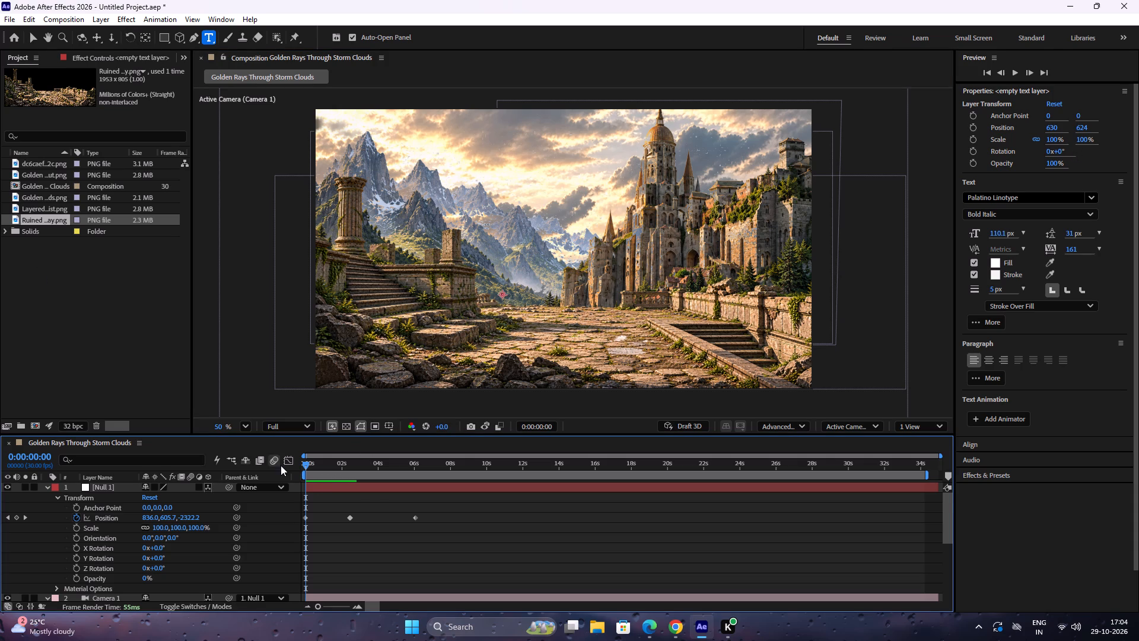
pyautogui.moveTo(312, 472); pyautogui.dragTo(332, 476)
pyautogui.moveTo(315, 475); pyautogui.dragTo(275, 477)
pyautogui.moveTo(316, 476); pyautogui.dragTo(240, 475)
pyautogui.moveTo(240, 475); pyautogui.dragTo(238, 475)
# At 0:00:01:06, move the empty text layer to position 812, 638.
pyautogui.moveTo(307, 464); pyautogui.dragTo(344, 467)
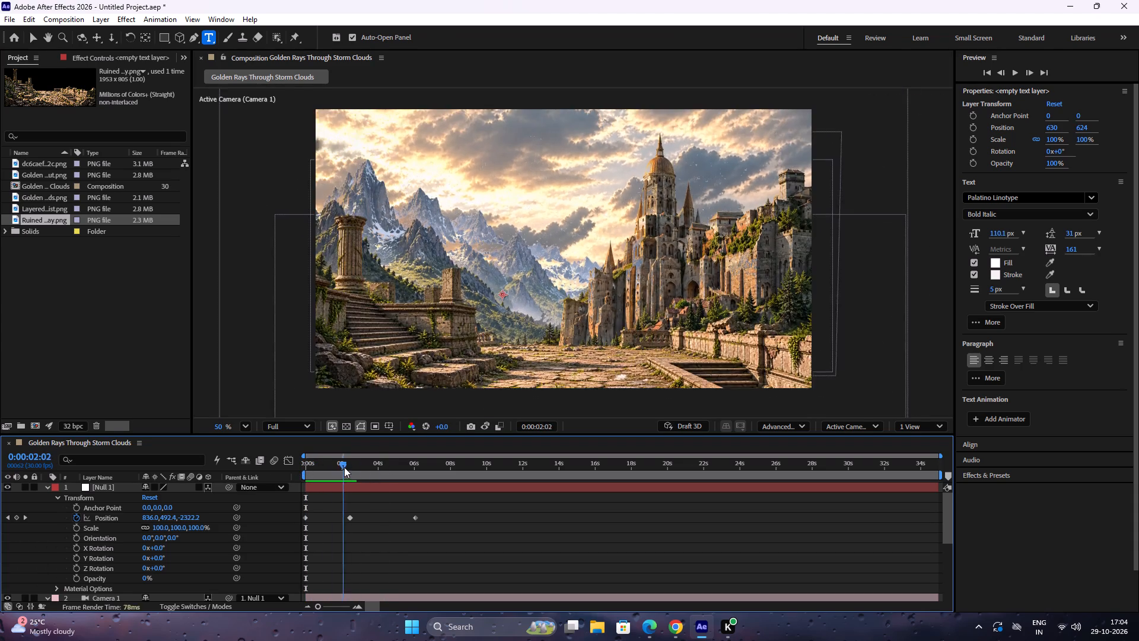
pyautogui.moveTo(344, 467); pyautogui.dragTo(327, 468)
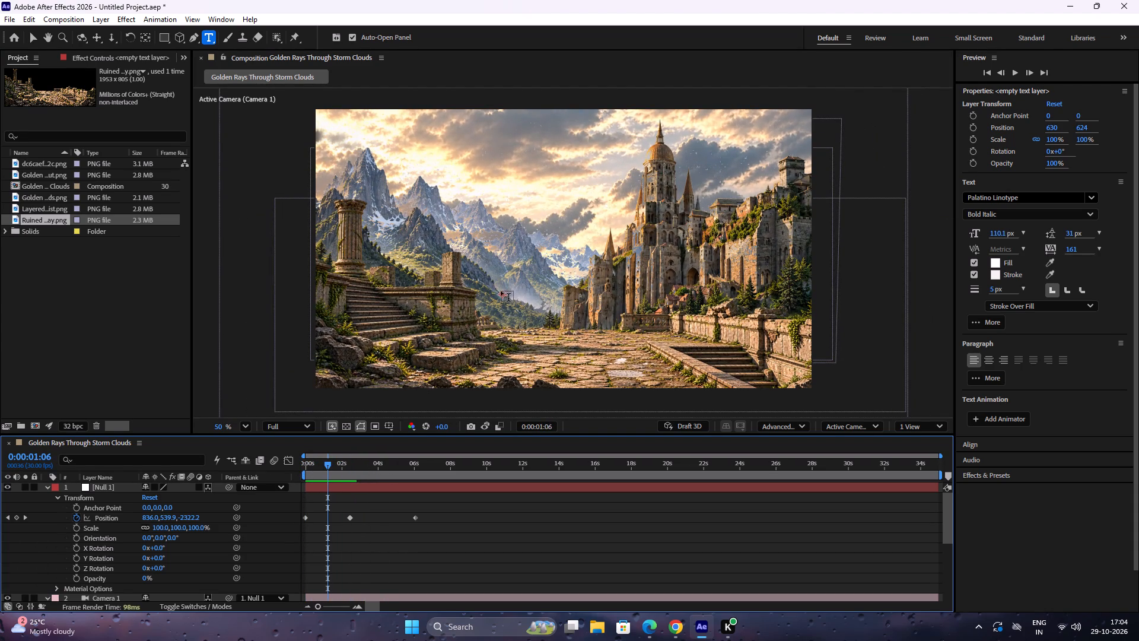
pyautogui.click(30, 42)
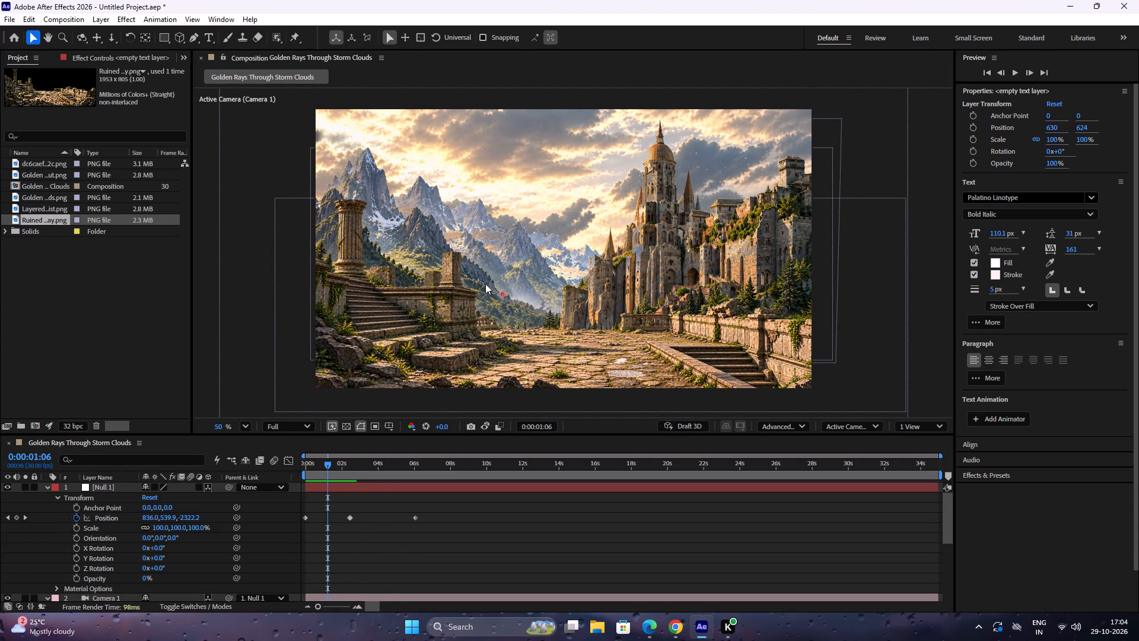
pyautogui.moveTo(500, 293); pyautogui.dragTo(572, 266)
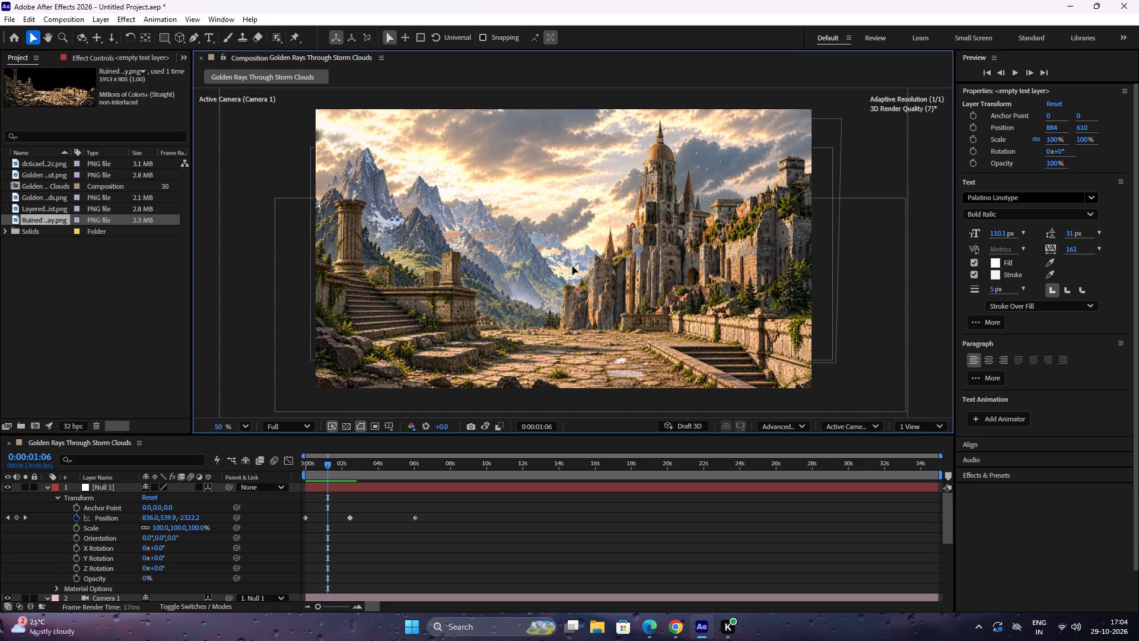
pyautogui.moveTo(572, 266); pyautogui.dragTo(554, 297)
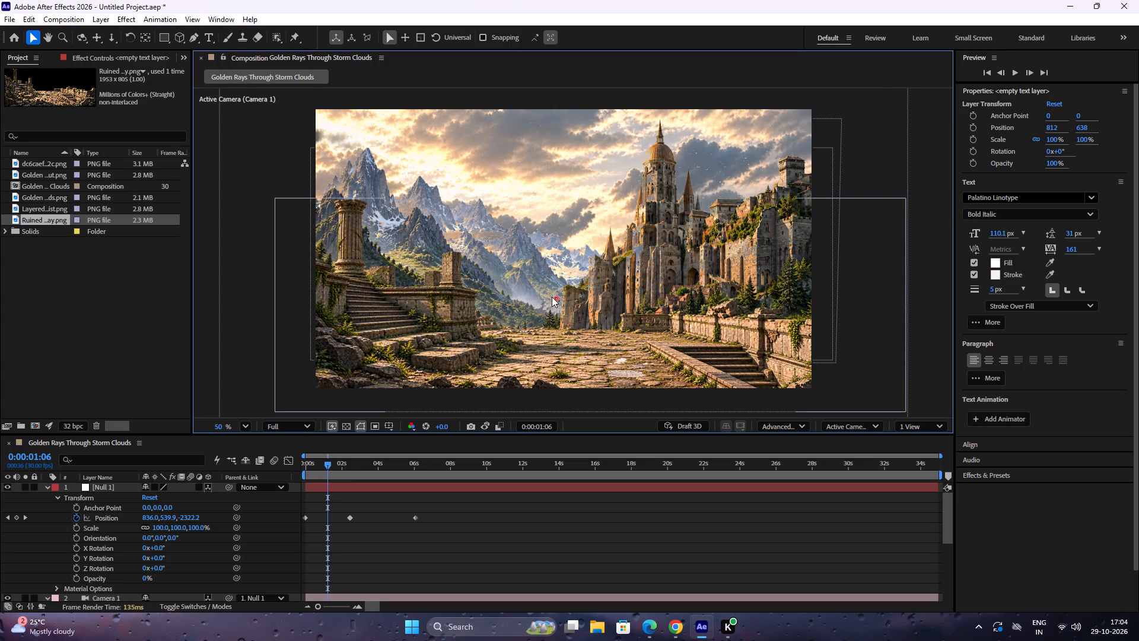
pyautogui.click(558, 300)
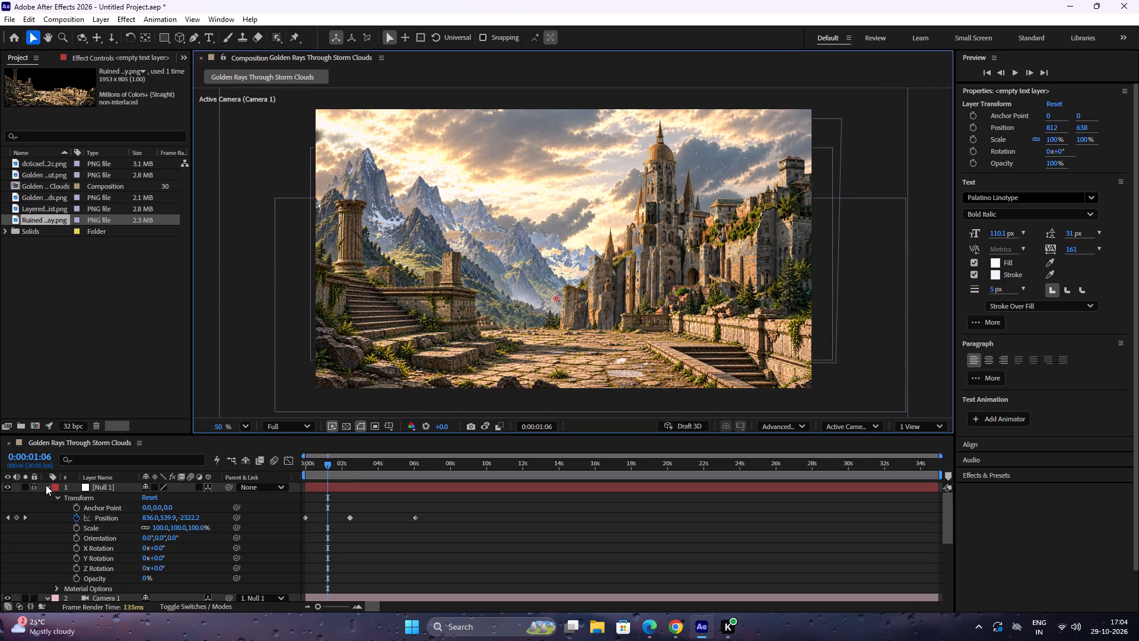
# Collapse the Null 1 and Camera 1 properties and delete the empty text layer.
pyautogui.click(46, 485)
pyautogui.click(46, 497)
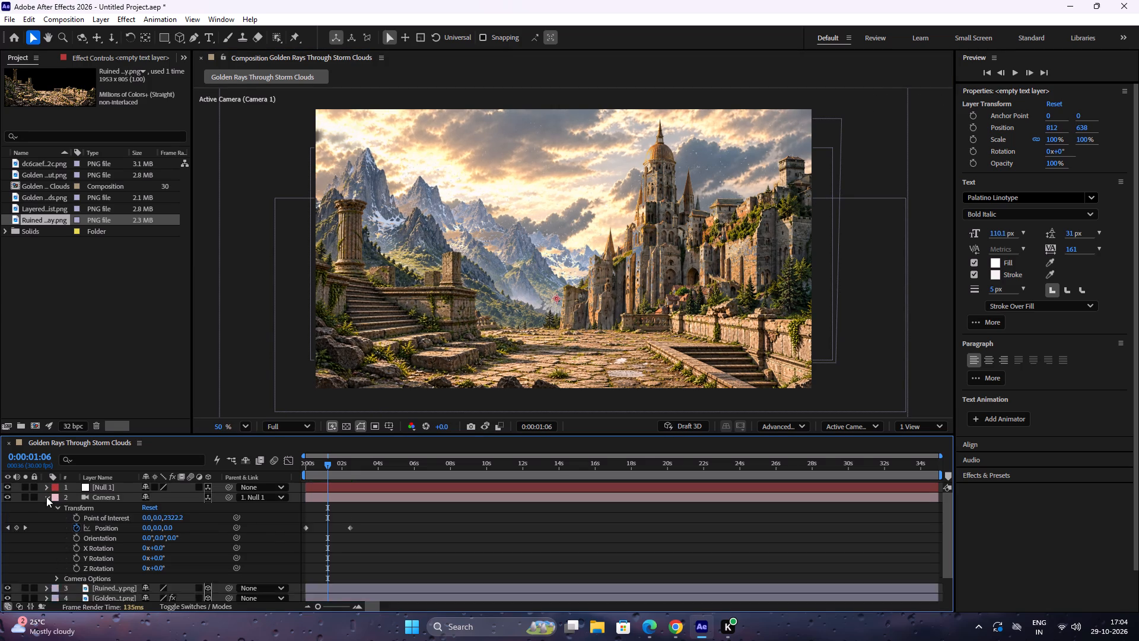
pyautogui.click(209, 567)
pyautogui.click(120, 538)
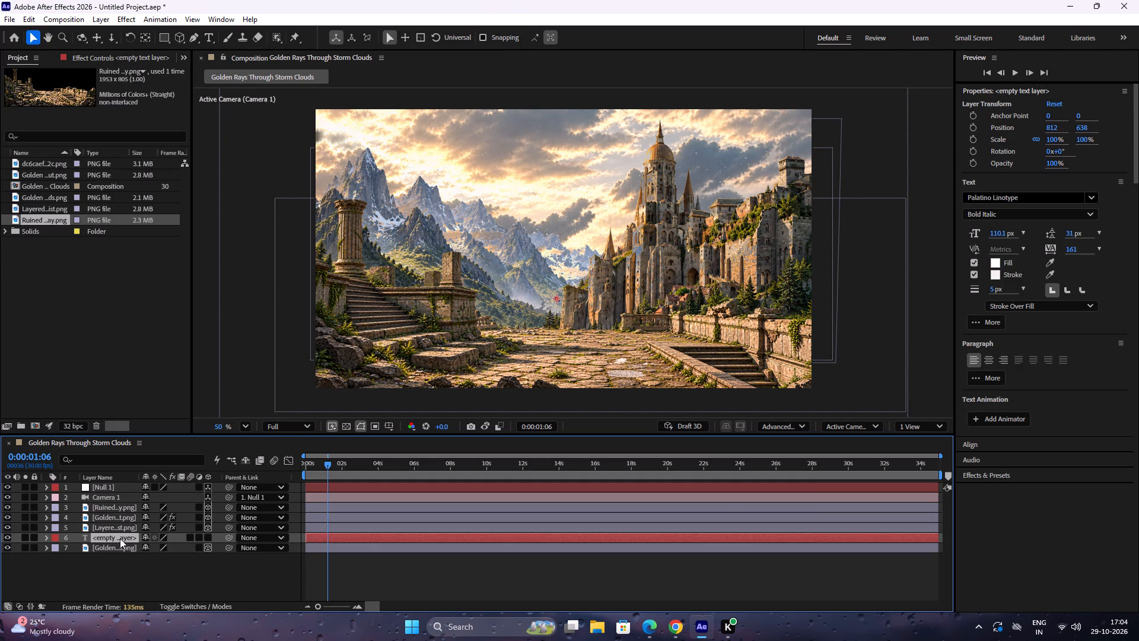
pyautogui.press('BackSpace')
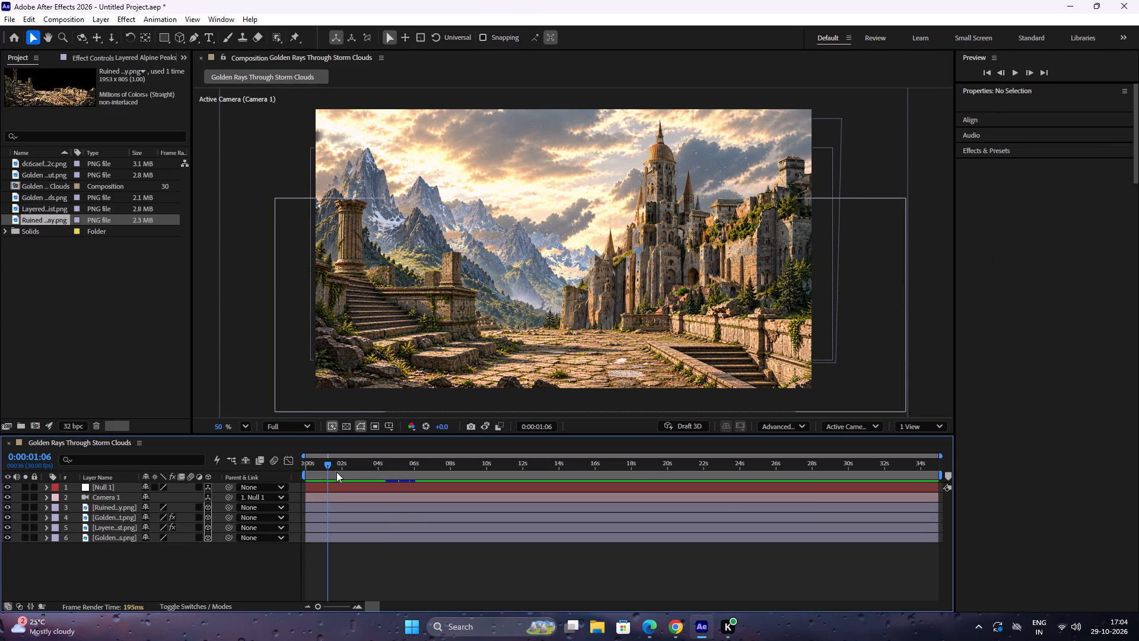
# Preview the camera move from 0:00:00:00, stop it after about 5 seconds, and return the playhead to the start.
pyautogui.moveTo(335, 468); pyautogui.dragTo(257, 472)
pyautogui.press('space')
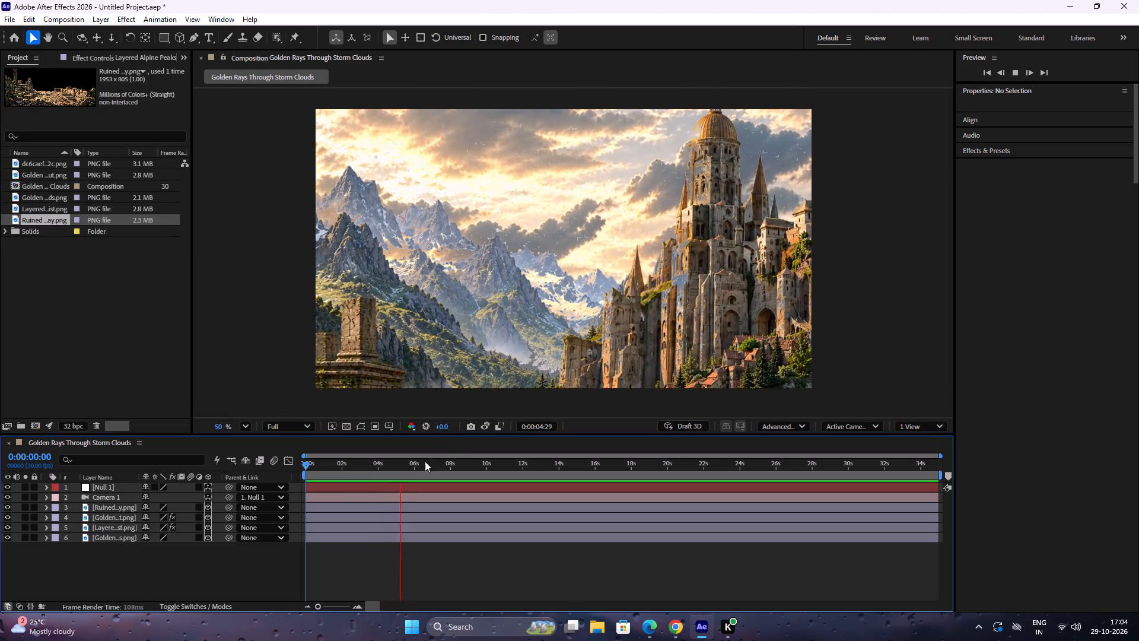
pyautogui.moveTo(424, 461); pyautogui.dragTo(192, 505)
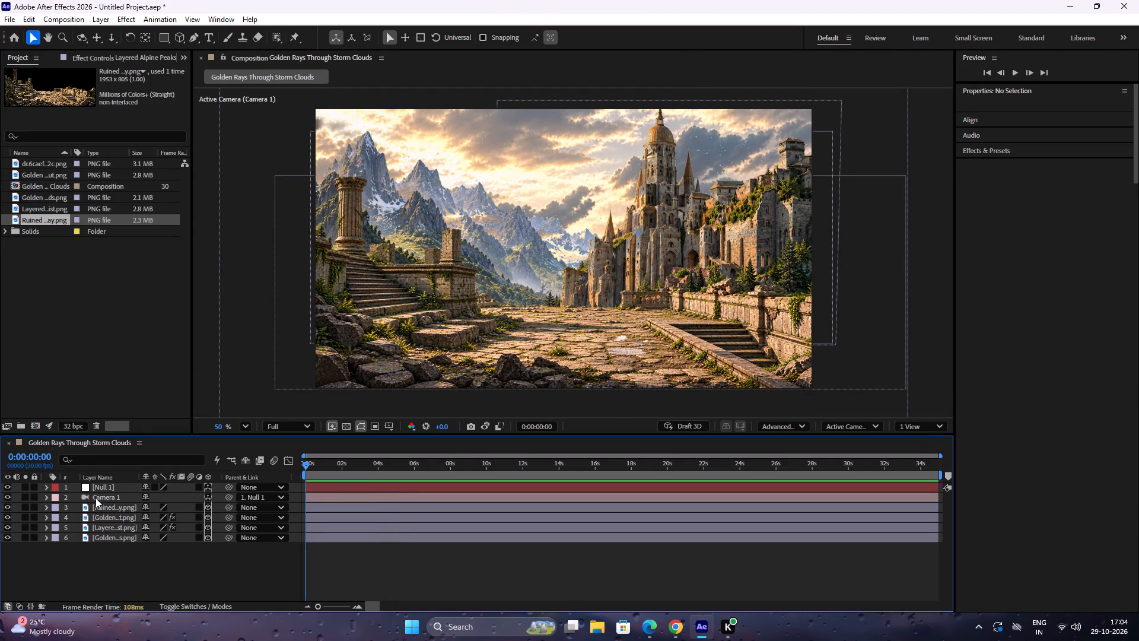
# Turn on Depth of Field in Camera 1's Camera Options.
pyautogui.click(100, 499)
pyautogui.click(46, 496)
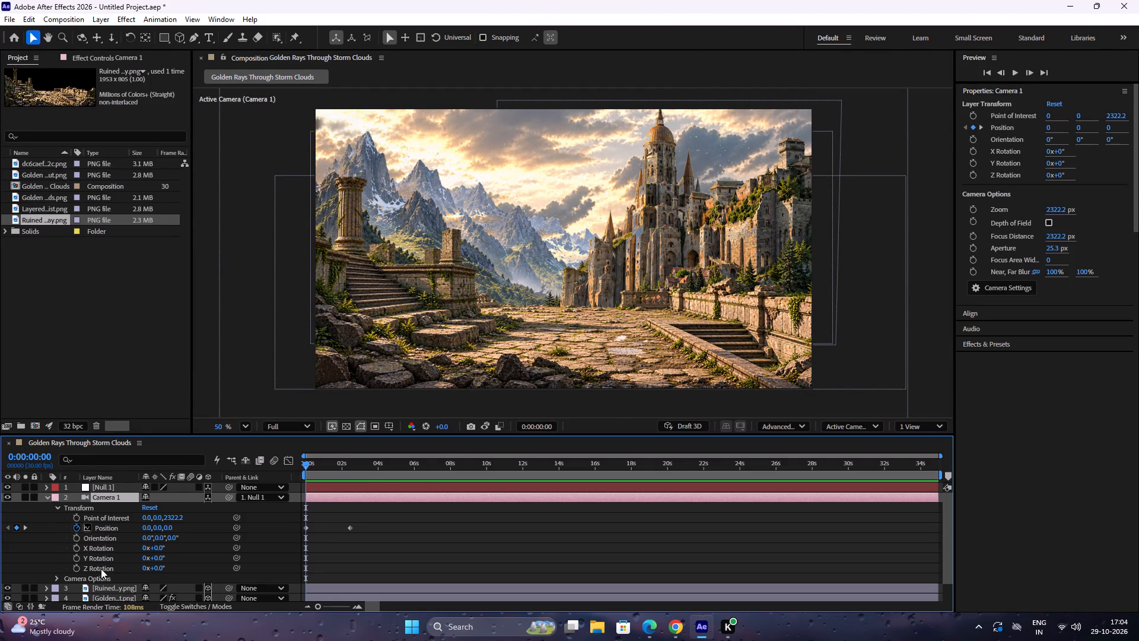
pyautogui.click(63, 507)
pyautogui.click(59, 506)
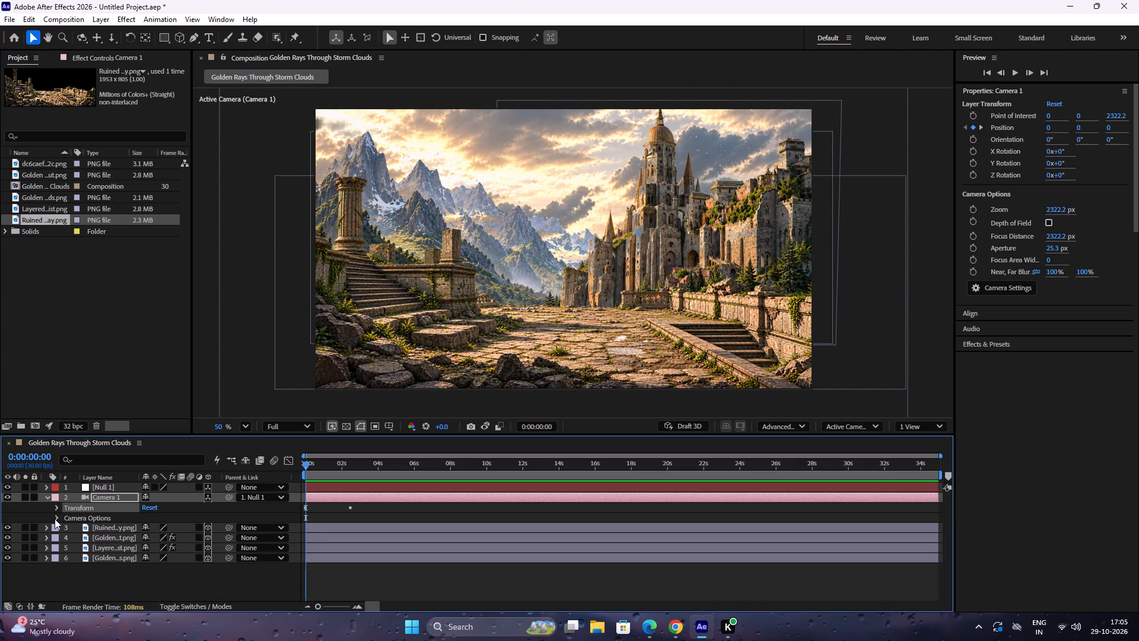
pyautogui.click(54, 516)
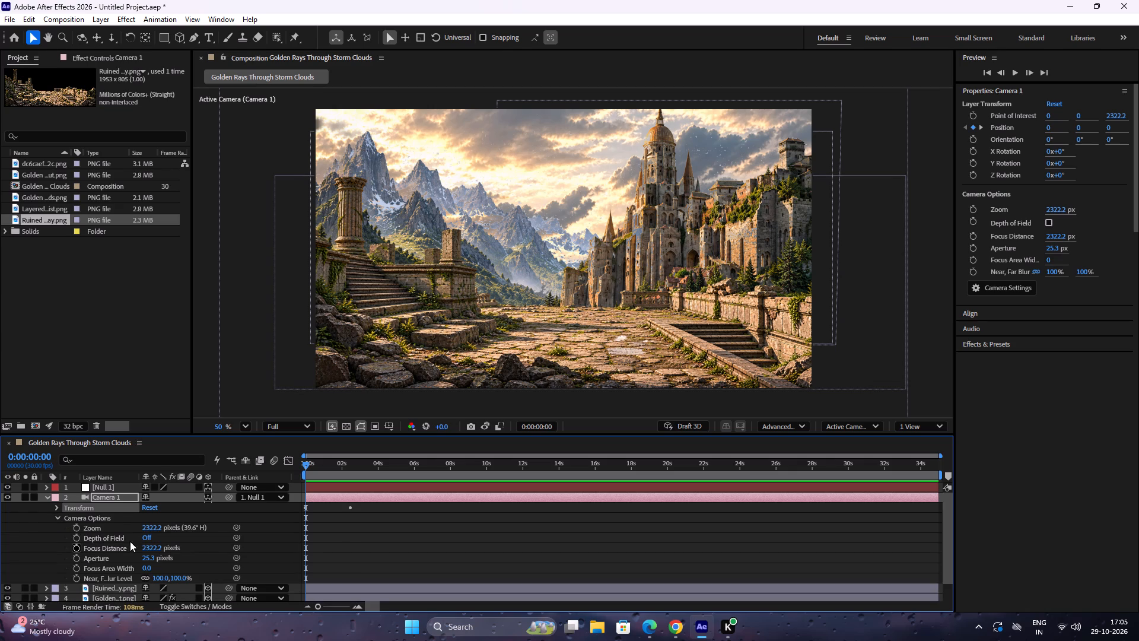
pyautogui.click(144, 535)
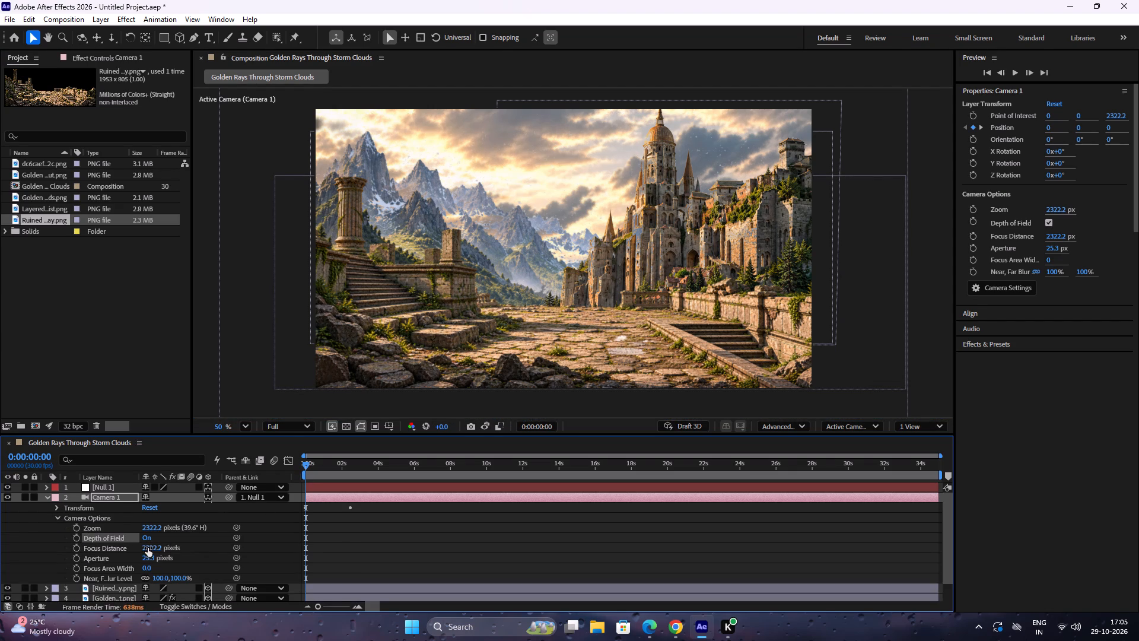
# Set Camera 1's Focus Distance to 2338.2 pixels and its Aperture to 0 pixels.
pyautogui.moveTo(148, 548); pyautogui.dragTo(82, 542)
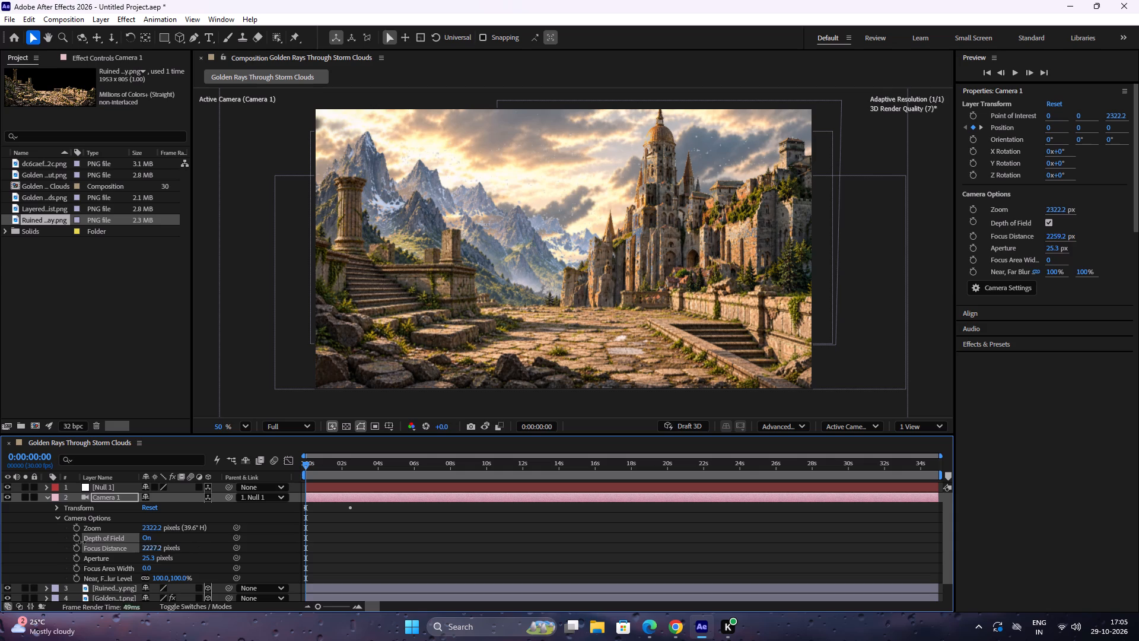
pyautogui.moveTo(82, 542); pyautogui.dragTo(159, 550)
pyautogui.moveTo(147, 557); pyautogui.dragTo(166, 559)
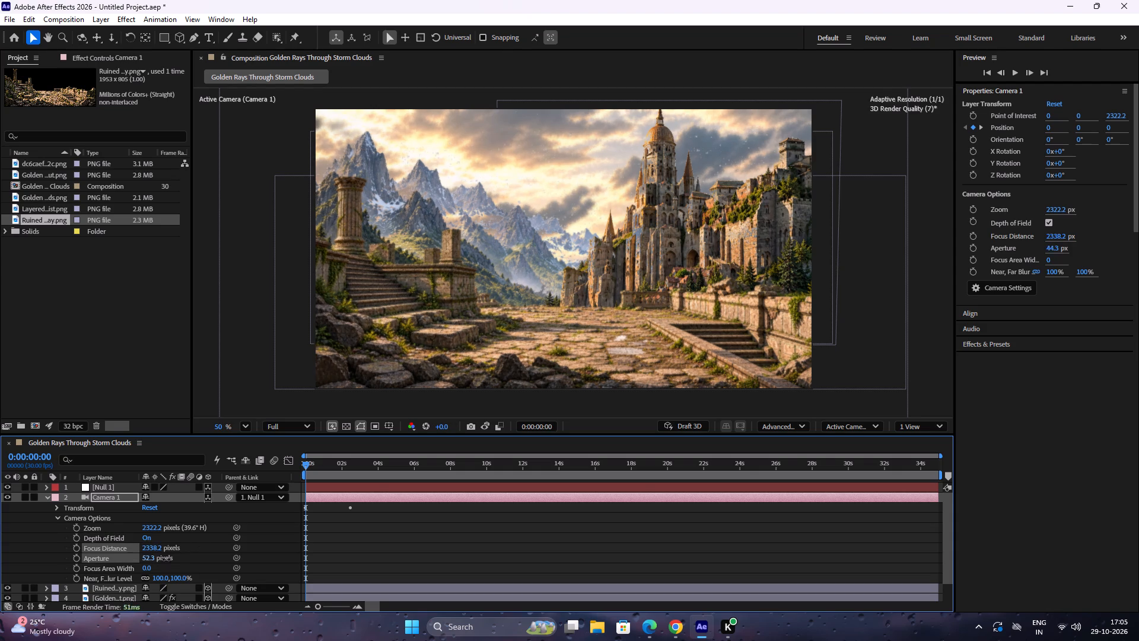
pyautogui.moveTo(166, 559); pyautogui.dragTo(122, 551)
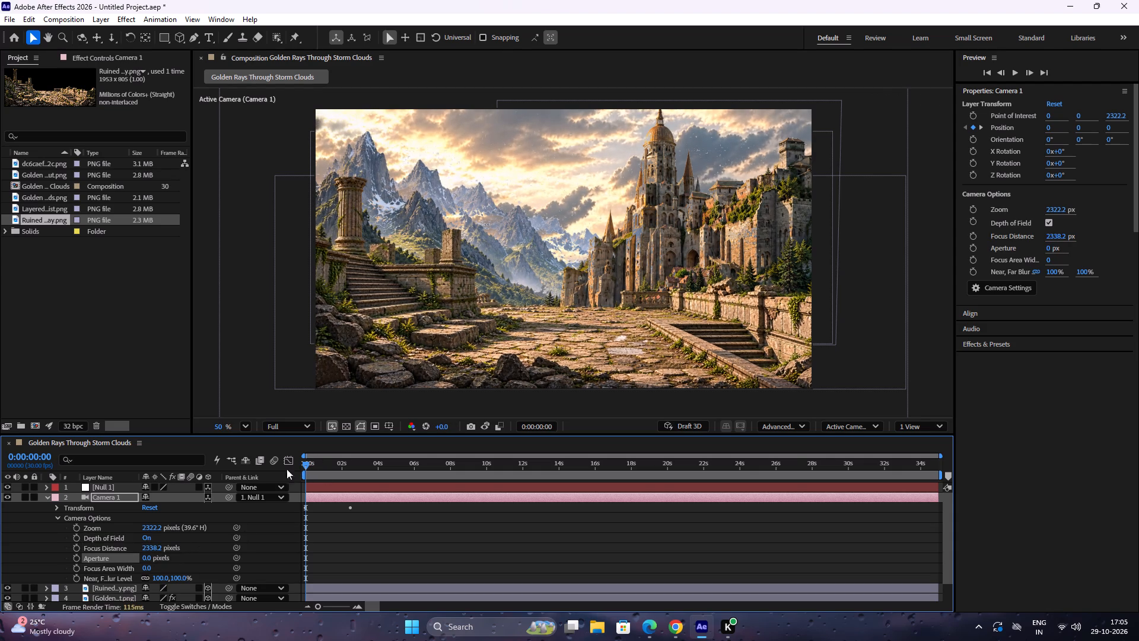
# Switch the composition to a two-view layout with the Top view beside the Active Camera view.
pyautogui.click(911, 434)
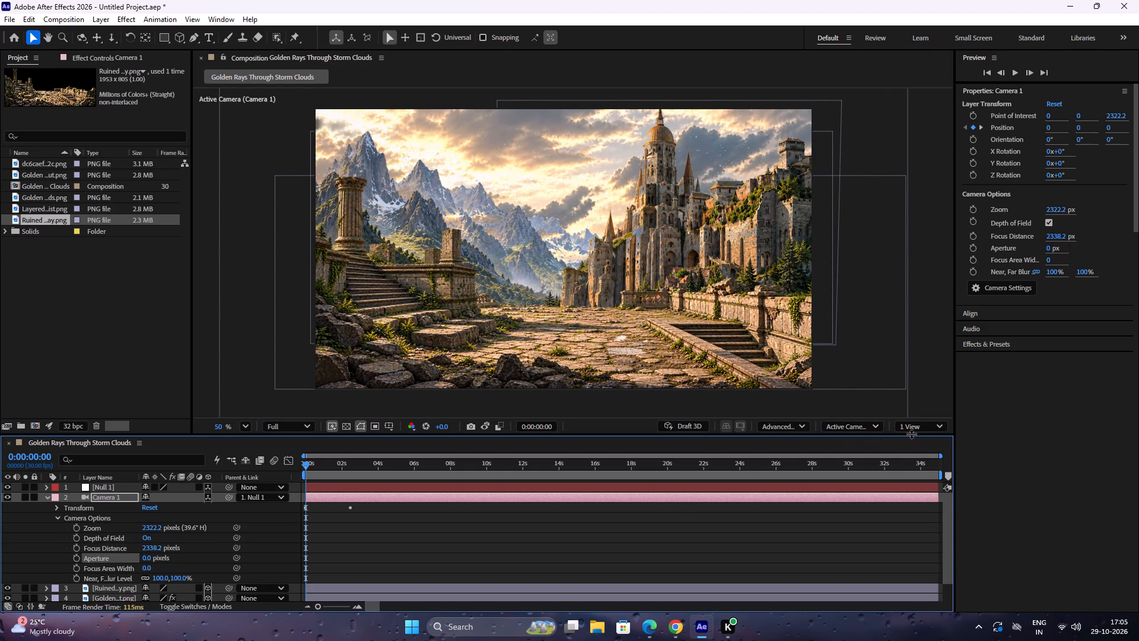
pyautogui.click(915, 426)
pyautogui.click(918, 455)
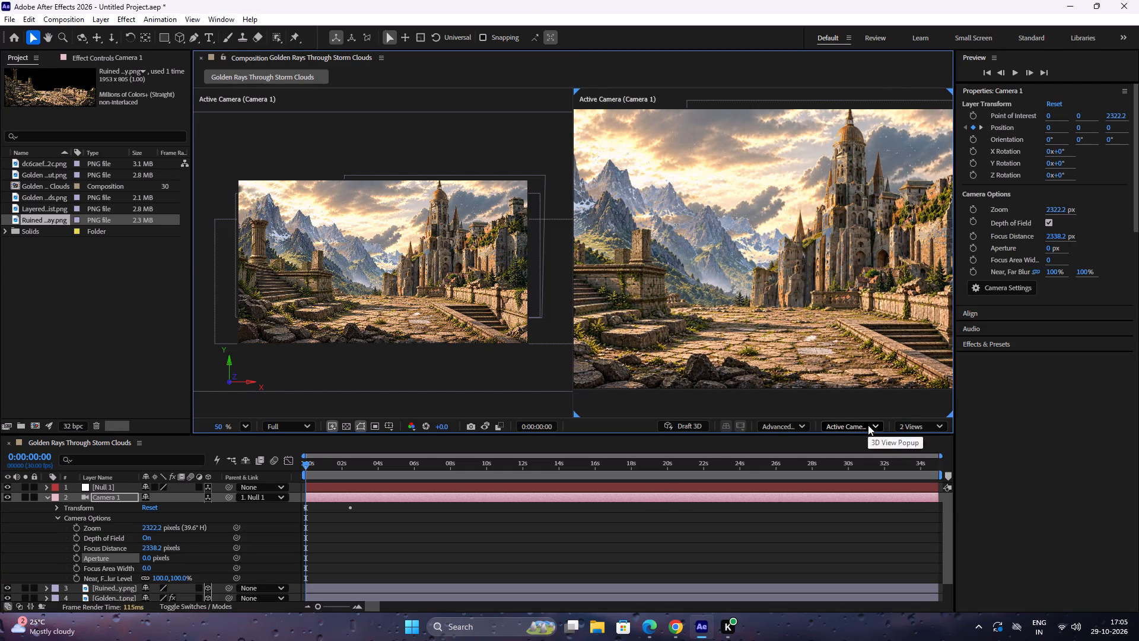
pyautogui.click(868, 425)
pyautogui.click(845, 264)
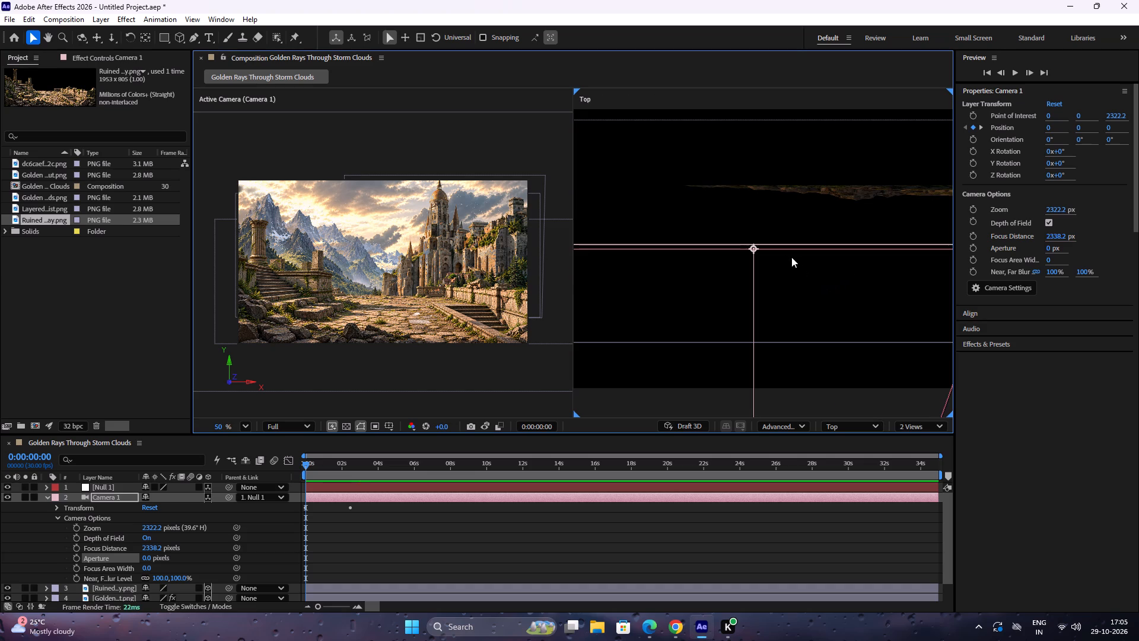
# In the Top view, move Camera 1's point of interest toward the camera onto the foreground layer, at about 7.1, 0, 2012.9.
pyautogui.scroll(-11, 773, 274)
pyautogui.scroll(3, 787, 285)
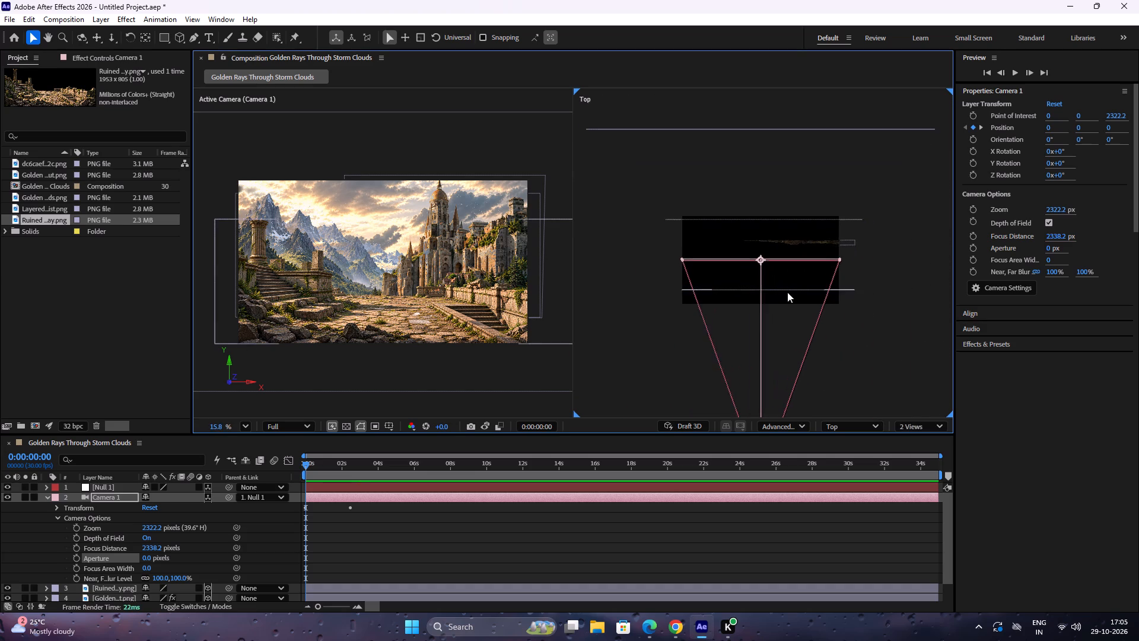
pyautogui.scroll(-5, 788, 293)
pyautogui.scroll(11, 788, 293)
pyautogui.press('space')
pyautogui.press('space')
pyautogui.press('space')
pyautogui.press('space')
pyautogui.press('space')
pyautogui.press('space')
pyautogui.press('space')
pyautogui.press('space')
pyautogui.press('space')
pyautogui.press('space')
pyautogui.press('space')
pyautogui.press('space')
pyautogui.press('space')
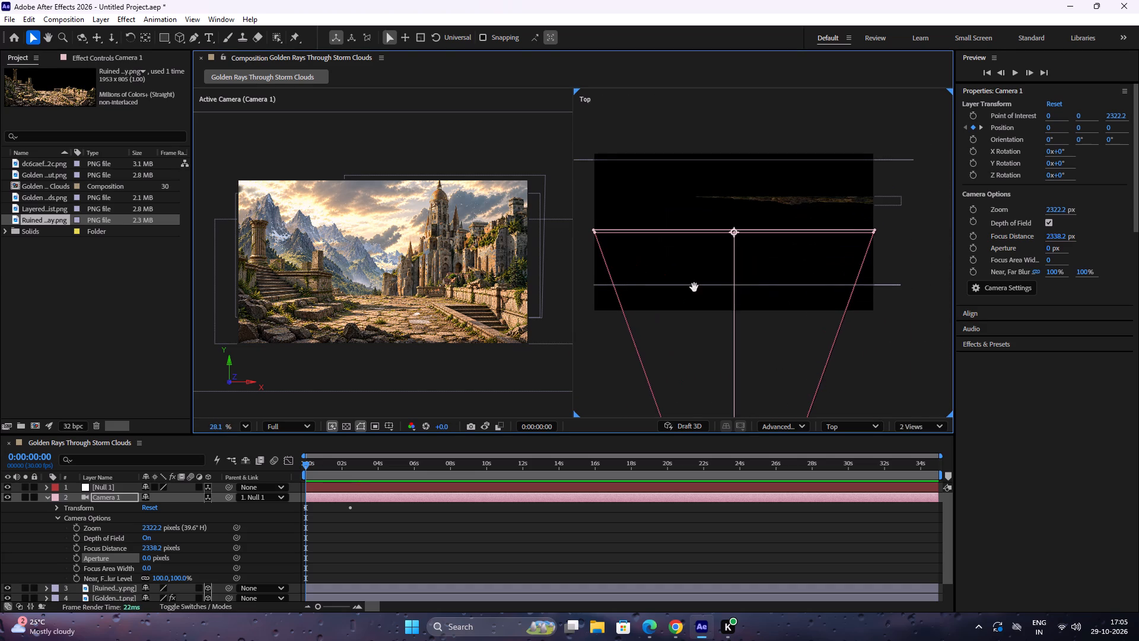
pyautogui.moveTo(694, 287); pyautogui.dragTo(701, 302)
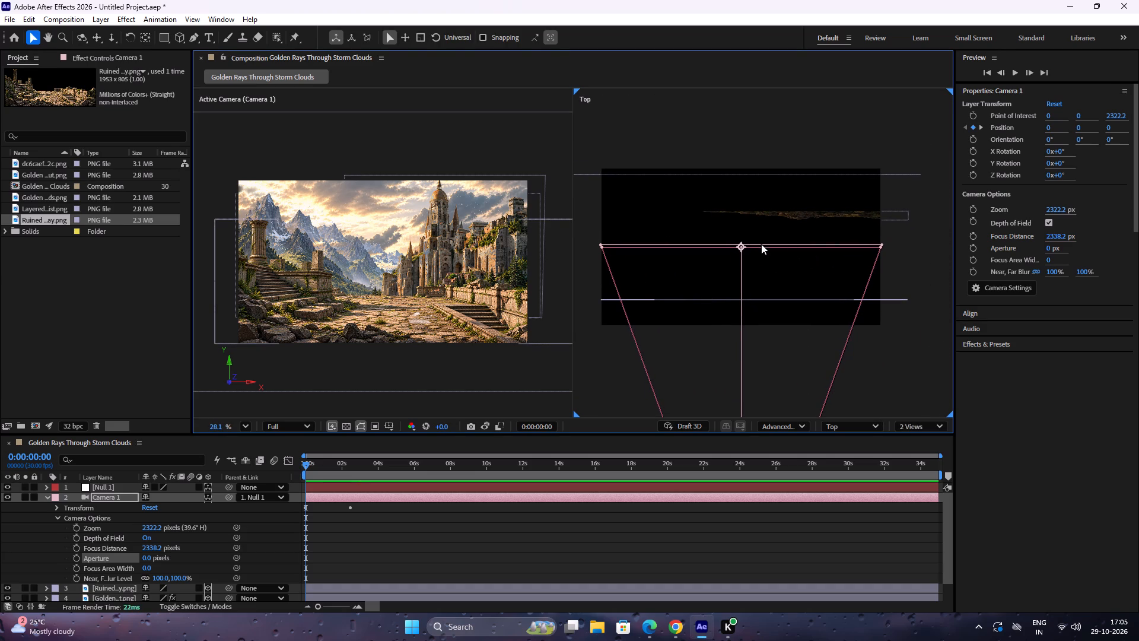
pyautogui.moveTo(741, 246); pyautogui.dragTo(740, 301)
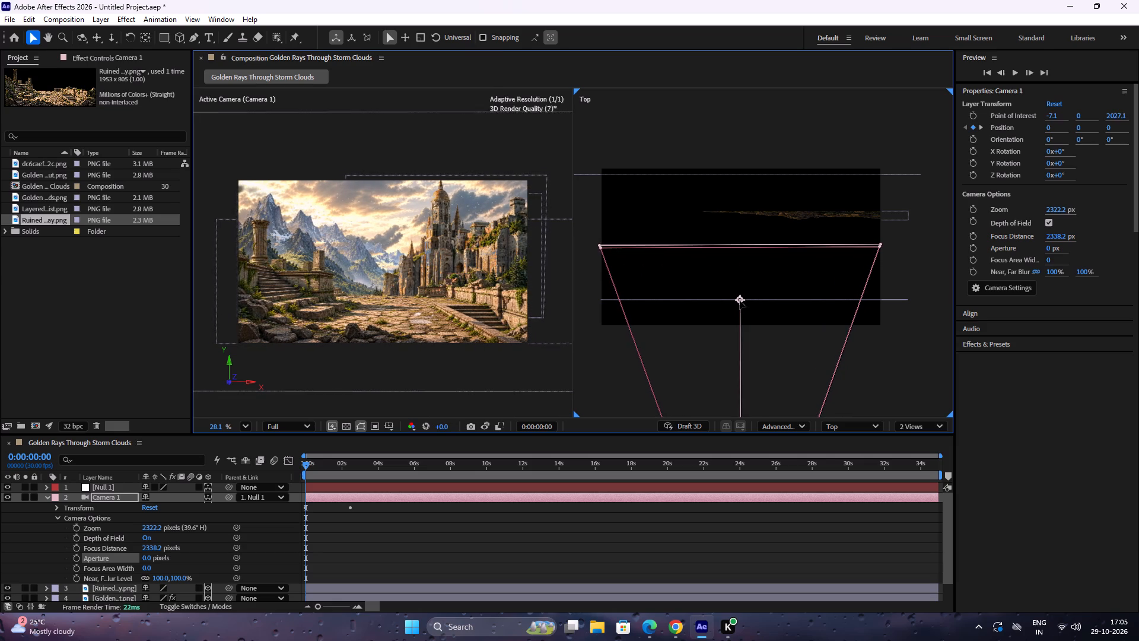
pyautogui.moveTo(740, 301); pyautogui.dragTo(742, 297)
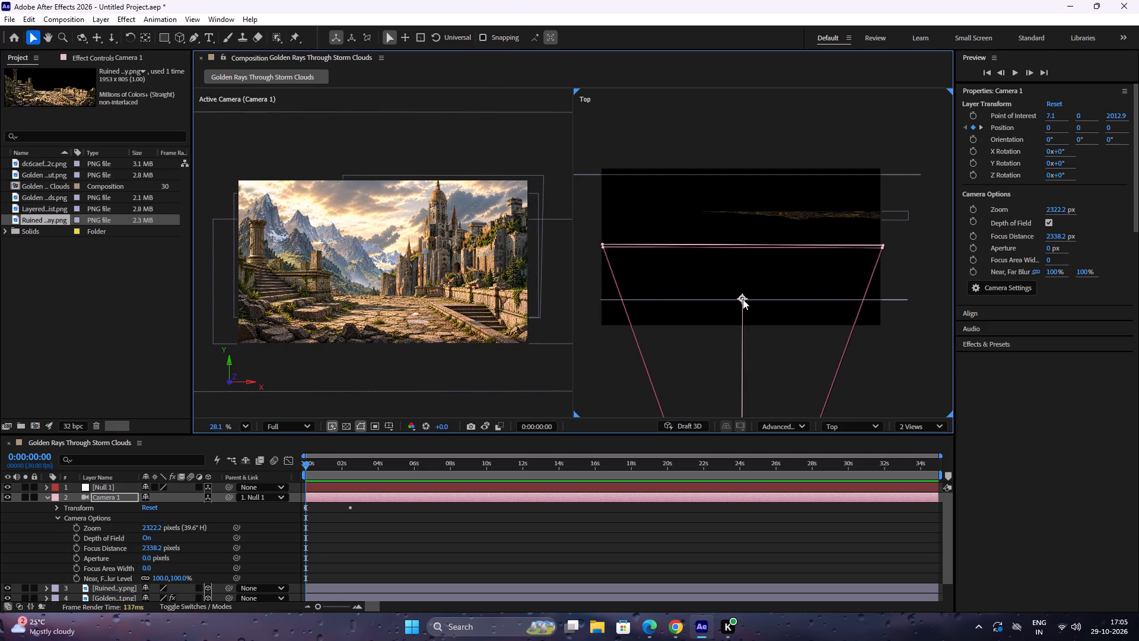
# Undo the last move of Camera 1's point of interest.
pyautogui.hotkey('ctrl', 'z')
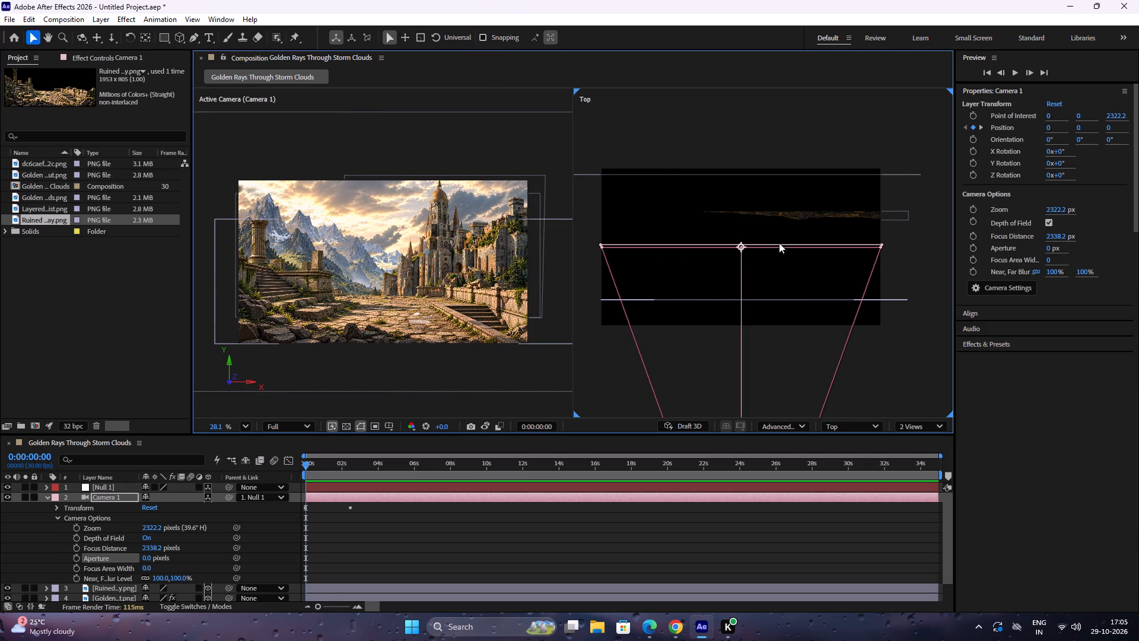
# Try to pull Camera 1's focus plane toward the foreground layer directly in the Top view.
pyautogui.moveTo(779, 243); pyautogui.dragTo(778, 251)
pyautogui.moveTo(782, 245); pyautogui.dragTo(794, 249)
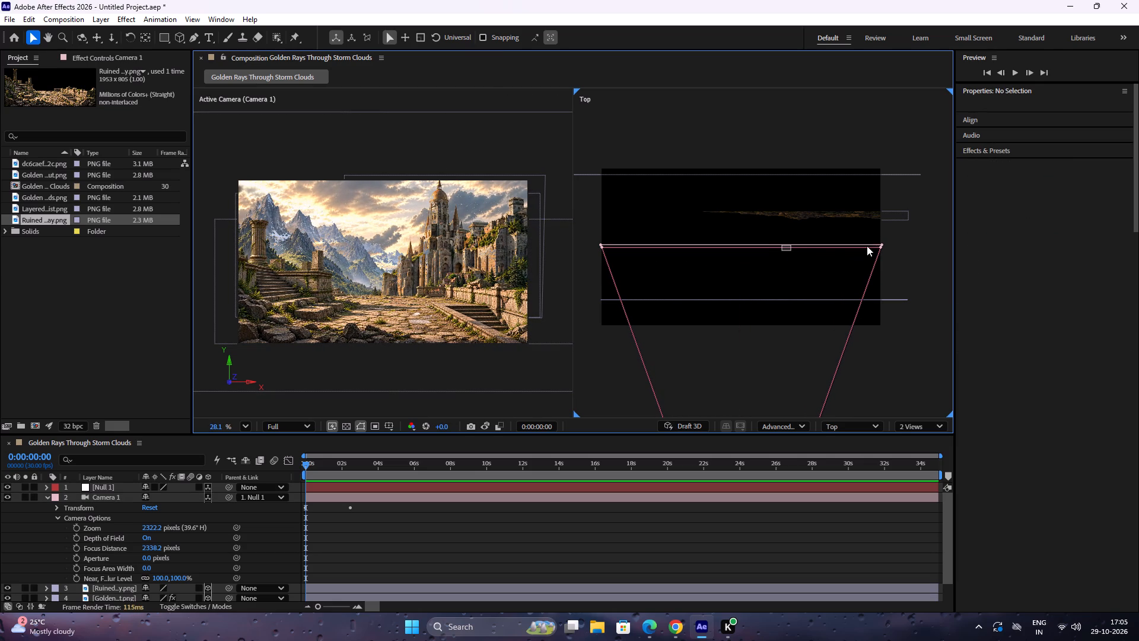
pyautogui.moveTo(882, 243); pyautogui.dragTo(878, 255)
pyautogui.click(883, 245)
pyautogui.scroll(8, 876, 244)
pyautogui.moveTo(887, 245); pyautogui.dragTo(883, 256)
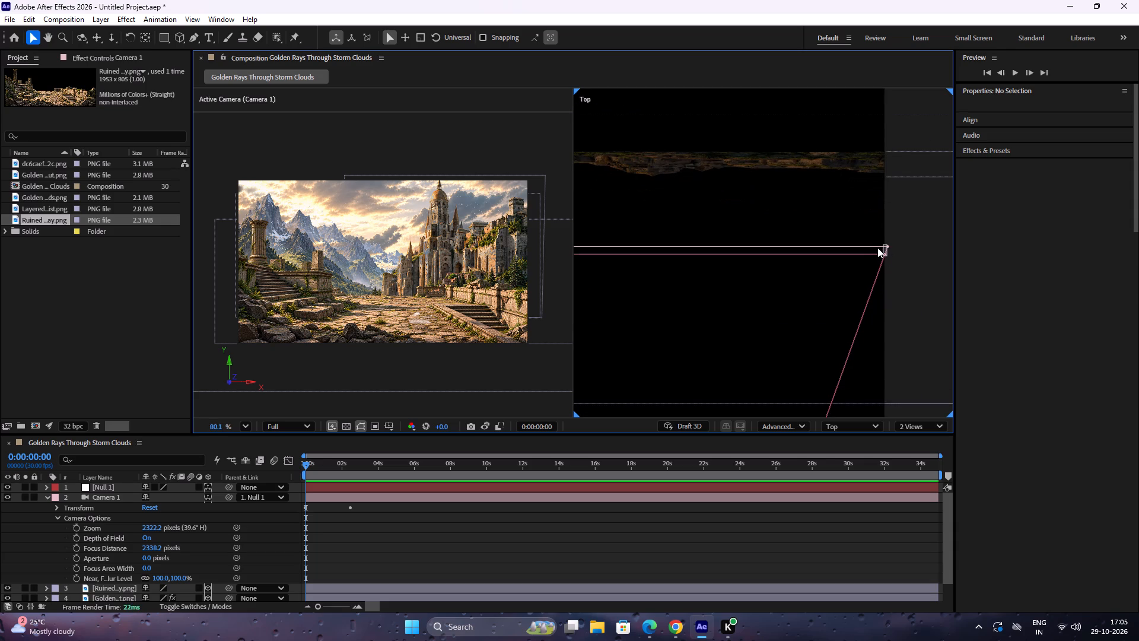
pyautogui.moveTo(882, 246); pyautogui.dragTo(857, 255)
# Set Camera 1's Focus Distance to 2007.2 pixels so the focus plane lies on the foreground layer in the Top view.
pyautogui.scroll(1, 805, 242)
pyautogui.scroll(-9, 804, 243)
pyautogui.press('space')
pyautogui.press('space')
pyautogui.press('space')
pyautogui.press('space')
pyautogui.press('space')
pyautogui.press('space')
pyautogui.press('space')
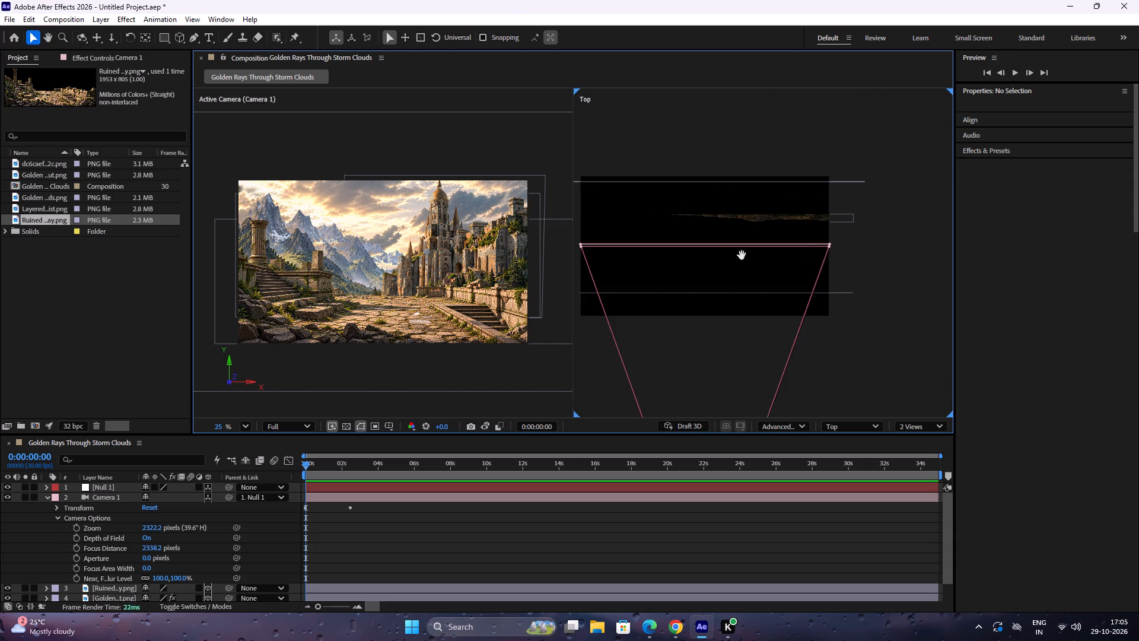
pyautogui.moveTo(708, 255); pyautogui.dragTo(745, 261)
pyautogui.scroll(5, 745, 261)
pyautogui.scroll(-3, 748, 258)
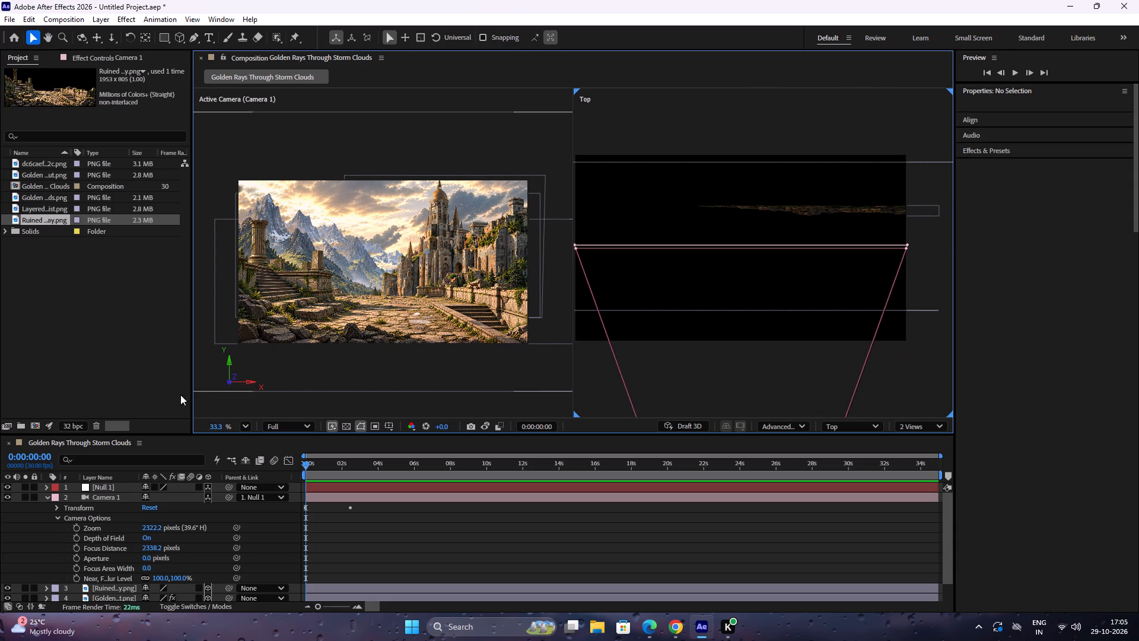
pyautogui.moveTo(148, 548); pyautogui.dragTo(0, 519)
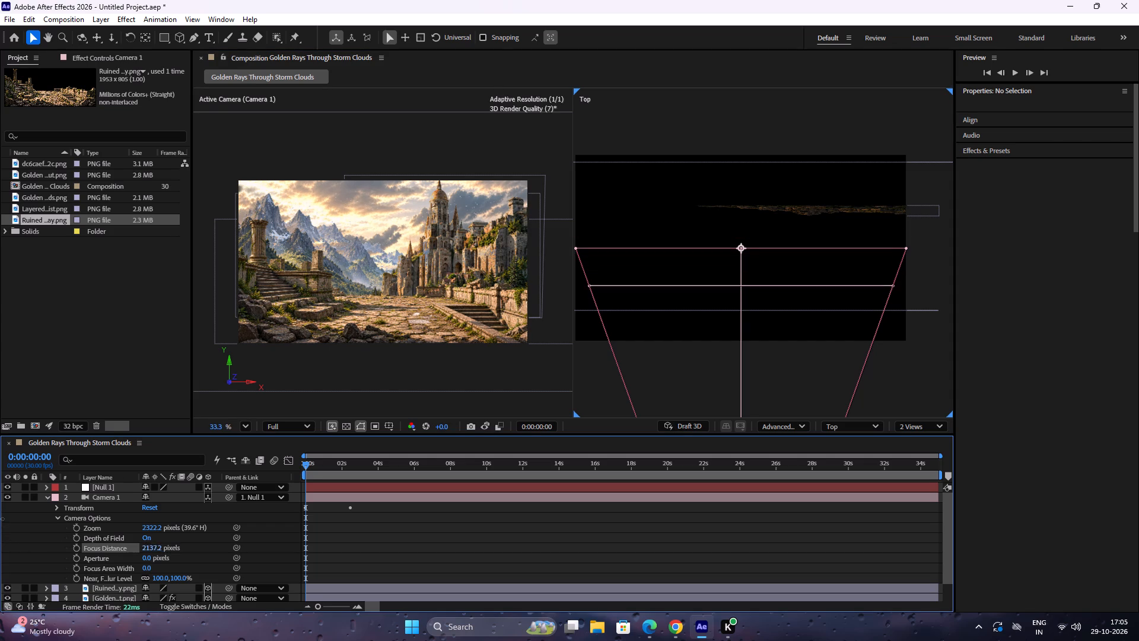
pyautogui.moveTo(0, 519); pyautogui.dragTo(38, 530)
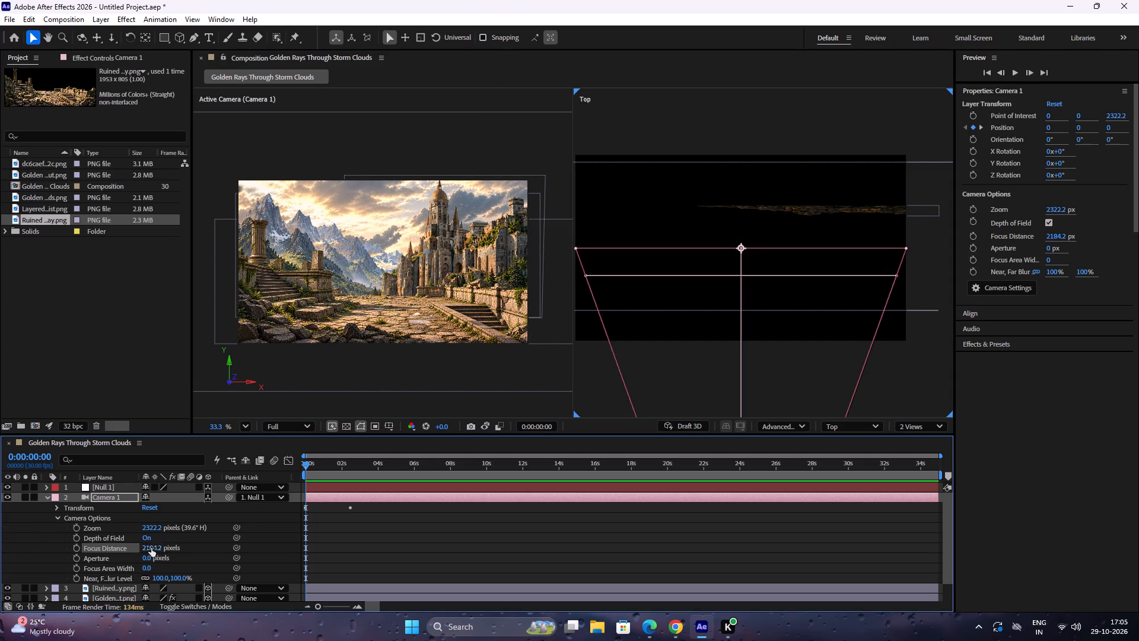
pyautogui.moveTo(151, 548); pyautogui.dragTo(32, 532)
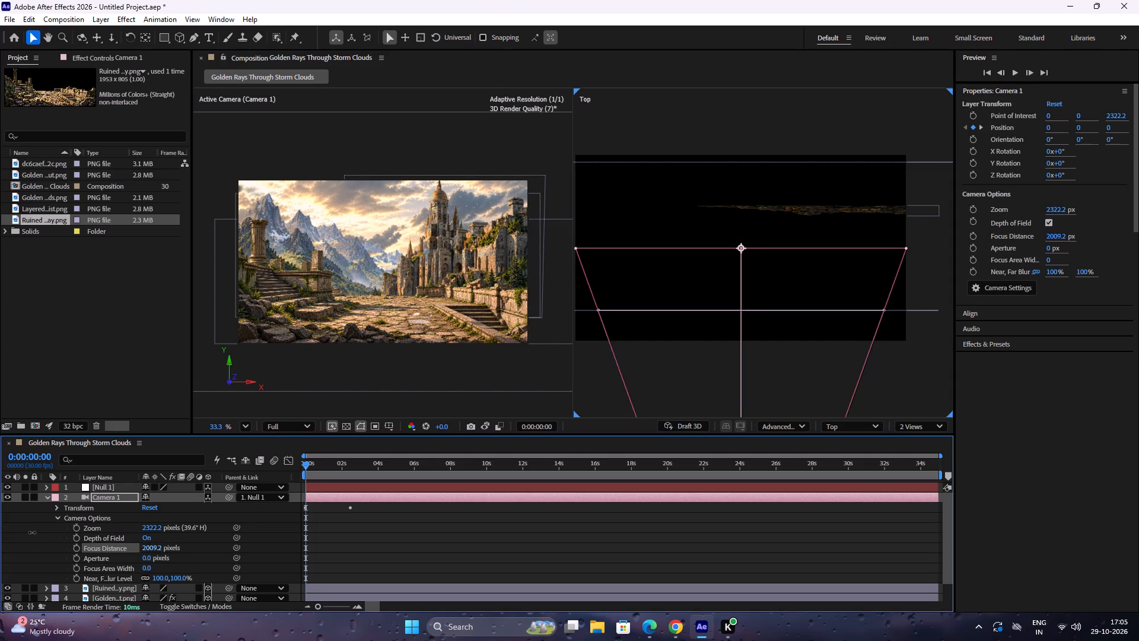
pyautogui.moveTo(32, 532); pyautogui.dragTo(30, 532)
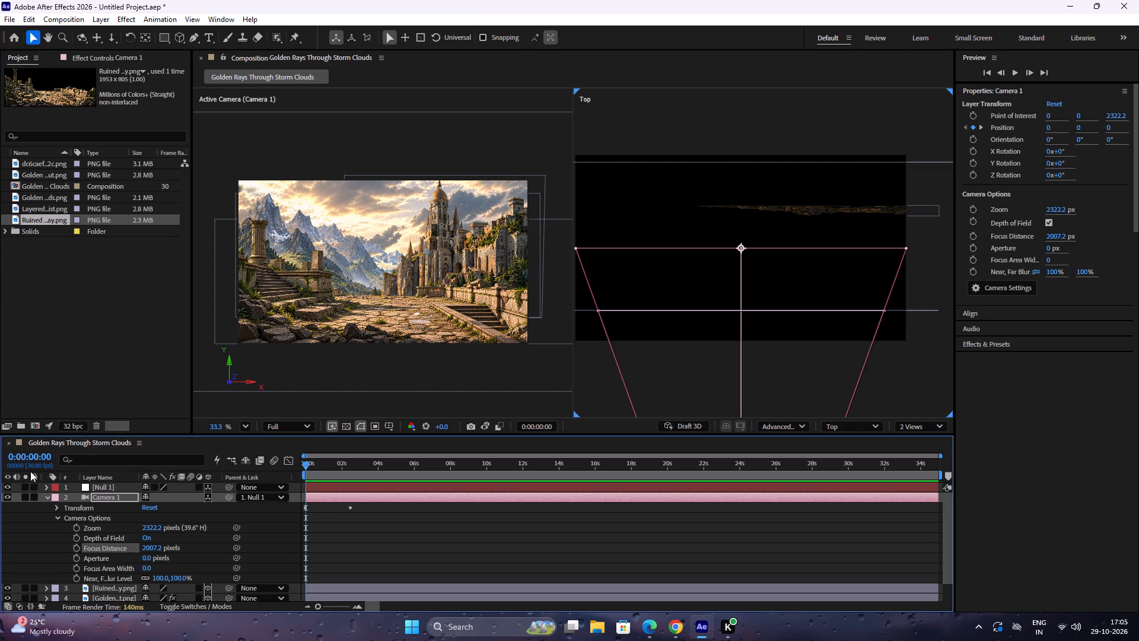
# Start keyframing Camera 1's Focus Distance at 0:00:00:00.
pyautogui.click(74, 547)
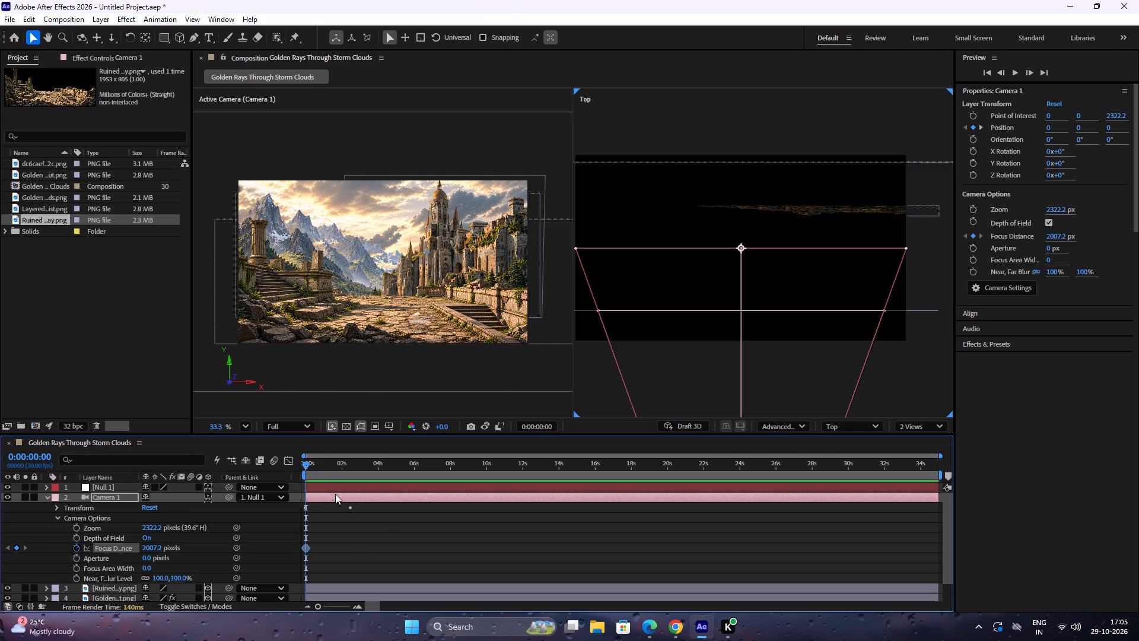
# At 0:00:02:22, keyframe Camera 1's Focus Distance at 1921.2 pixels to keep the focus plane on the foreground layer.
pyautogui.moveTo(309, 470); pyautogui.dragTo(365, 474)
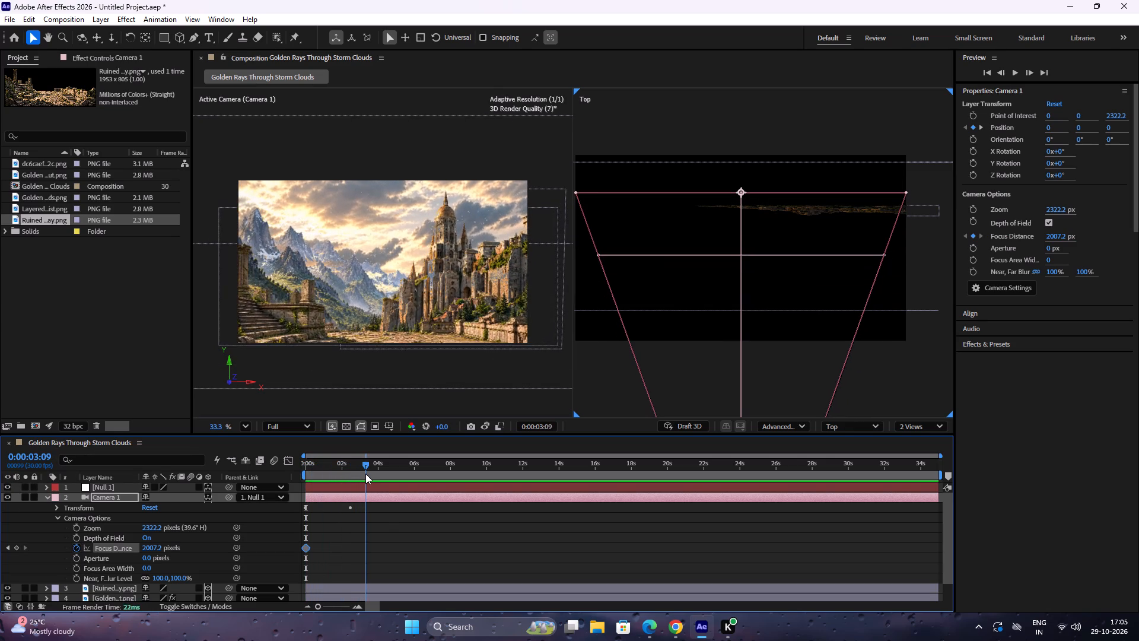
pyautogui.moveTo(365, 474); pyautogui.dragTo(354, 475)
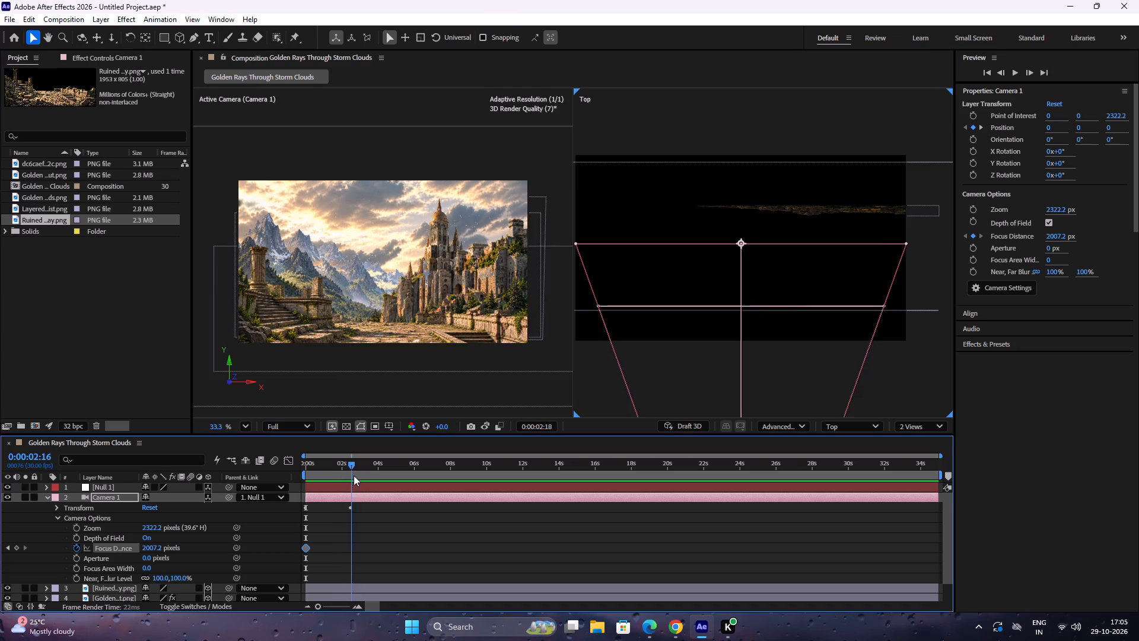
pyautogui.moveTo(354, 475); pyautogui.dragTo(384, 478)
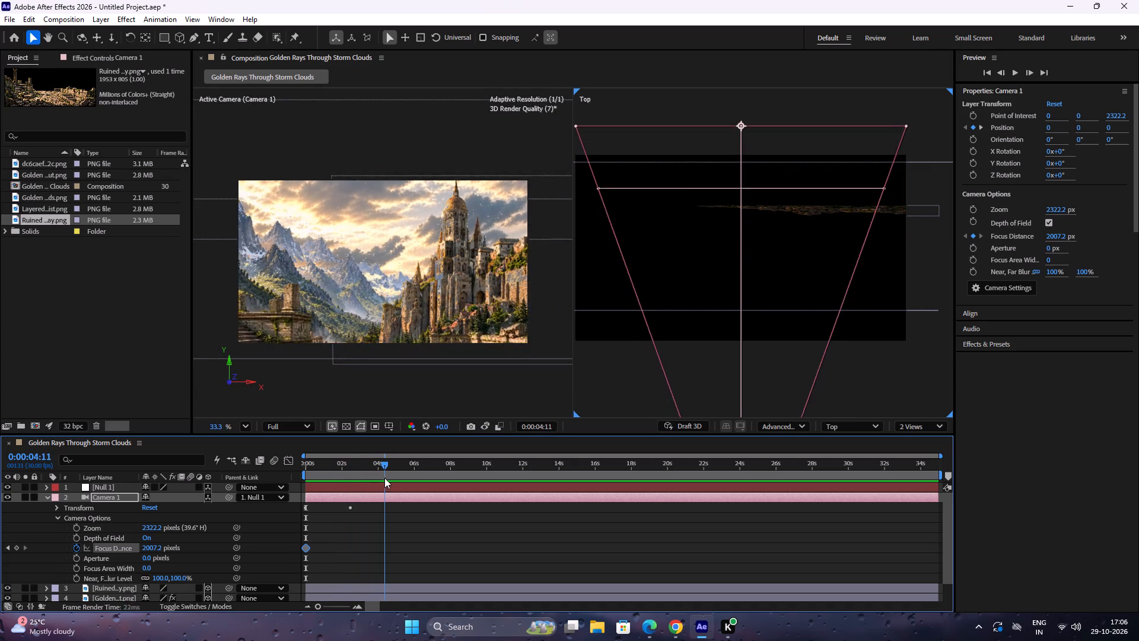
pyautogui.moveTo(384, 478); pyautogui.dragTo(373, 474)
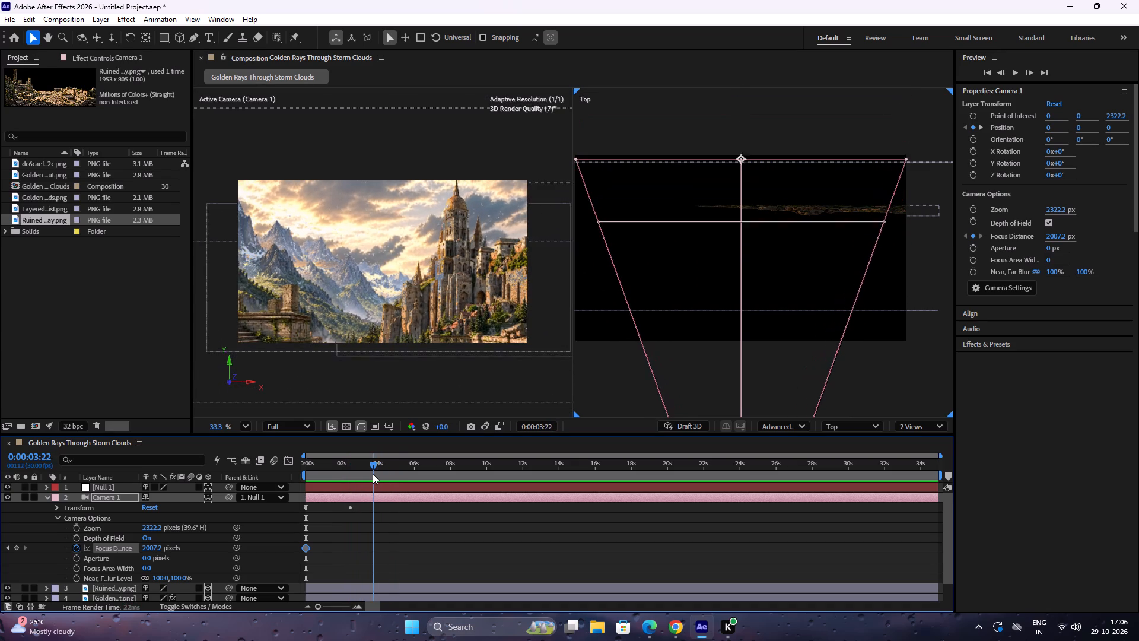
pyautogui.moveTo(373, 474); pyautogui.dragTo(363, 472)
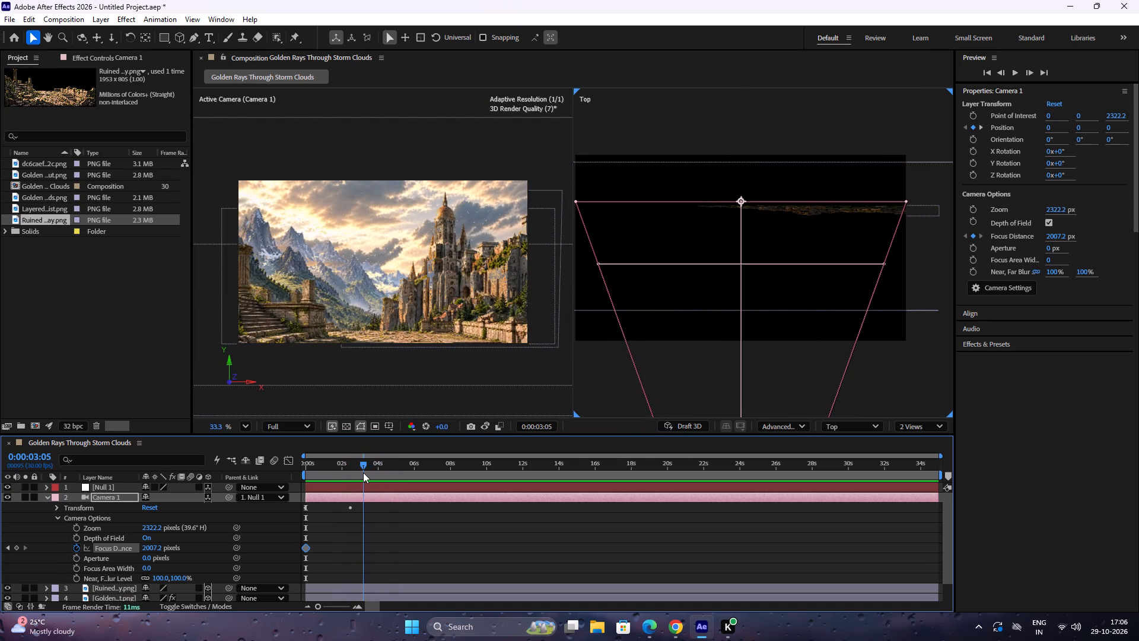
pyautogui.moveTo(363, 472); pyautogui.dragTo(355, 472)
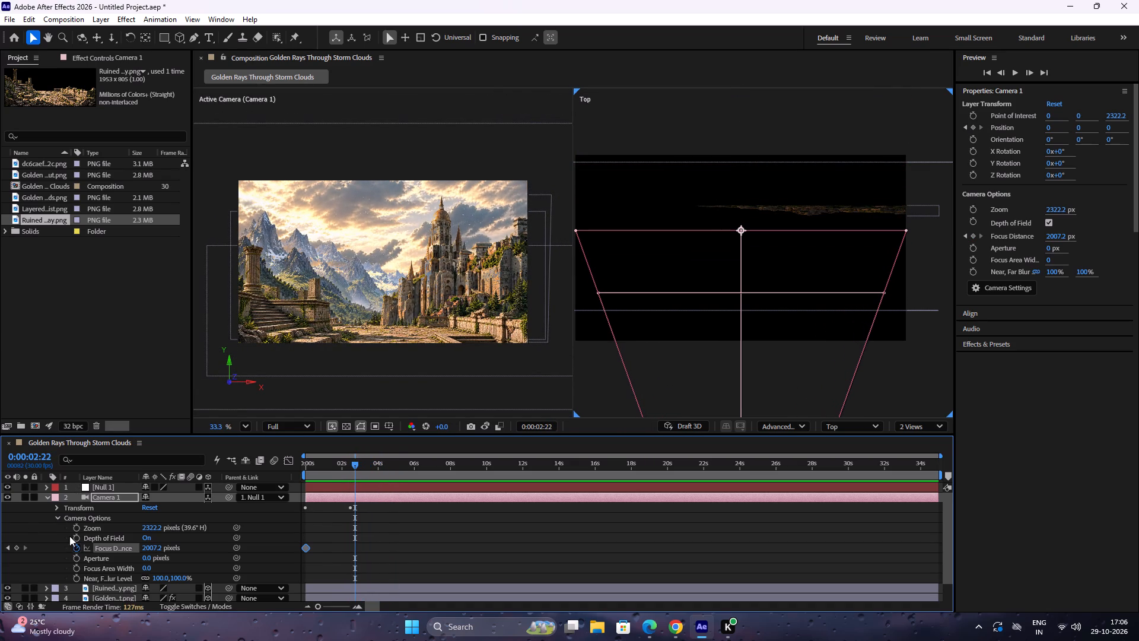
pyautogui.moveTo(151, 549); pyautogui.dragTo(129, 550)
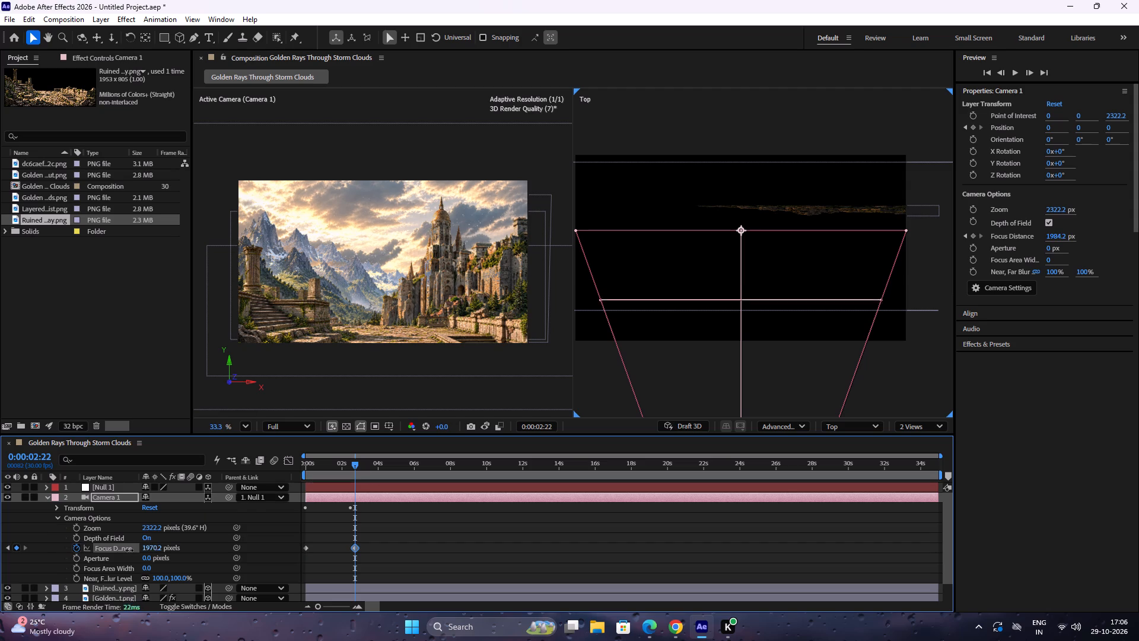
pyautogui.moveTo(129, 550); pyautogui.dragTo(95, 544)
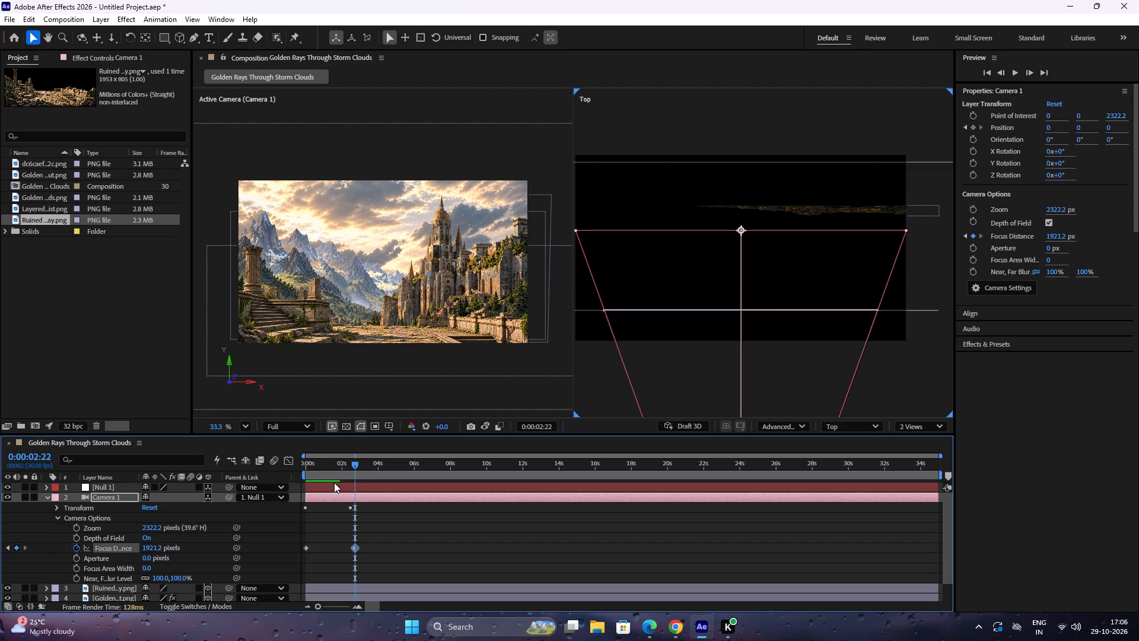
# At 0:00:04:05, keyframe Camera 1's Focus Distance at 2187.2 pixels, putting the focus plane on the rearmost layer.
pyautogui.moveTo(350, 465); pyautogui.dragTo(406, 469)
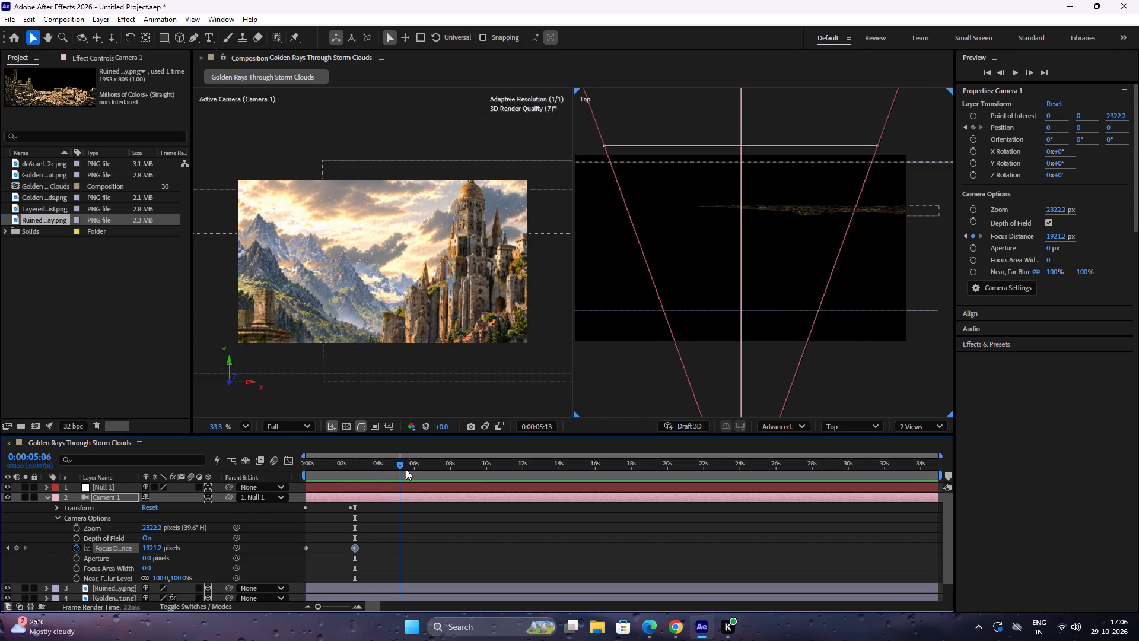
pyautogui.moveTo(406, 469); pyautogui.dragTo(413, 471)
pyautogui.scroll(-4, 837, 251)
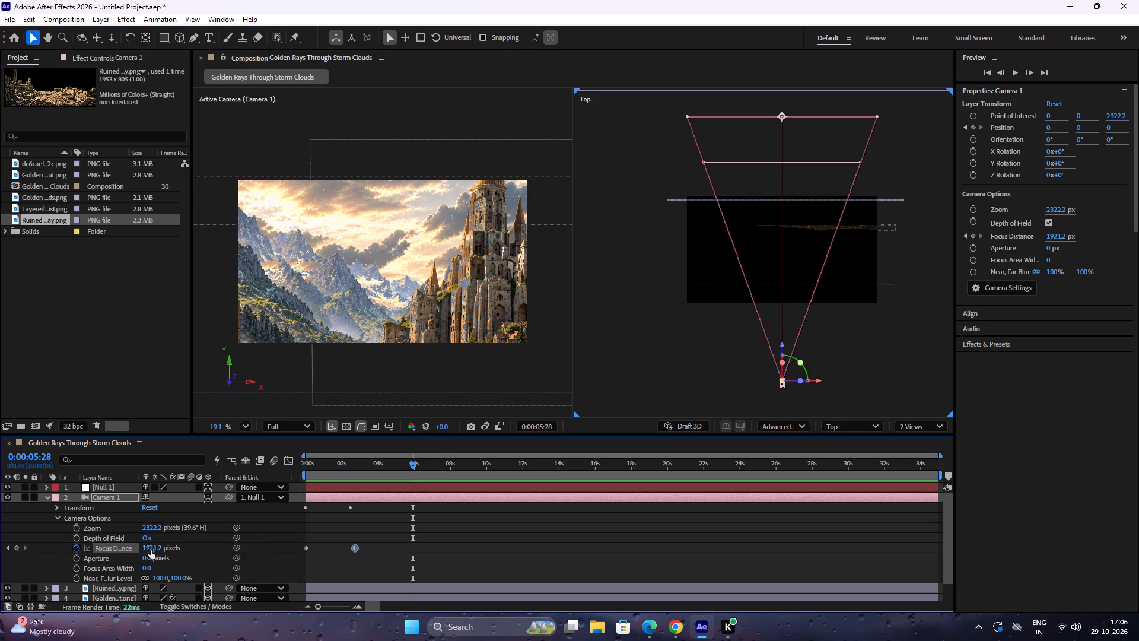
pyautogui.moveTo(412, 461); pyautogui.dragTo(393, 457)
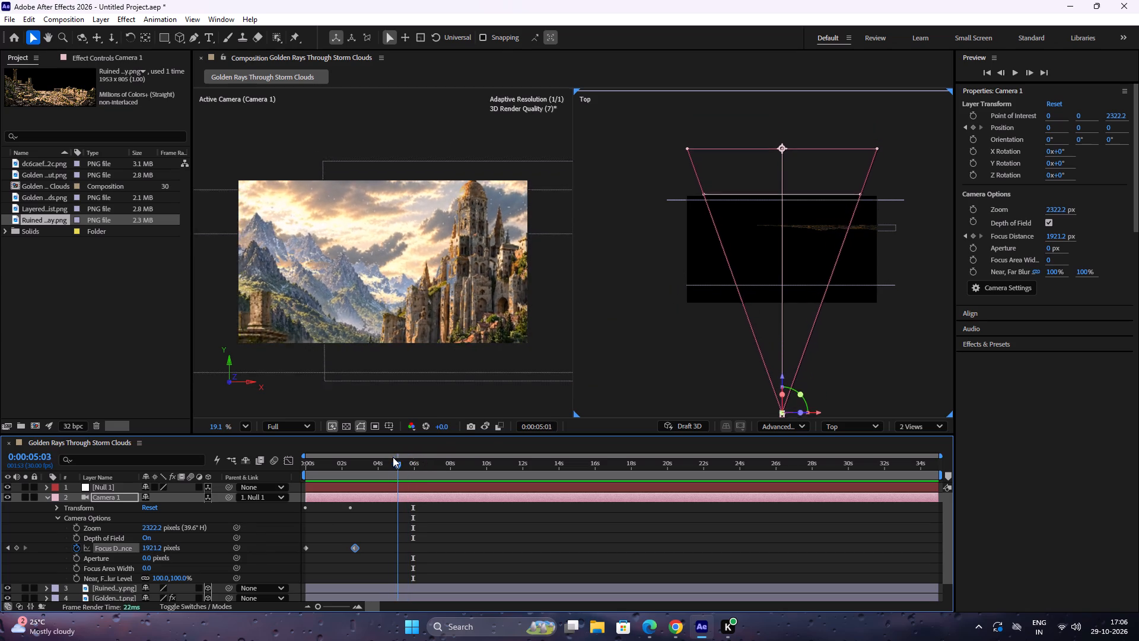
pyautogui.moveTo(393, 457); pyautogui.dragTo(395, 454)
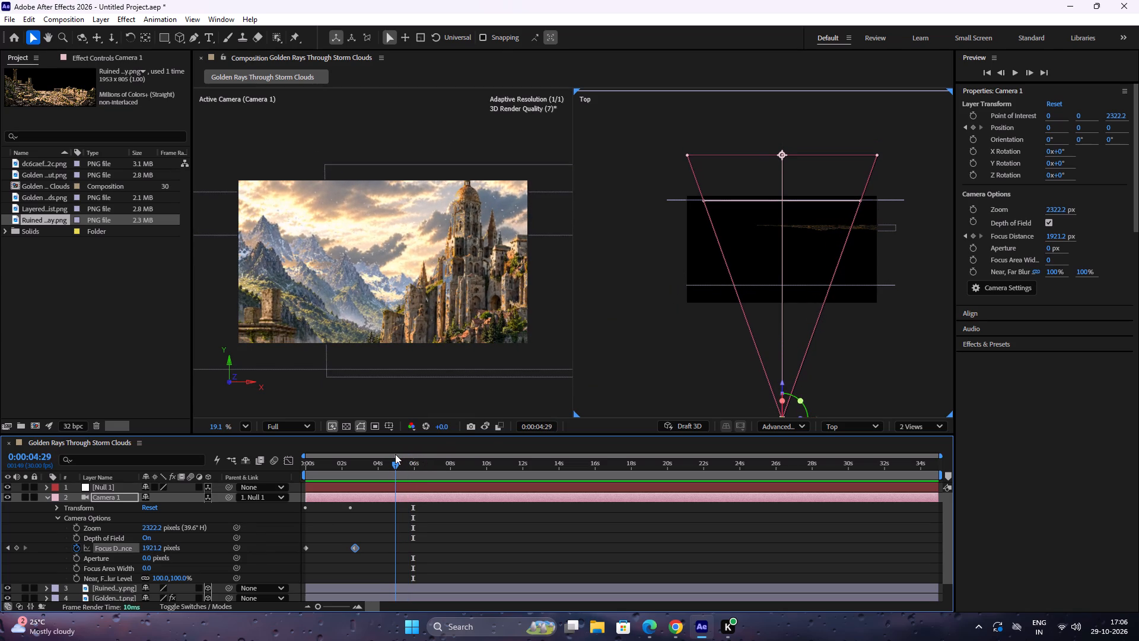
pyautogui.moveTo(395, 454); pyautogui.dragTo(381, 451)
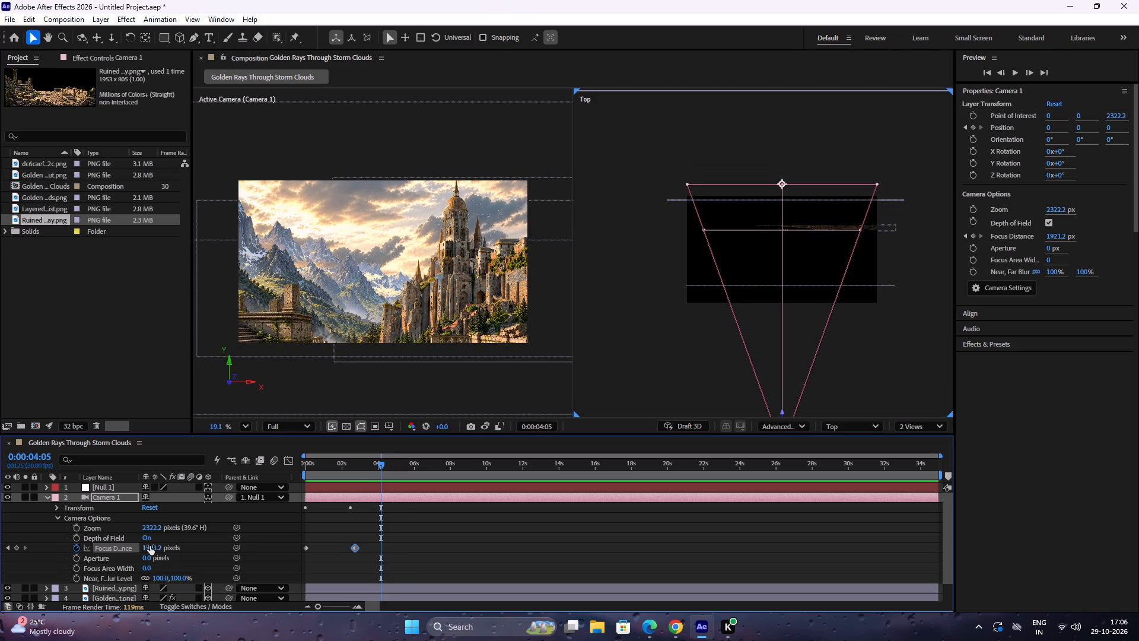
pyautogui.moveTo(154, 548); pyautogui.dragTo(213, 554)
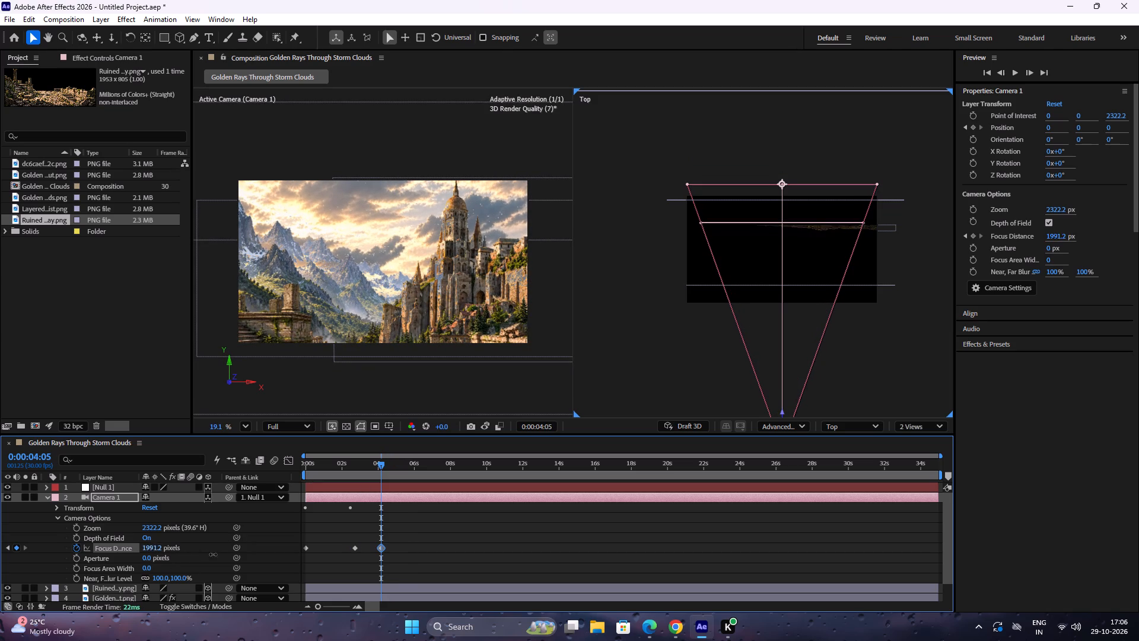
pyautogui.moveTo(213, 554); pyautogui.dragTo(311, 551)
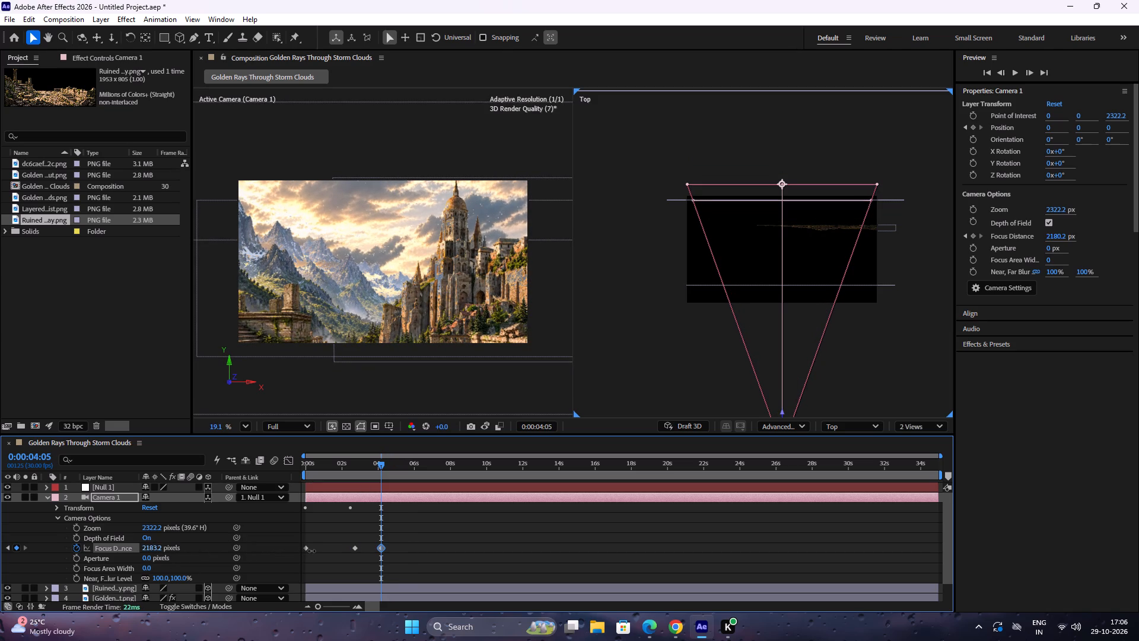
pyautogui.moveTo(311, 551); pyautogui.dragTo(314, 551)
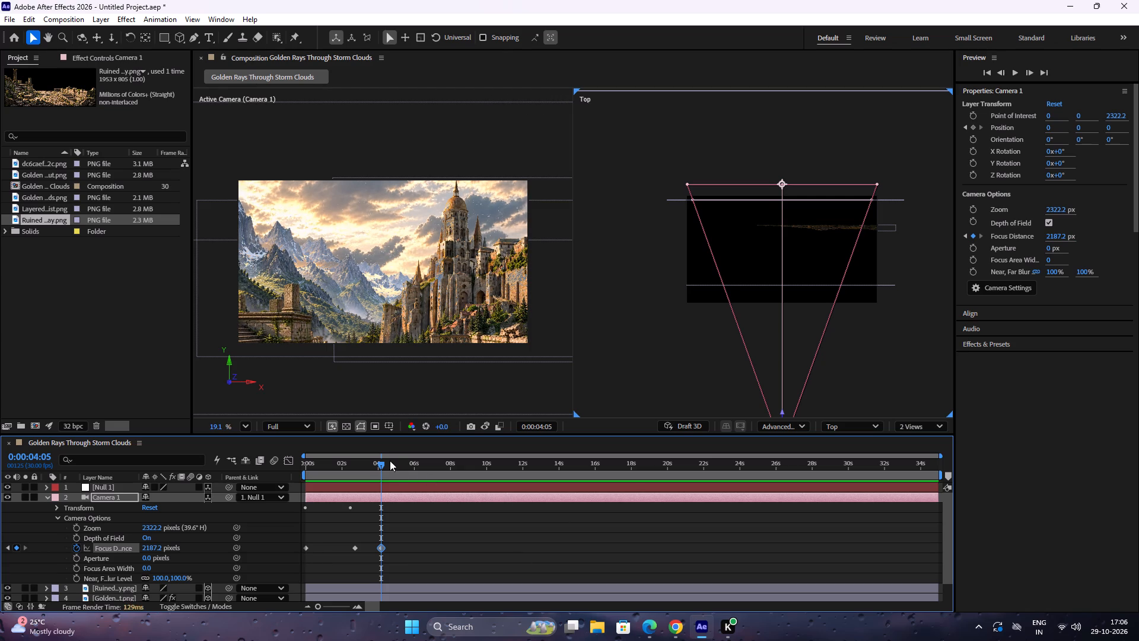
# At 0:00:07:03, keyframe a shorter Focus Distance for Camera 1 that brings the focus plane back onto the rearmost layer.
pyautogui.moveTo(382, 465); pyautogui.dragTo(435, 469)
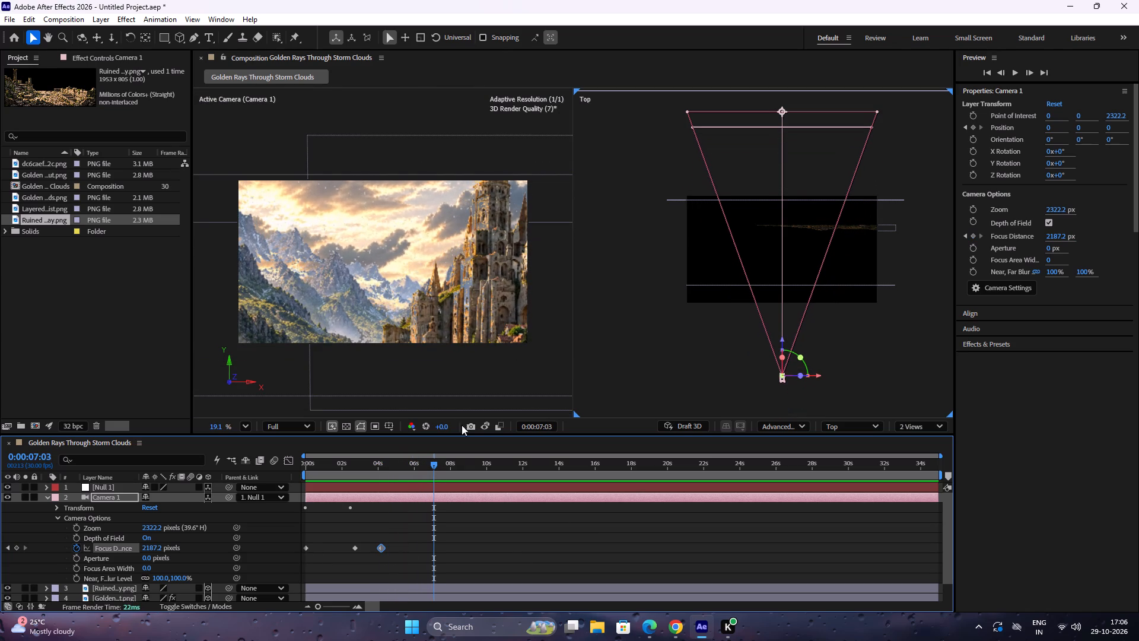
pyautogui.moveTo(147, 548); pyautogui.dragTo(178, 548)
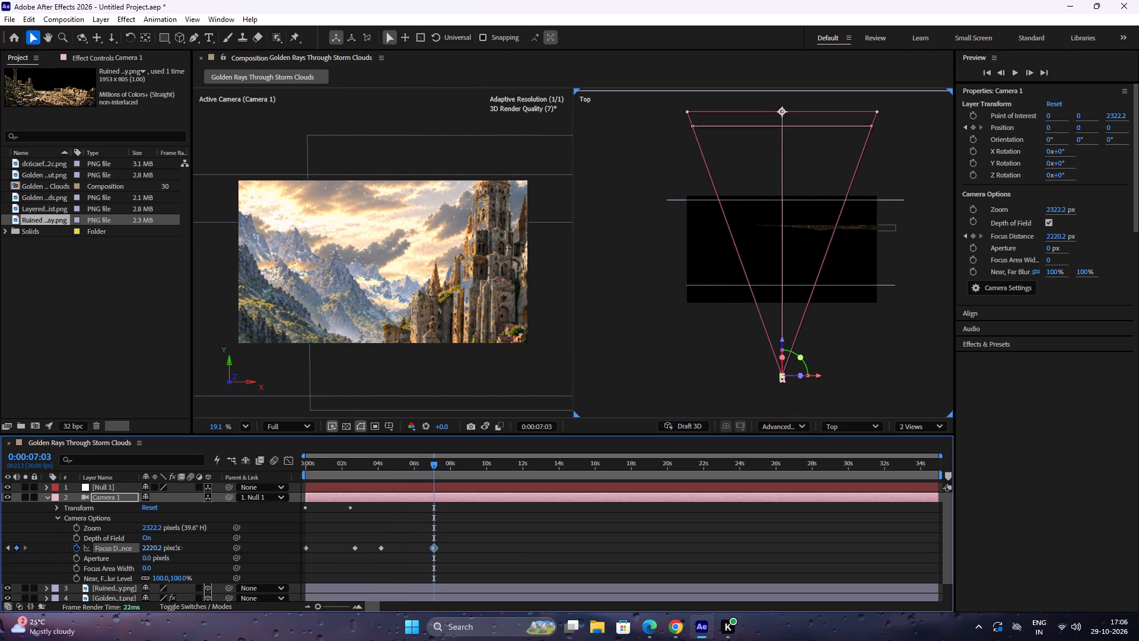
pyautogui.moveTo(178, 548); pyautogui.dragTo(0, 525)
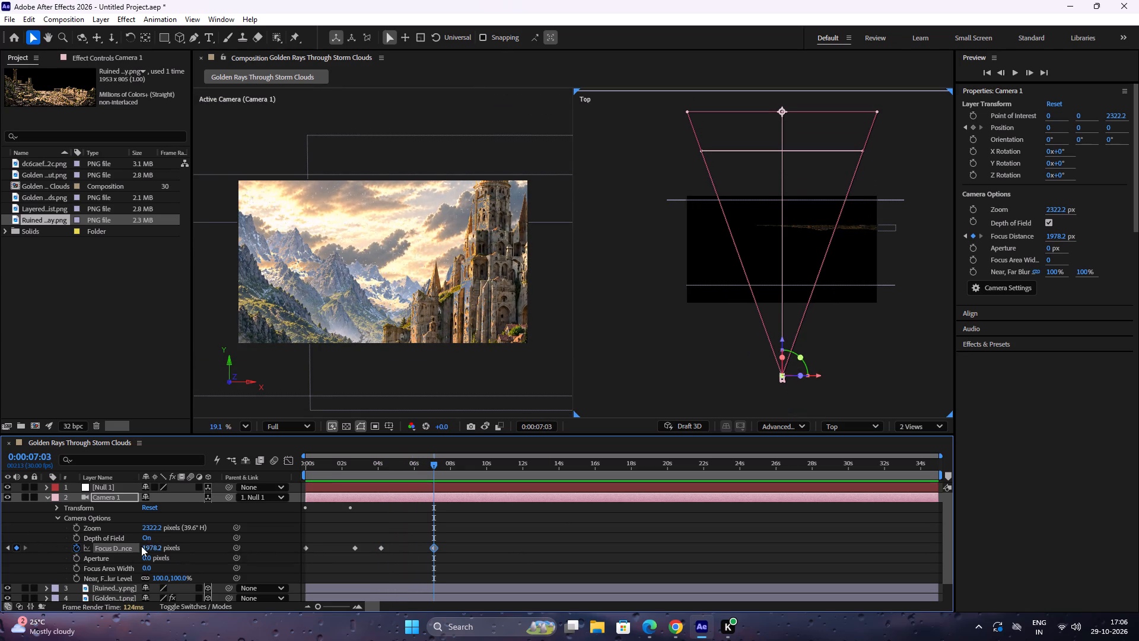
pyautogui.moveTo(155, 544); pyautogui.dragTo(0, 493)
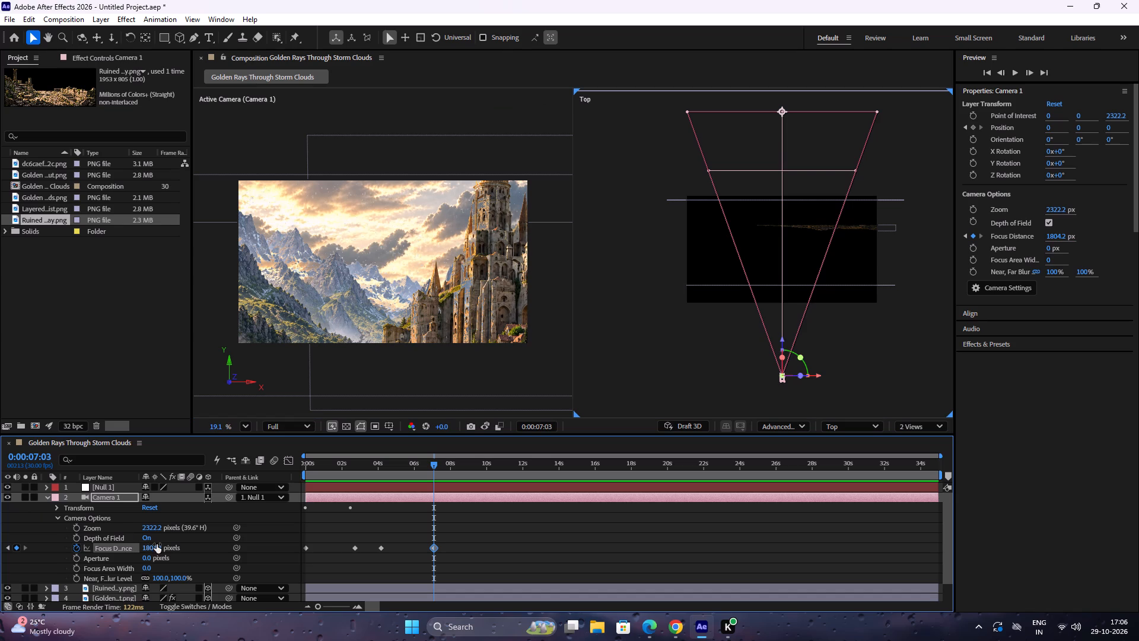
pyautogui.moveTo(153, 545); pyautogui.dragTo(0, 521)
pyautogui.moveTo(153, 547); pyautogui.dragTo(129, 548)
# Return to 0:00:00:00 and switch the composition to a single Active Camera view.
pyautogui.moveTo(429, 464); pyautogui.dragTo(155, 433)
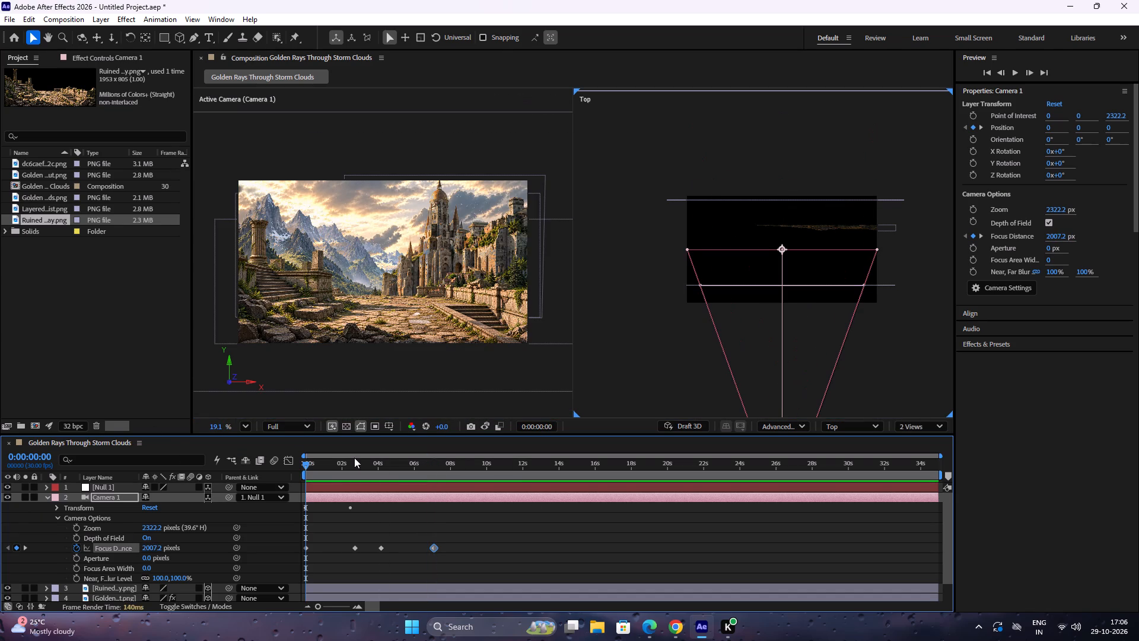
pyautogui.click(910, 429)
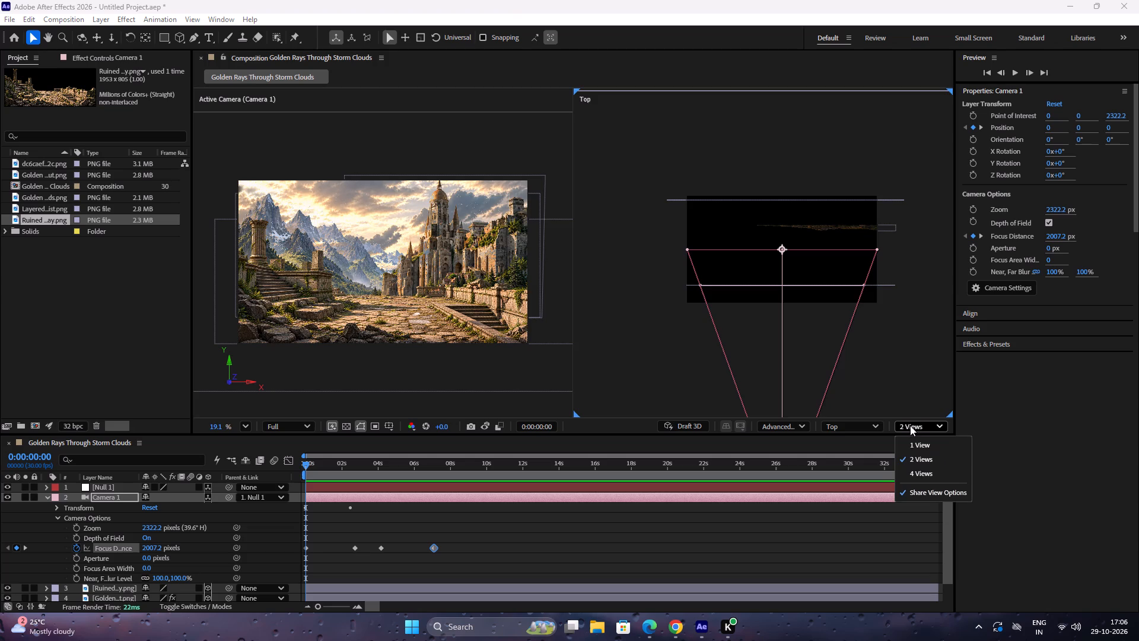
pyautogui.click(910, 442)
pyautogui.scroll(5, 638, 287)
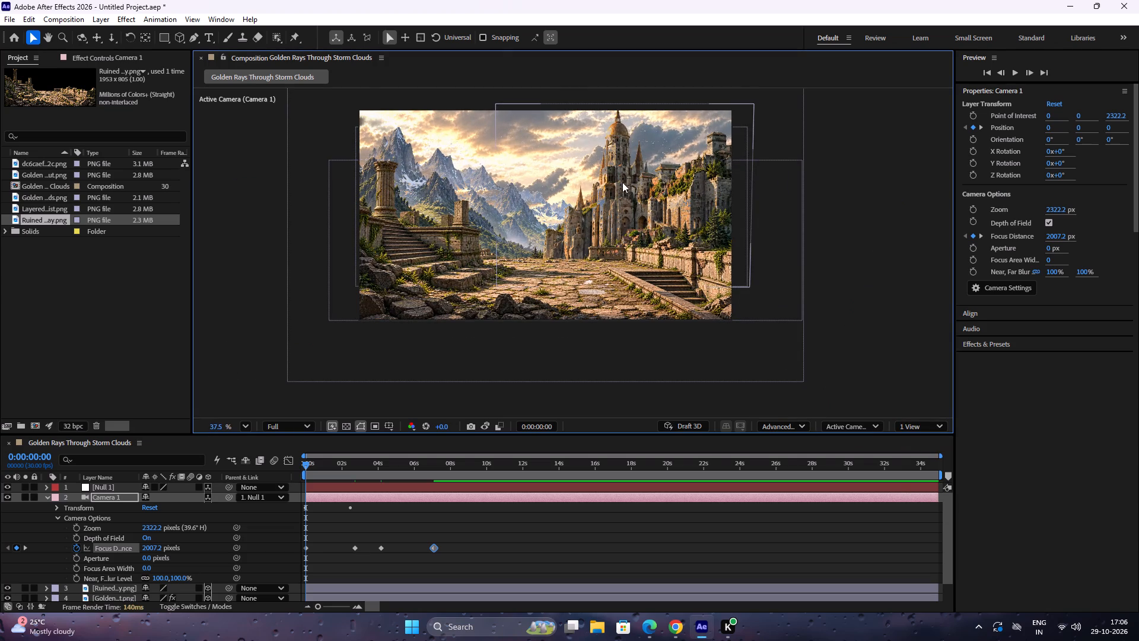
# Preview the animation from the start, and at about 0:00:01:07 set Camera 1's Aperture to 24 pixels.
pyautogui.press('space')
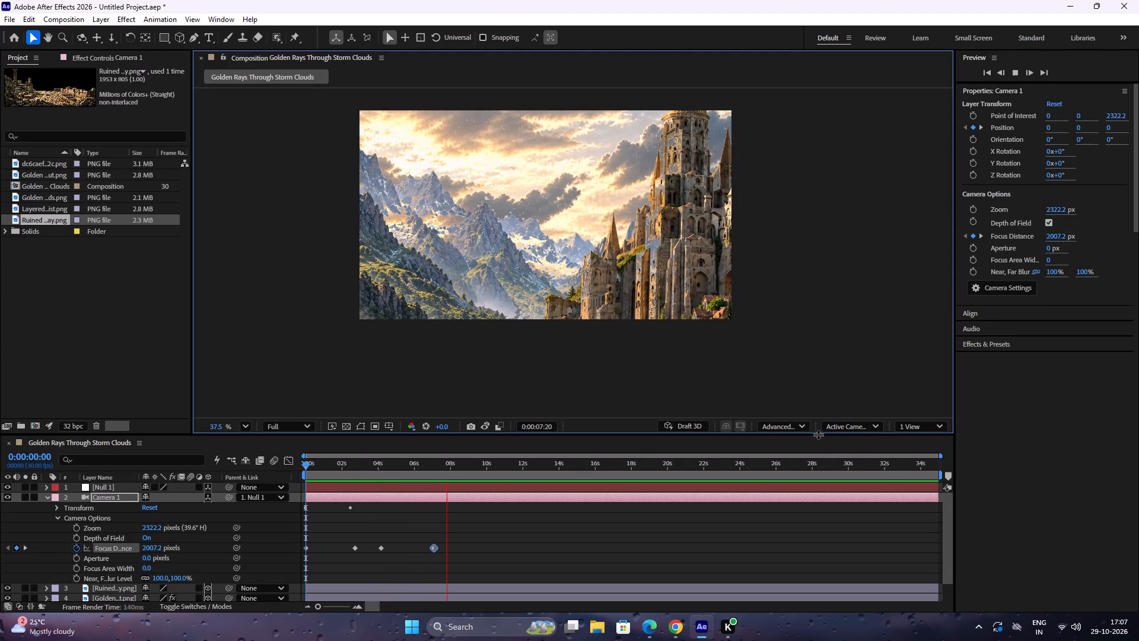
pyautogui.moveTo(454, 465); pyautogui.dragTo(85, 454)
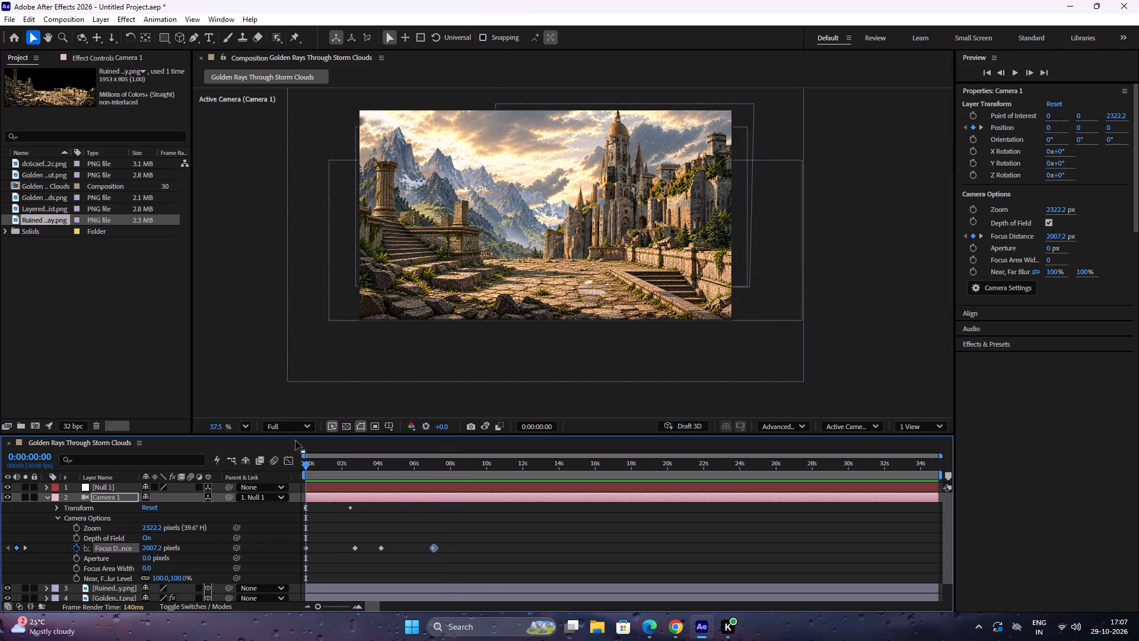
pyautogui.moveTo(315, 461); pyautogui.dragTo(328, 465)
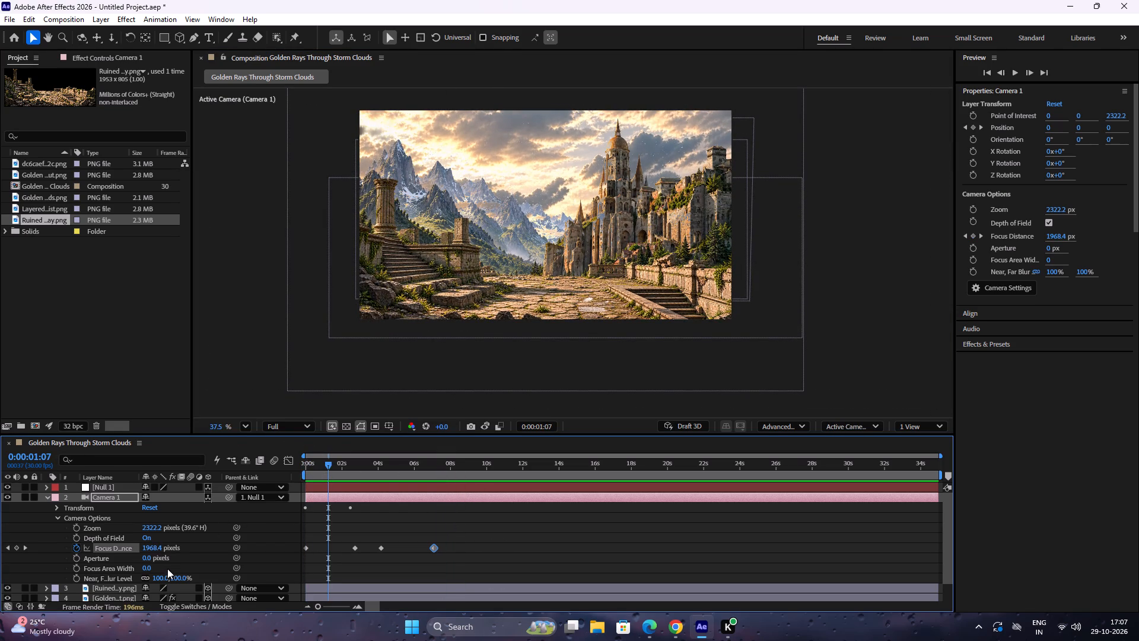
pyautogui.moveTo(145, 556); pyautogui.dragTo(195, 560)
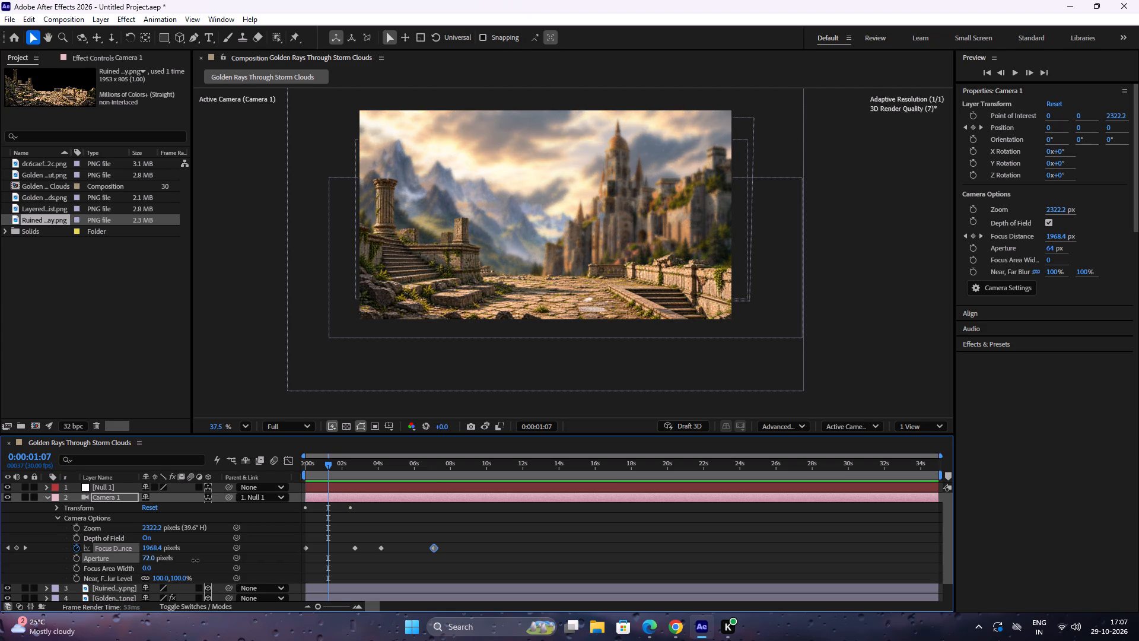
pyautogui.moveTo(195, 560); pyautogui.dragTo(163, 557)
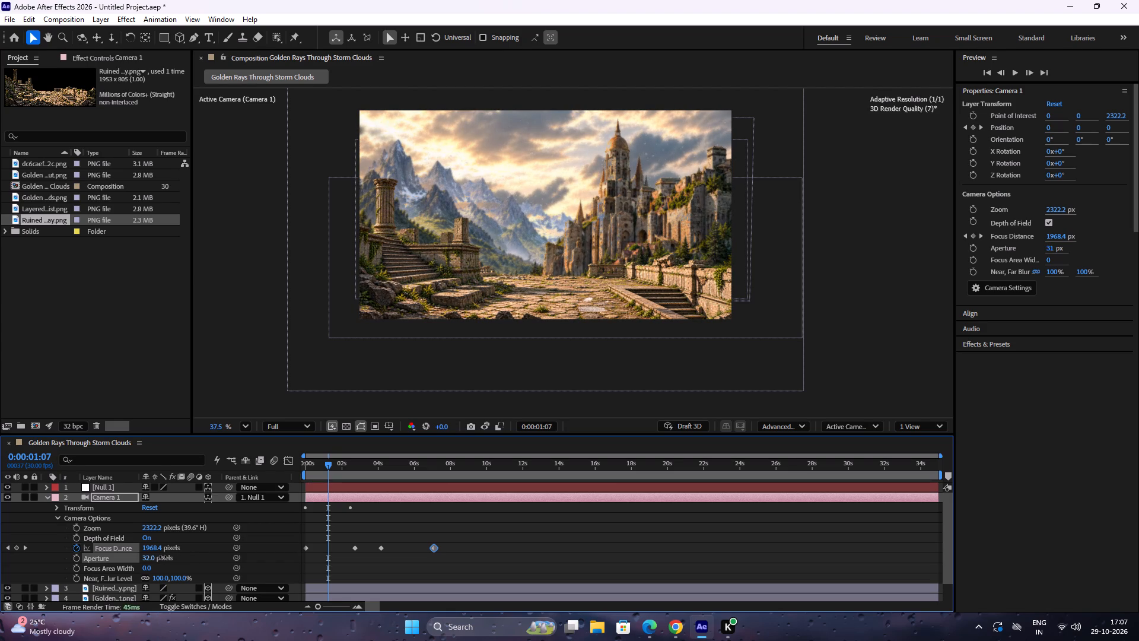
pyautogui.moveTo(163, 557); pyautogui.dragTo(158, 557)
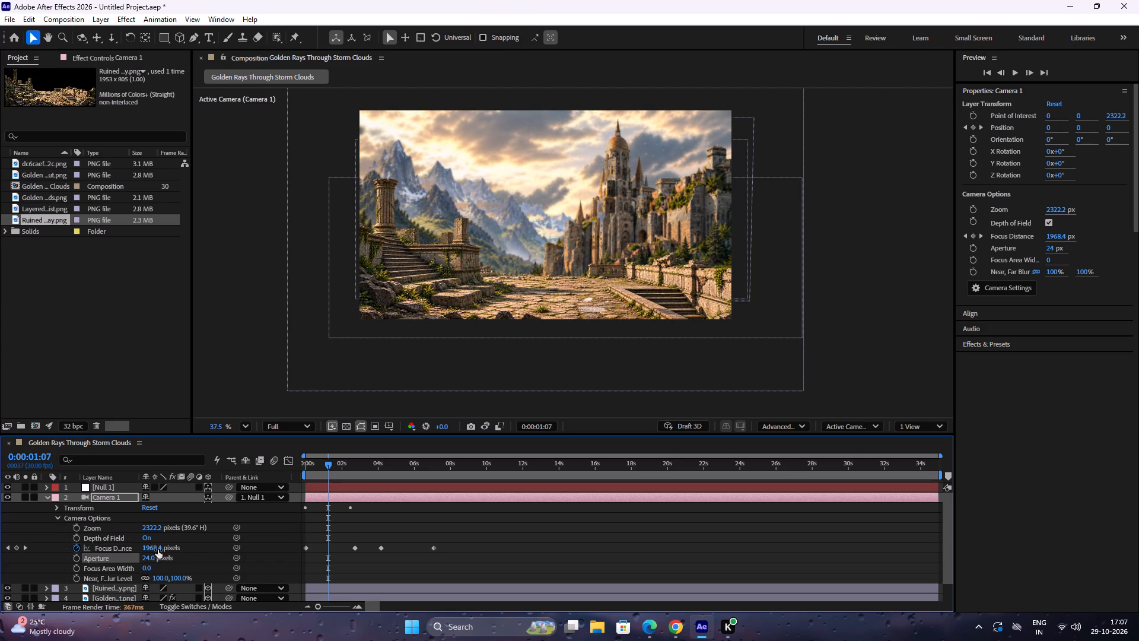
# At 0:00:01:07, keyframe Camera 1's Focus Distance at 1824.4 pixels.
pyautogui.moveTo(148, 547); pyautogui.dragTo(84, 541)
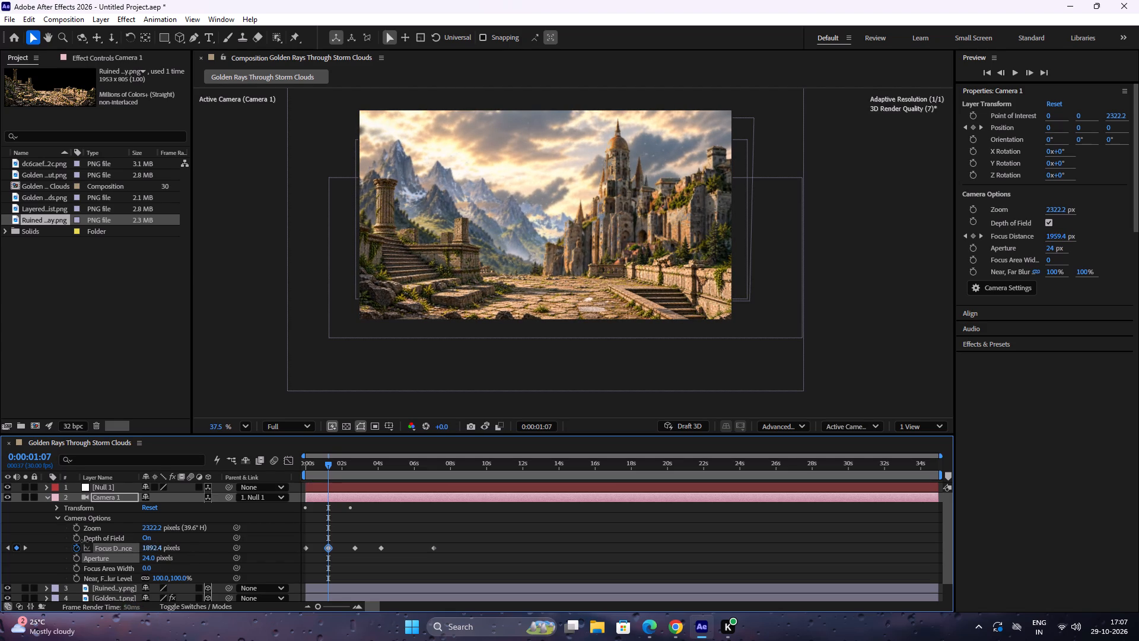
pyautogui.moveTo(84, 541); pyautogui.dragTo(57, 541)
# Play the animation from 0:00:00:00 and scrub back through it to examine how the focus shifts between foreground and background layers.
pyautogui.moveTo(335, 467); pyautogui.dragTo(269, 480)
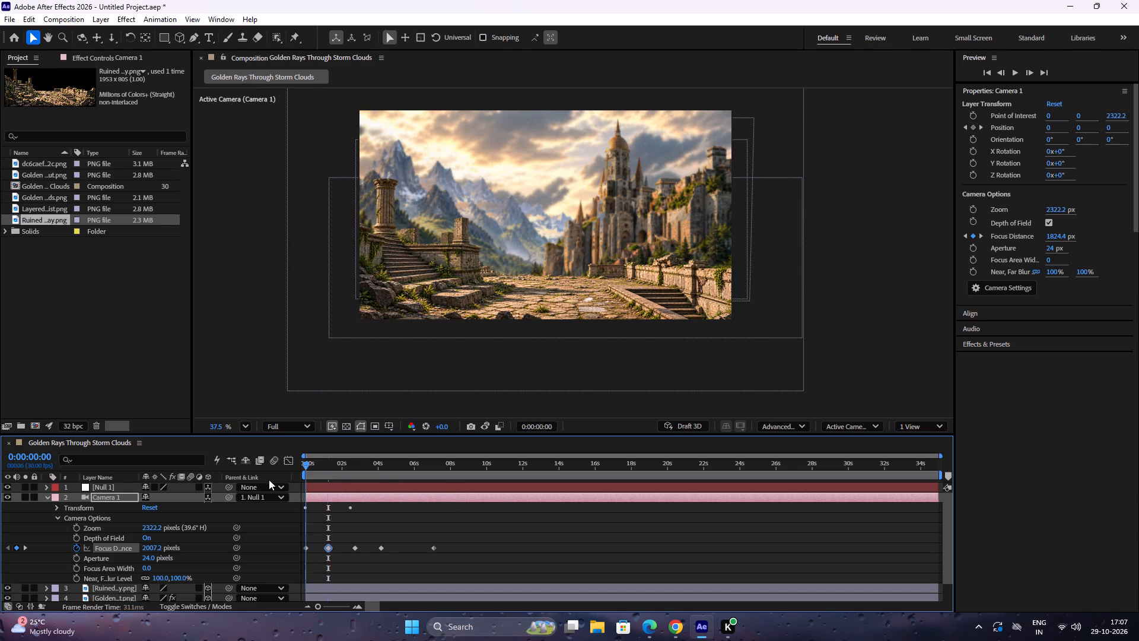
pyautogui.press('space')
pyautogui.moveTo(269, 480); pyautogui.dragTo(249, 480)
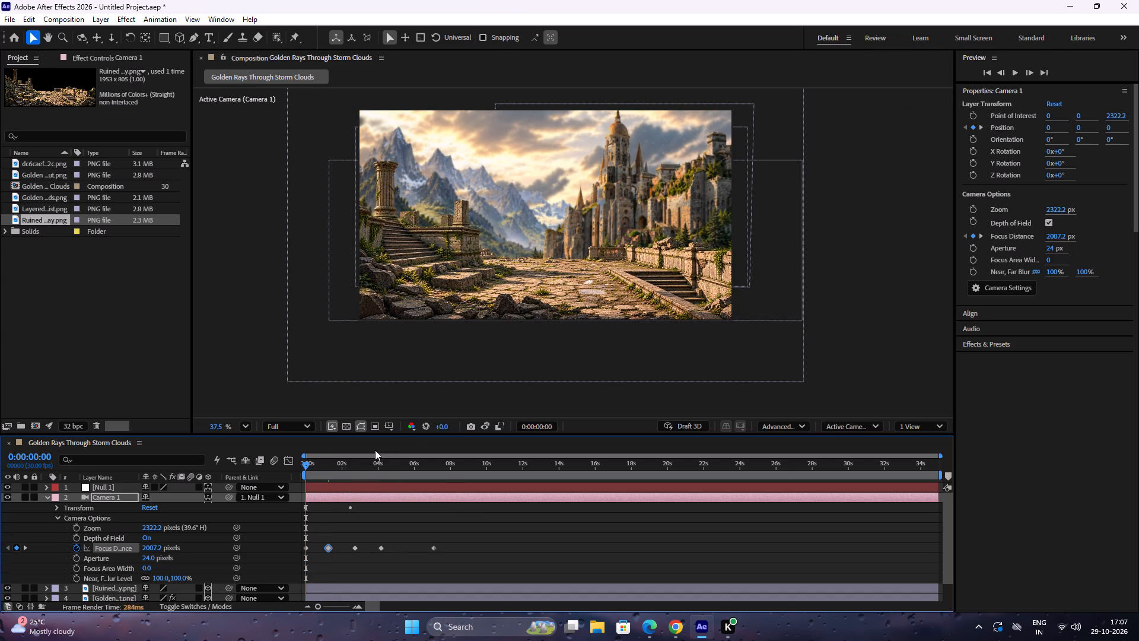
pyautogui.press('space')
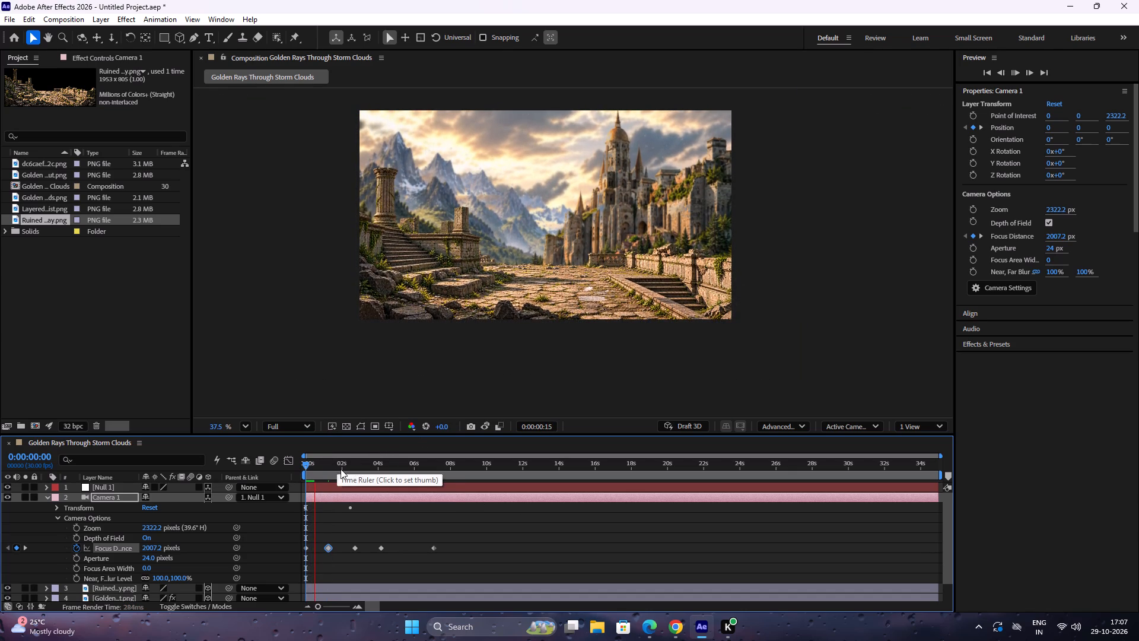
pyautogui.moveTo(335, 469); pyautogui.dragTo(322, 473)
pyautogui.moveTo(319, 469); pyautogui.dragTo(298, 471)
pyautogui.press('space')
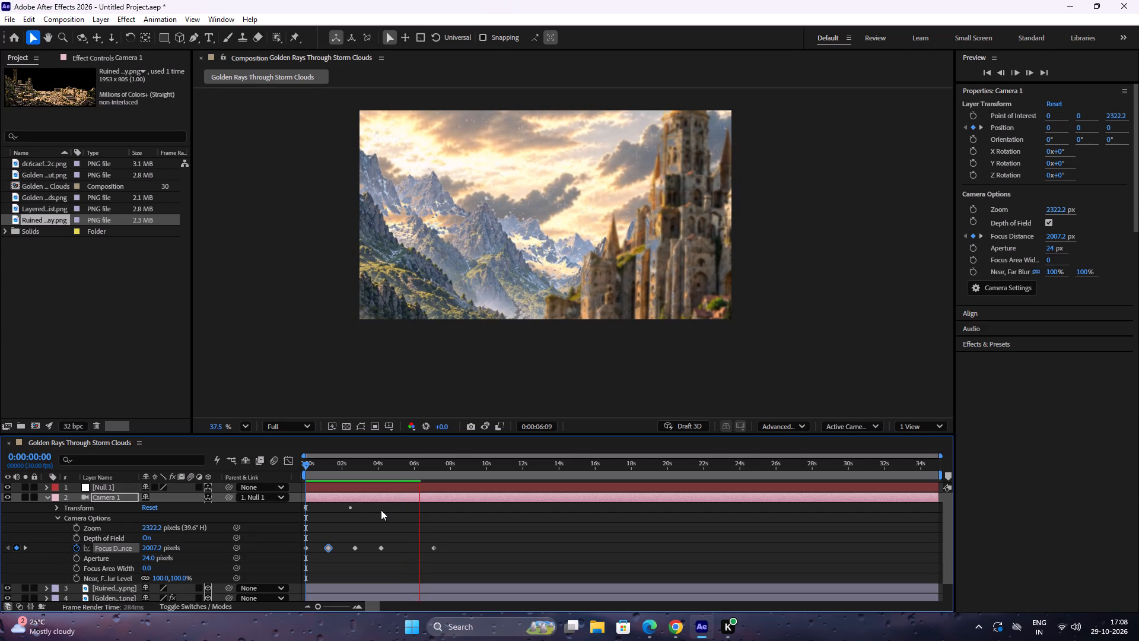
pyautogui.press('Return')
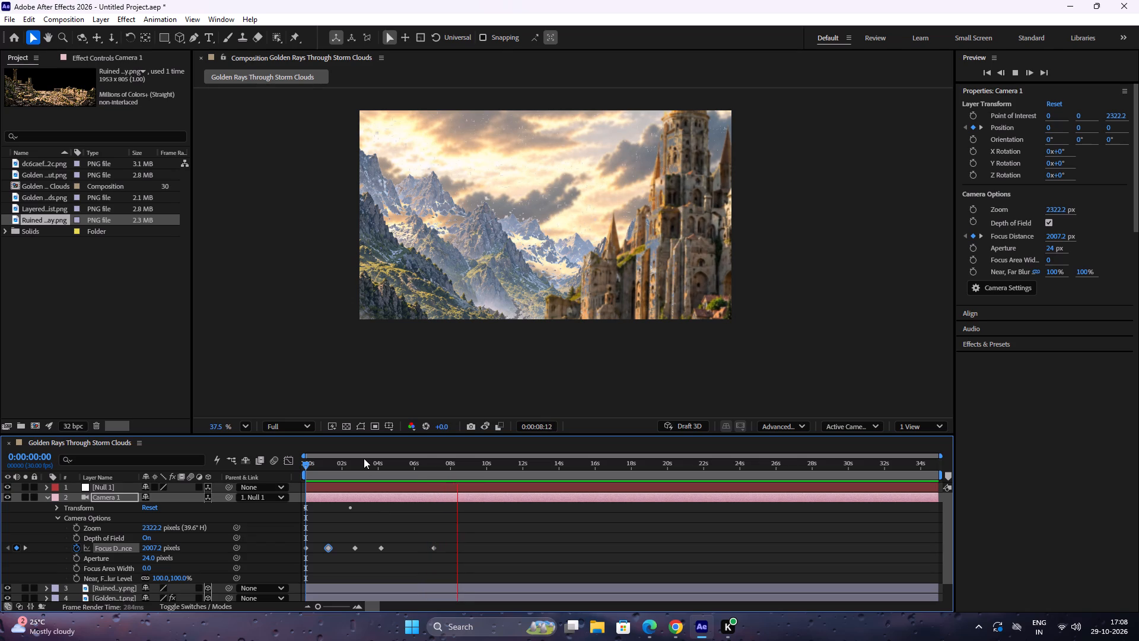
pyautogui.press('space')
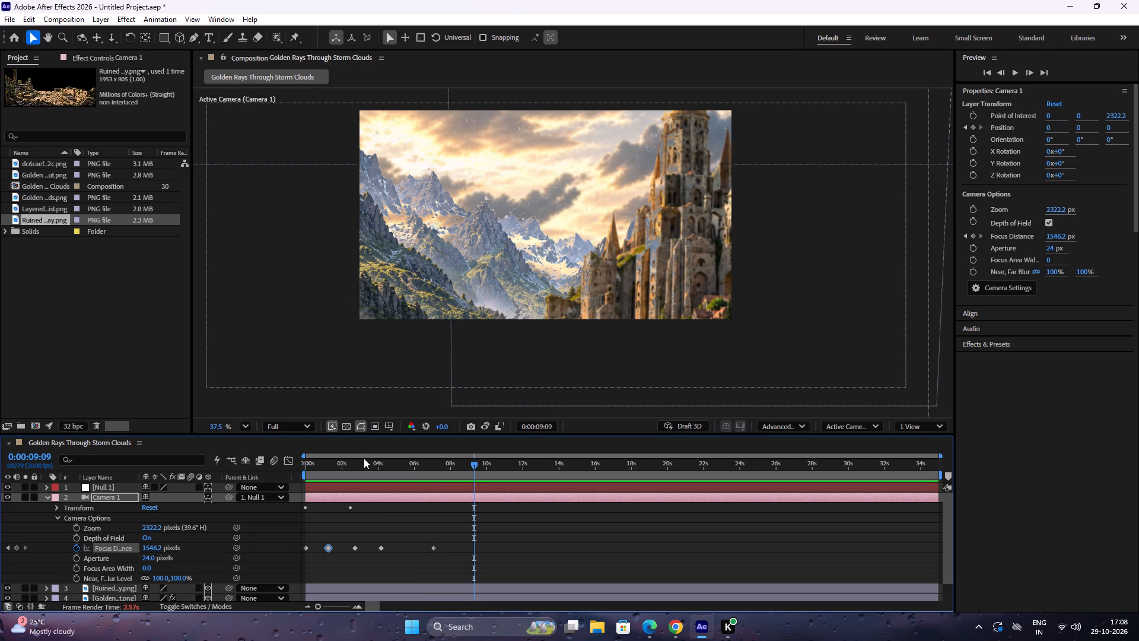
pyautogui.moveTo(474, 465); pyautogui.dragTo(197, 475)
pyautogui.press('space')
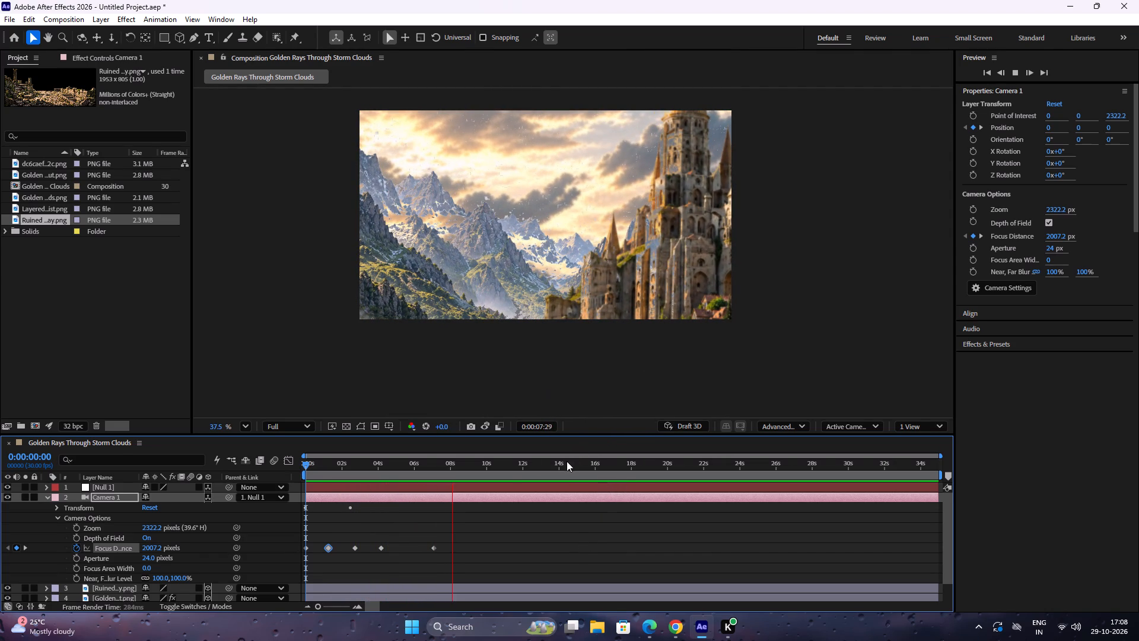
pyautogui.moveTo(463, 469); pyautogui.dragTo(403, 456)
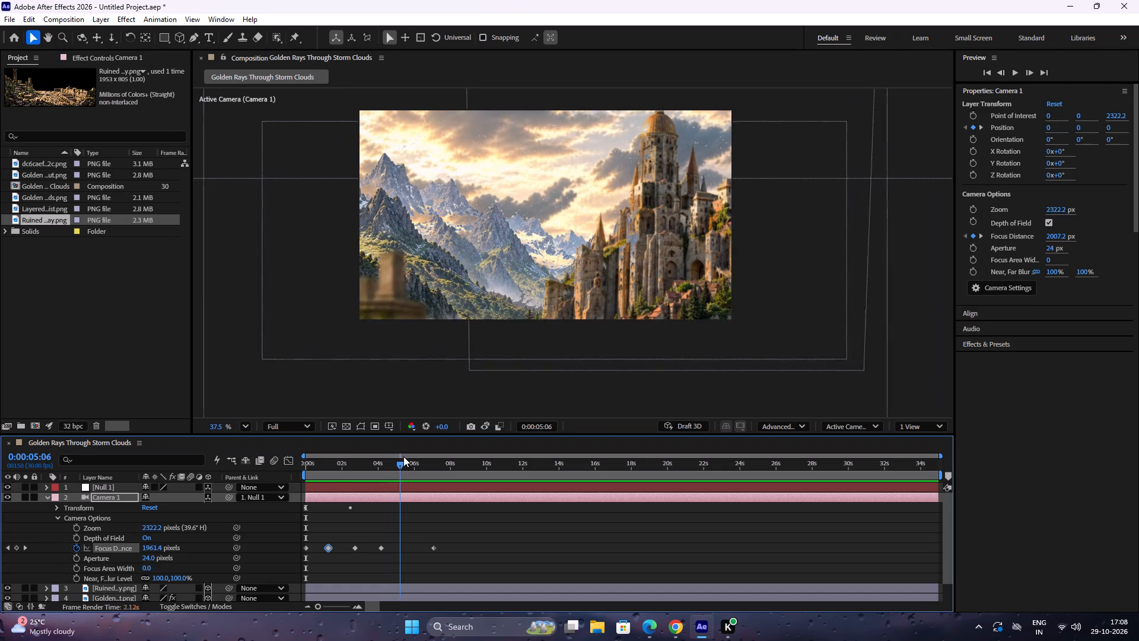
pyautogui.moveTo(403, 456); pyautogui.dragTo(353, 443)
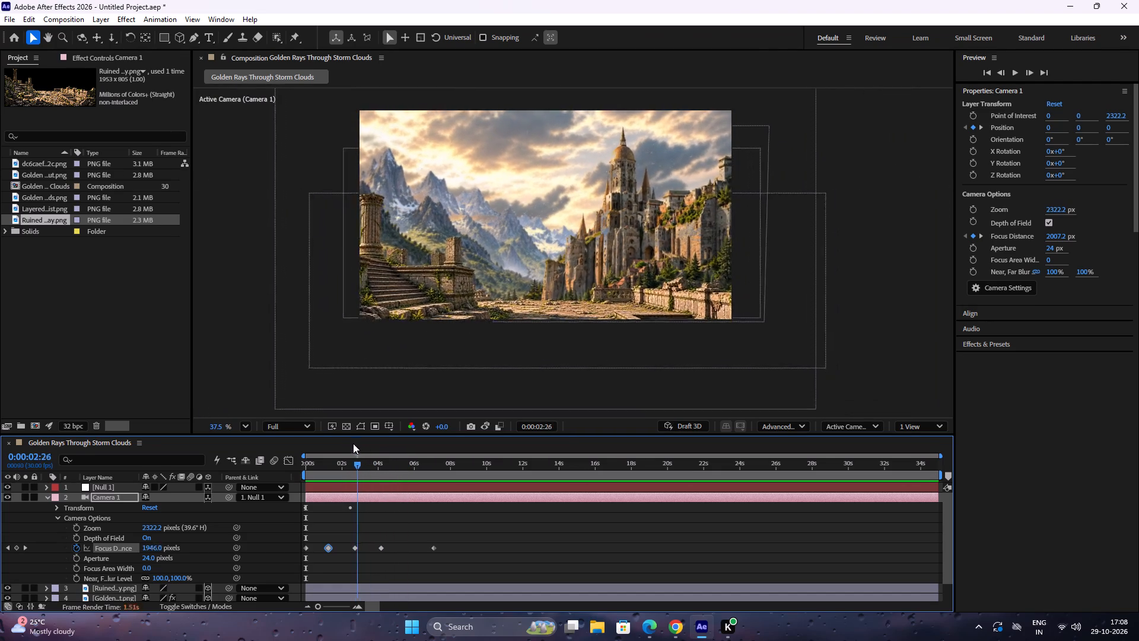
pyautogui.moveTo(353, 443); pyautogui.dragTo(376, 446)
# Show the composition in two views, Active Camera and Top, and select the domed castle layer in the Top view.
pyautogui.click(660, 222)
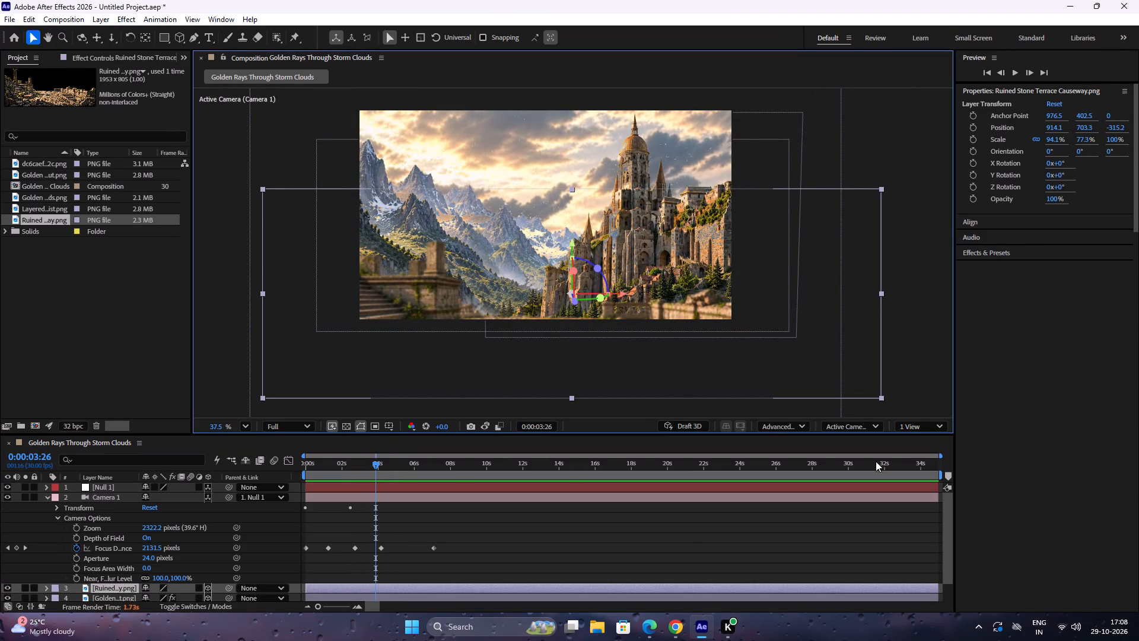
pyautogui.click(910, 426)
pyautogui.click(918, 457)
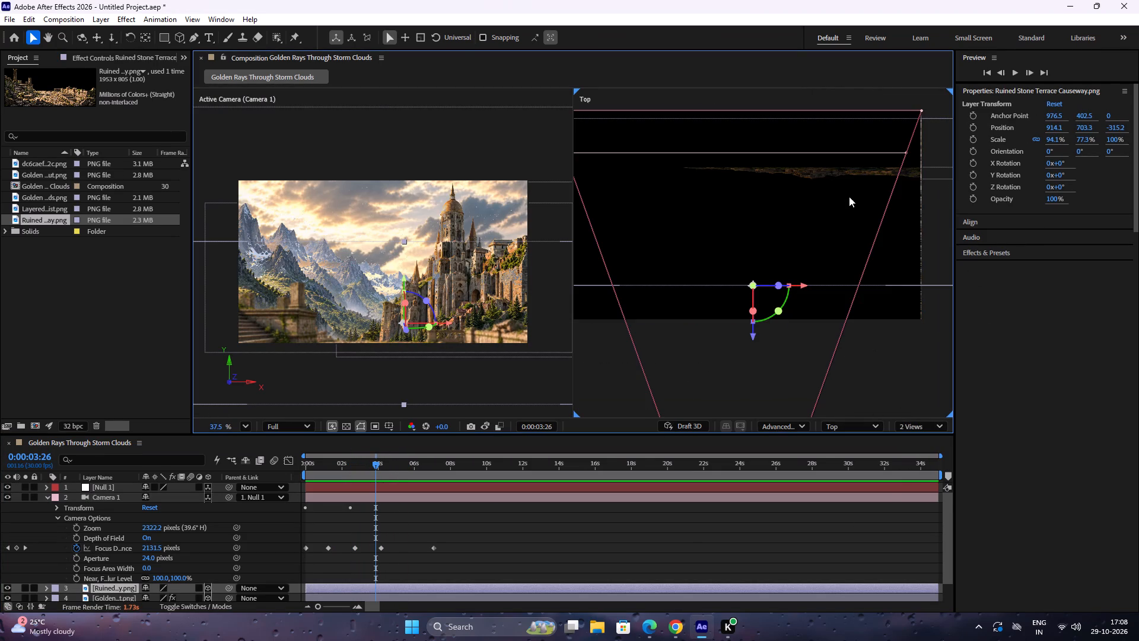
pyautogui.scroll(-3, 807, 285)
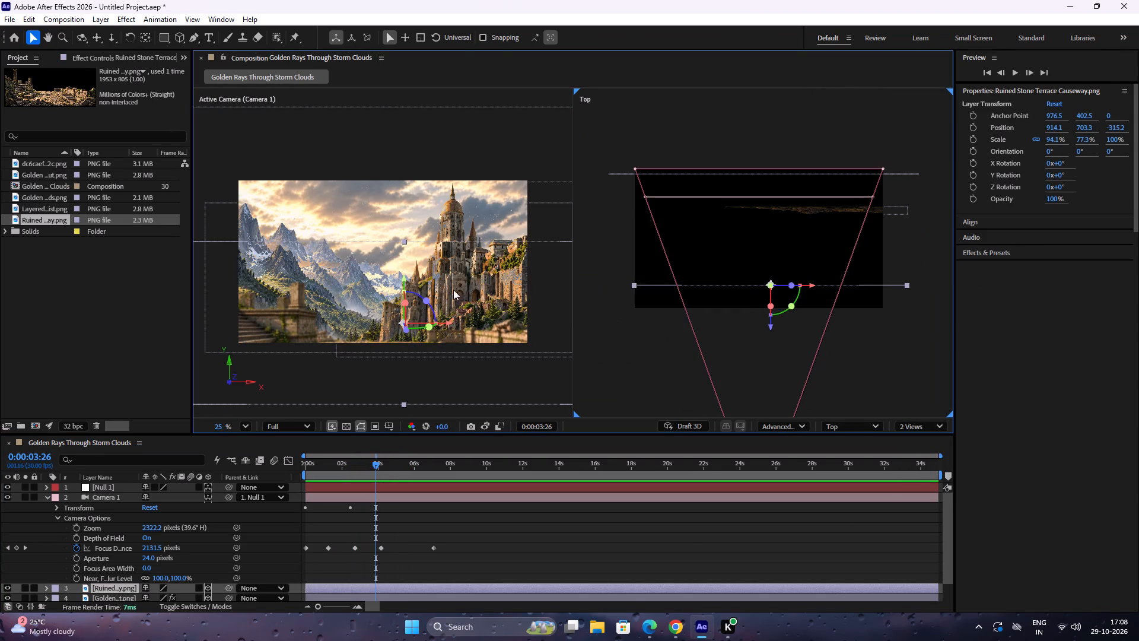
pyautogui.click(454, 289)
pyautogui.scroll(-4, 806, 347)
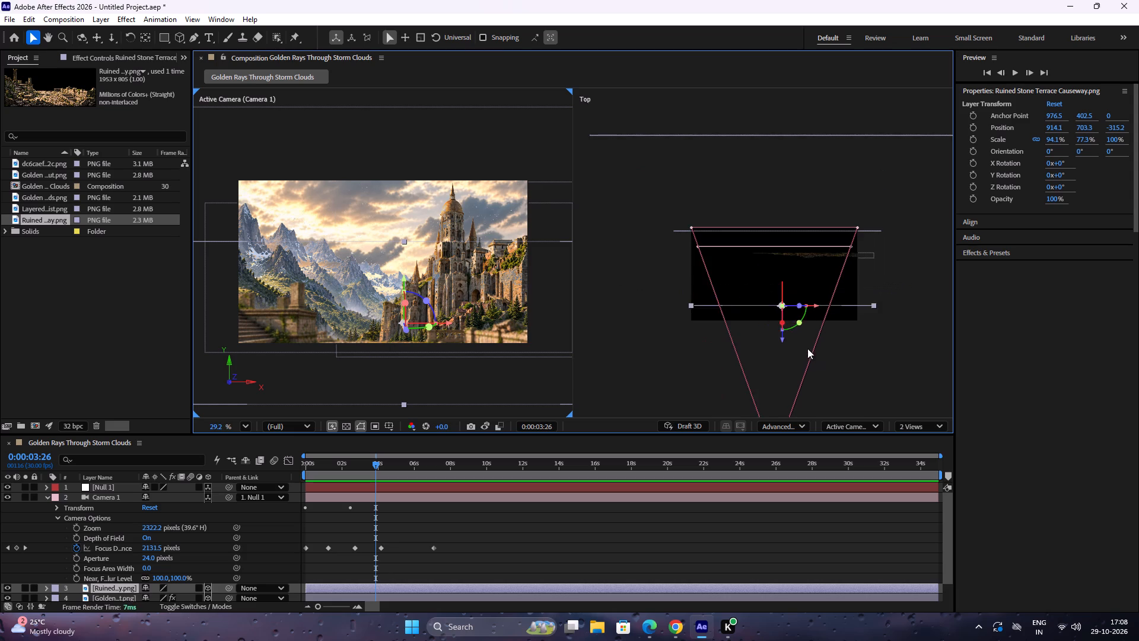
pyautogui.scroll(-5, 826, 352)
pyautogui.scroll(5, 832, 306)
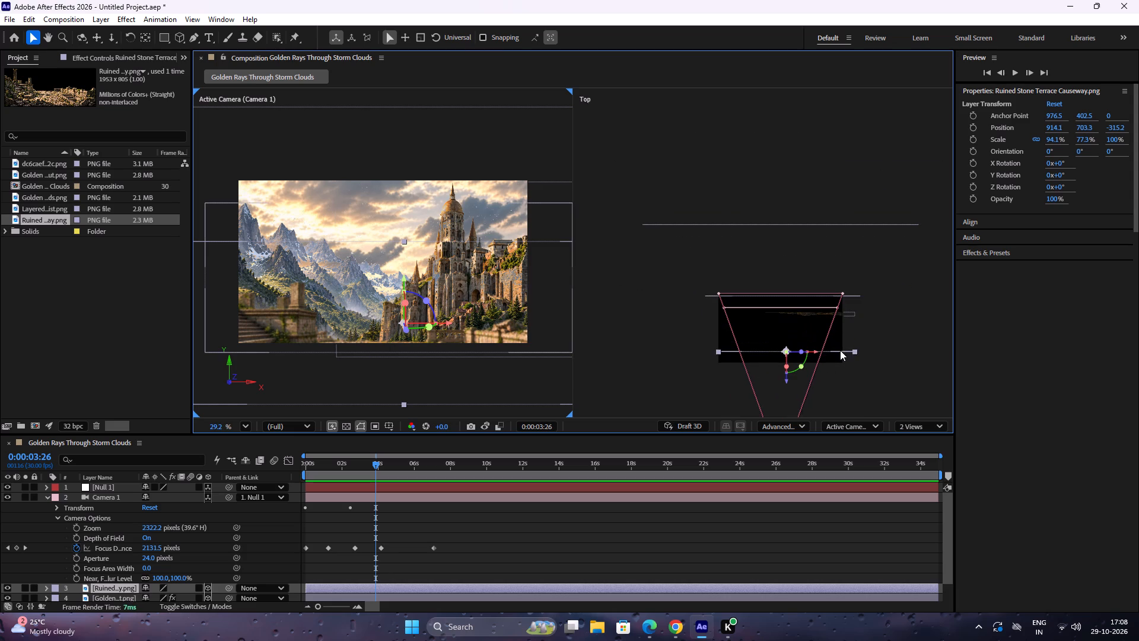
pyautogui.click(840, 350)
pyautogui.scroll(4, 857, 329)
pyautogui.click(841, 304)
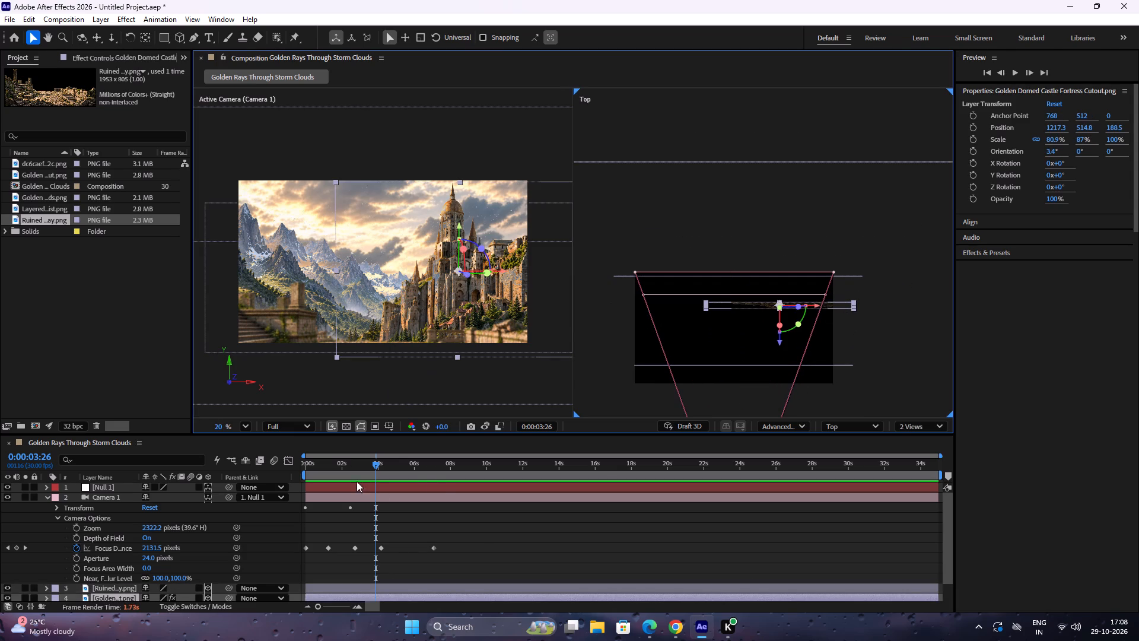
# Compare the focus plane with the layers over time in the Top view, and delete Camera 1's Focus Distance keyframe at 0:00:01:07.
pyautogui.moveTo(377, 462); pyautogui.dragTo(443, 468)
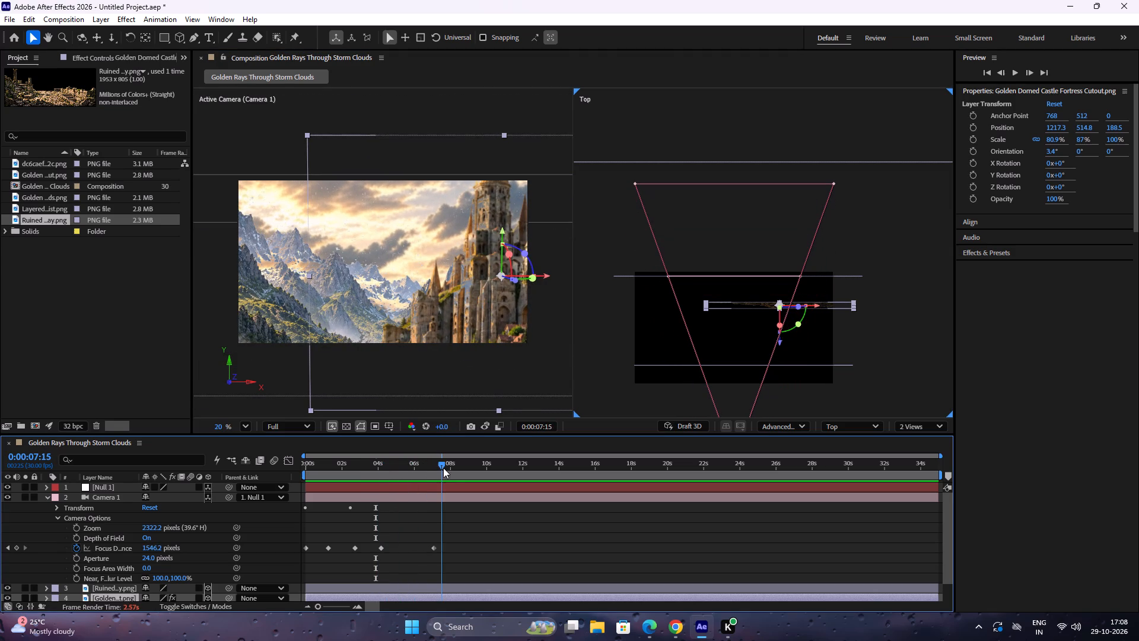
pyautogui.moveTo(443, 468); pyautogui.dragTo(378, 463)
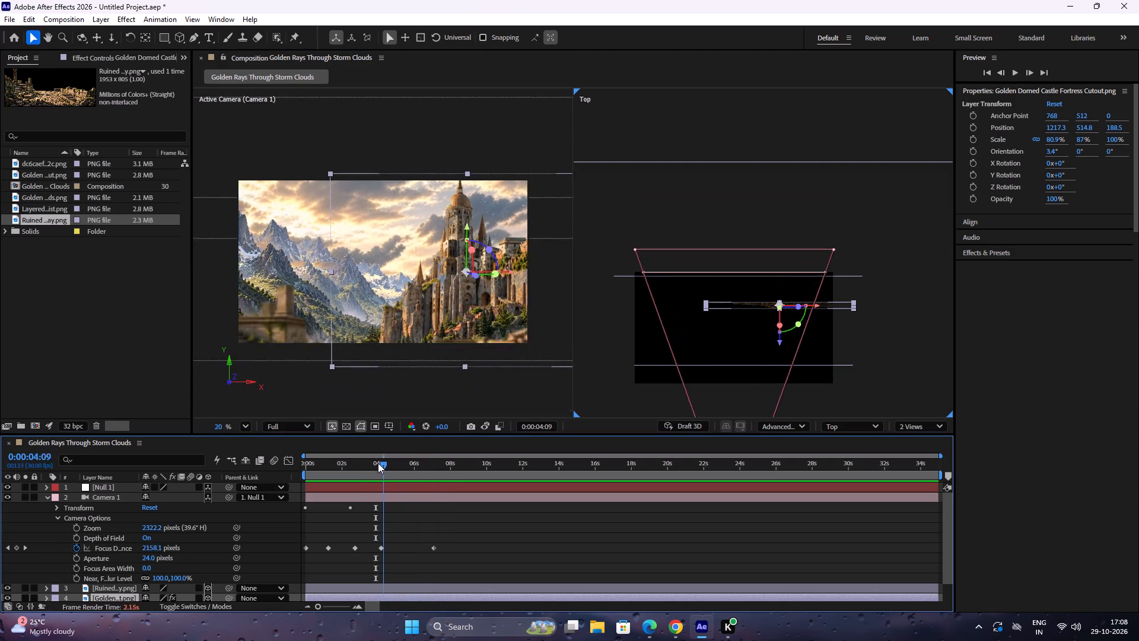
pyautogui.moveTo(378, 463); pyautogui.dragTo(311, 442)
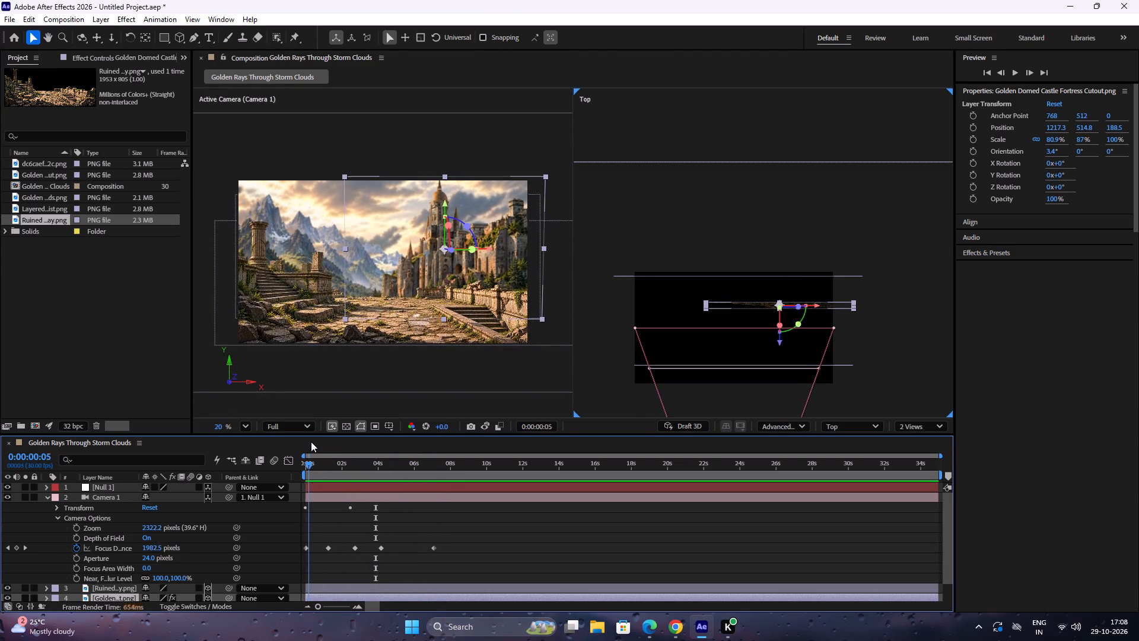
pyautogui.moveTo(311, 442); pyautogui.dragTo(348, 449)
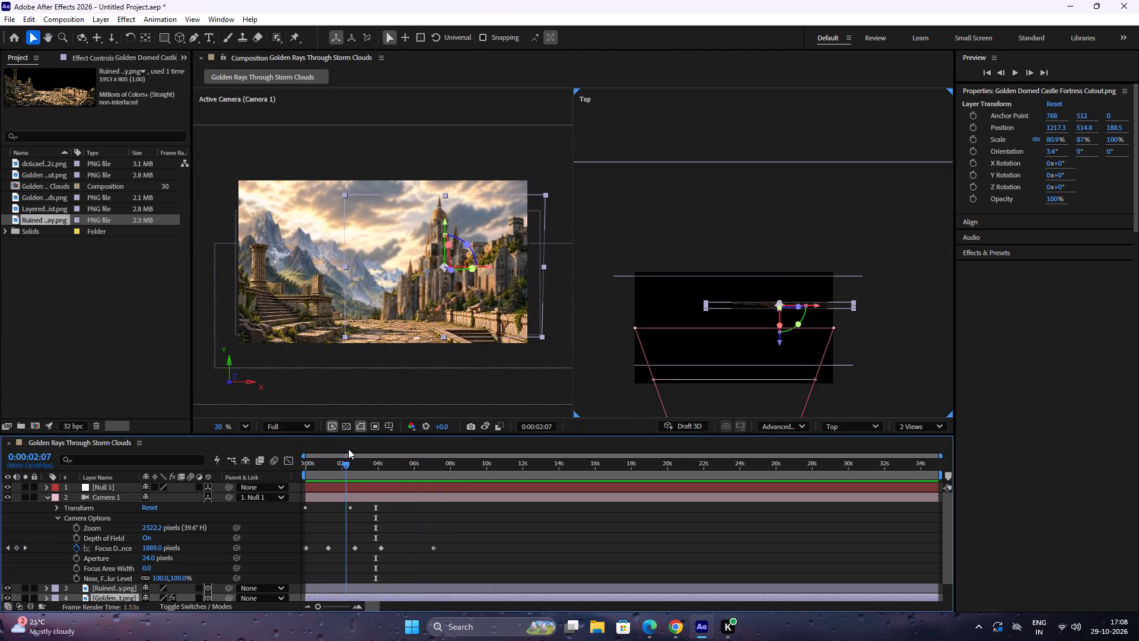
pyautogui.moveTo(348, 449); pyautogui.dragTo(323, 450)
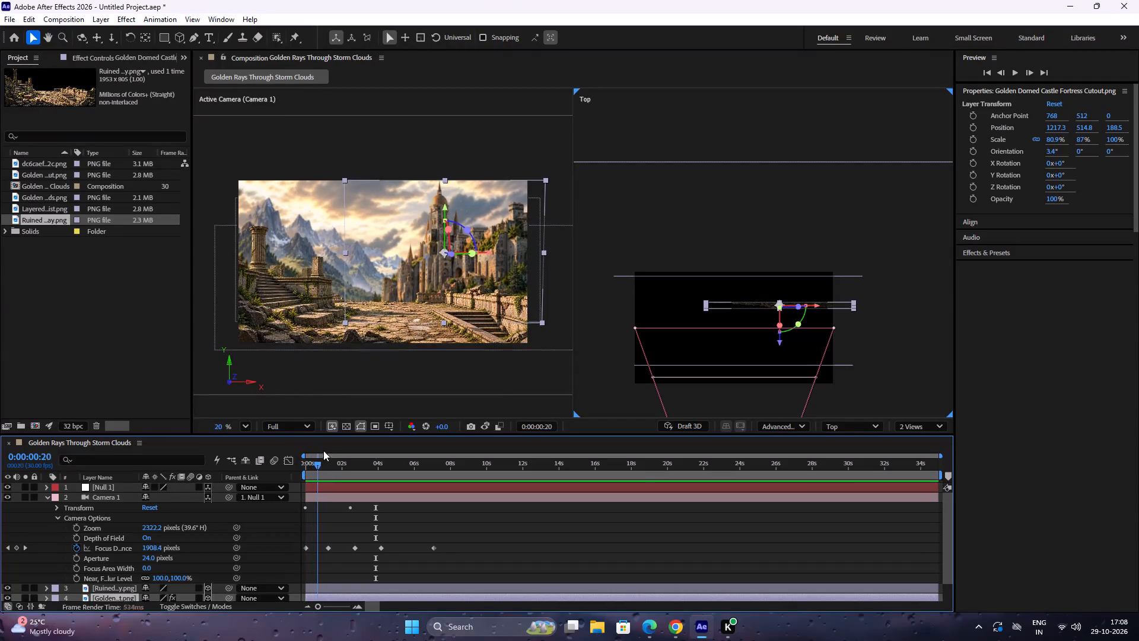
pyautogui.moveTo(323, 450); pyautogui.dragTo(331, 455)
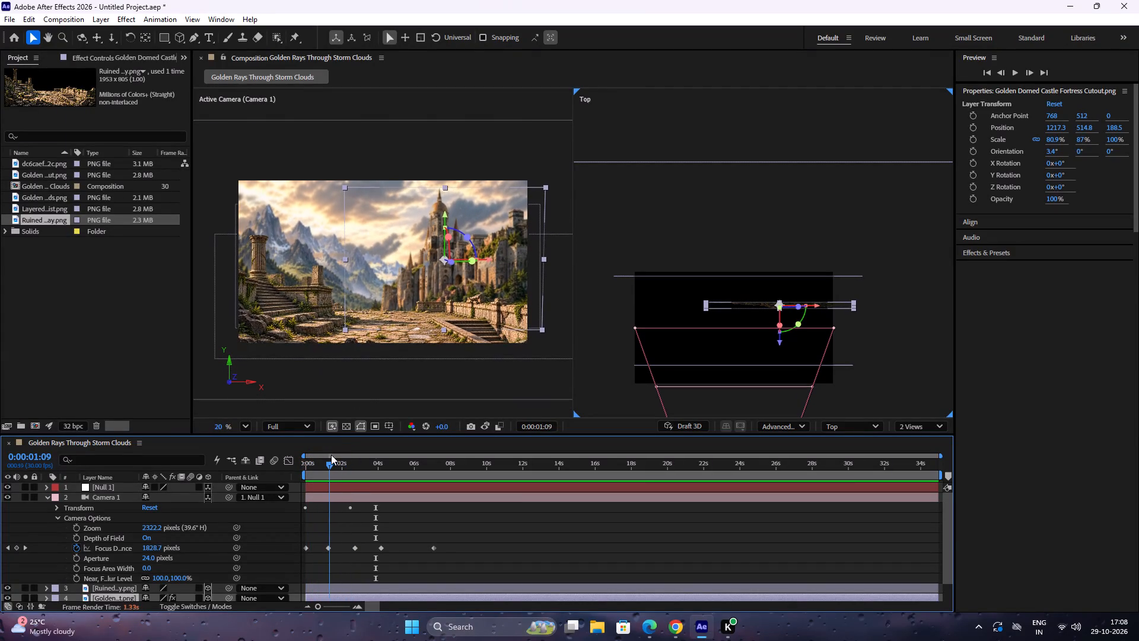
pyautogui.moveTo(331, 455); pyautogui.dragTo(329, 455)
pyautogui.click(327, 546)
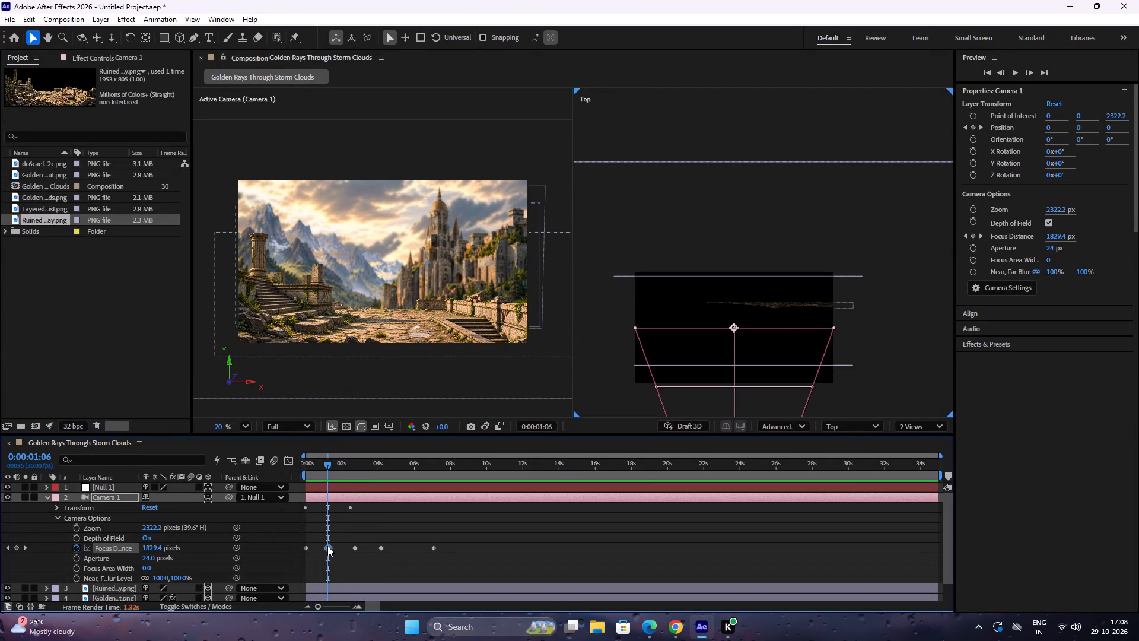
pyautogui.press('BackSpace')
# Check the focus plane over the first three seconds and delete Camera 1's Focus Distance keyframe at 0:00:00:00.
pyautogui.moveTo(322, 466); pyautogui.dragTo(301, 461)
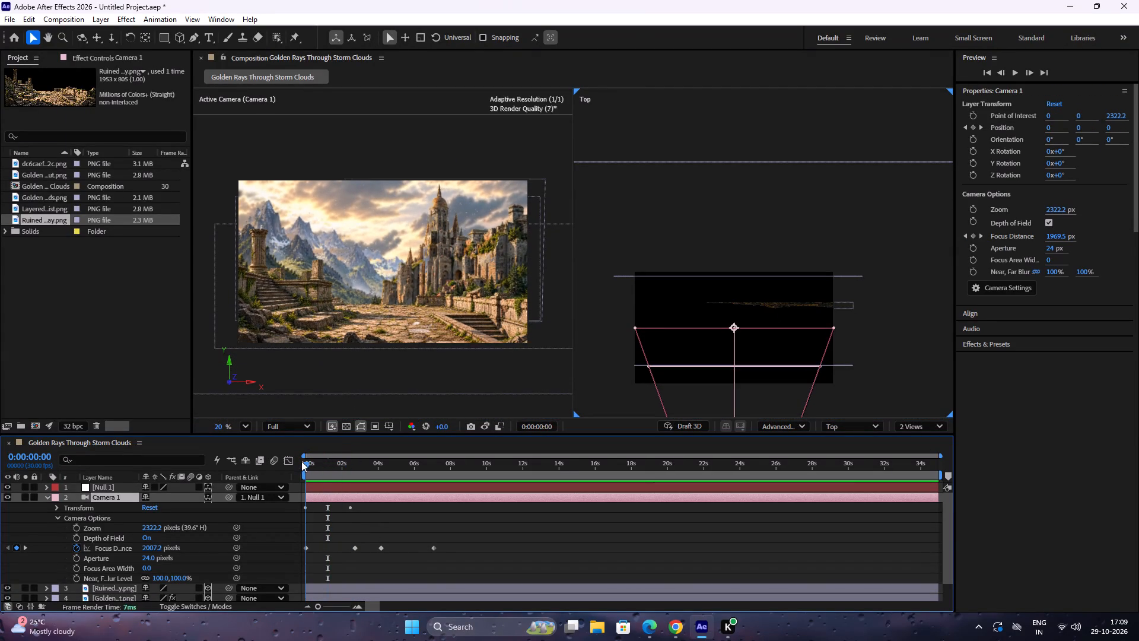
pyautogui.moveTo(301, 461); pyautogui.dragTo(354, 469)
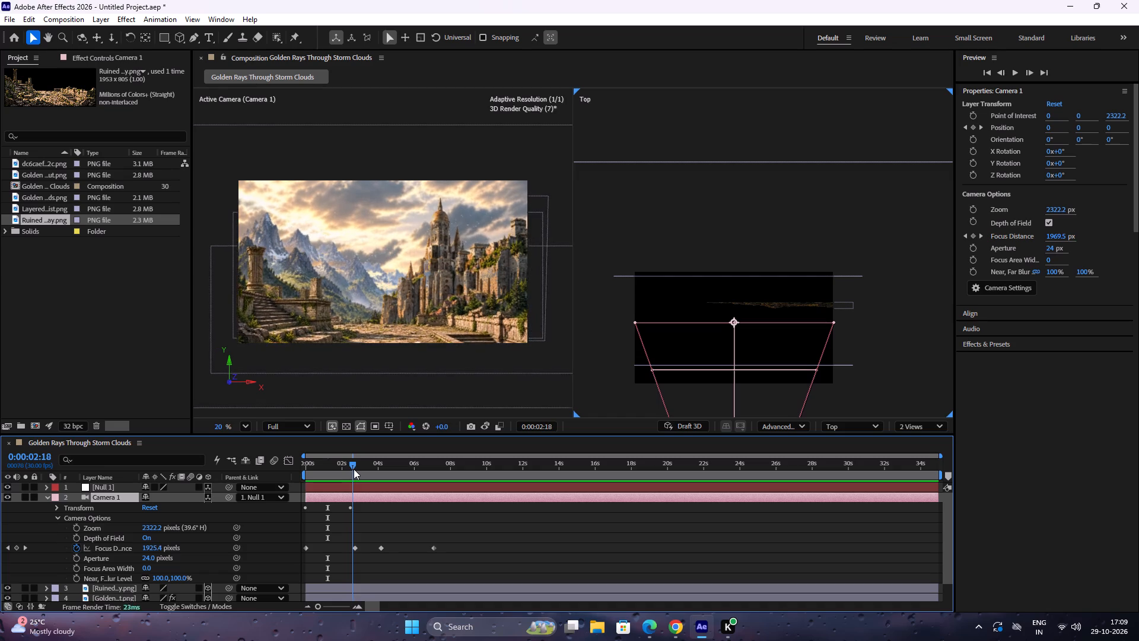
pyautogui.moveTo(354, 469); pyautogui.dragTo(355, 473)
pyautogui.moveTo(355, 473); pyautogui.dragTo(338, 474)
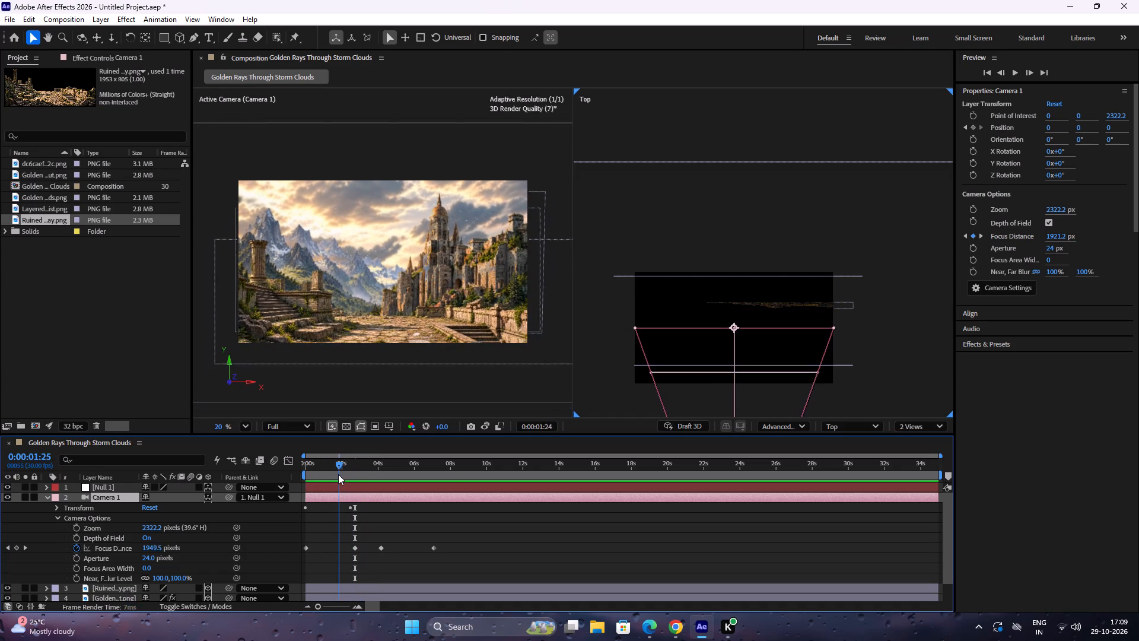
pyautogui.moveTo(338, 474); pyautogui.dragTo(310, 476)
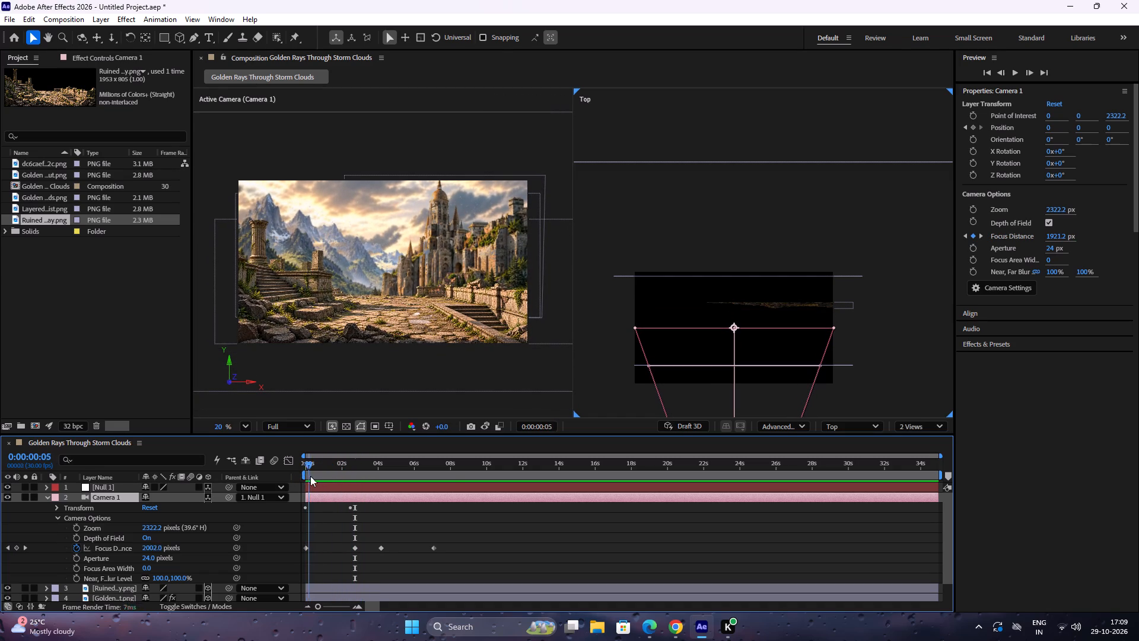
pyautogui.moveTo(310, 476); pyautogui.dragTo(295, 475)
pyautogui.click(303, 547)
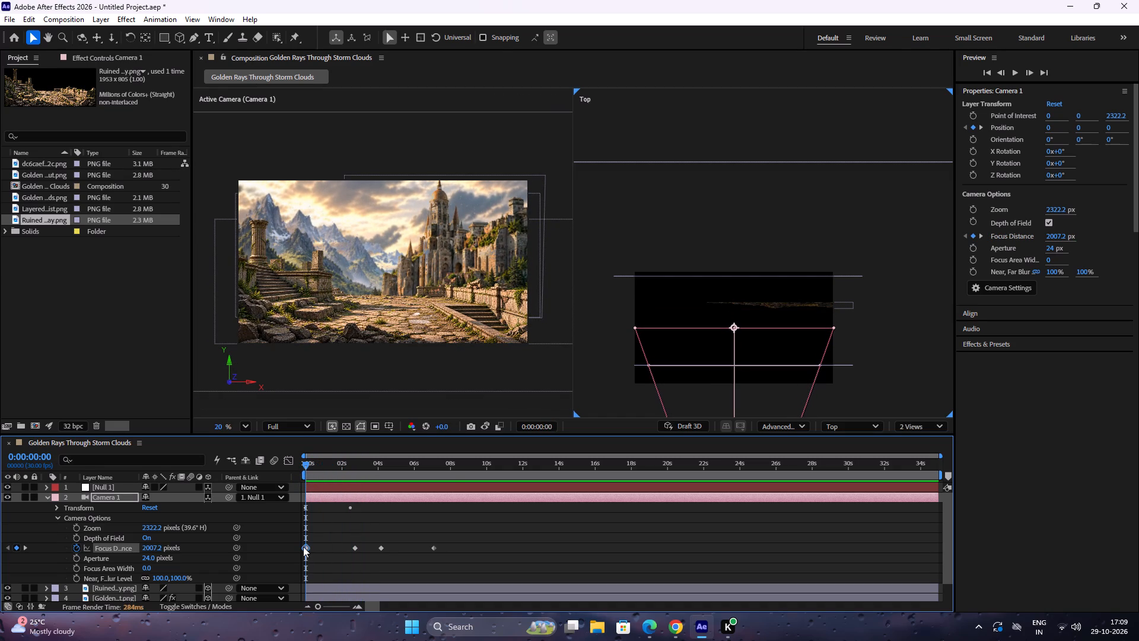
pyautogui.press('BackSpace')
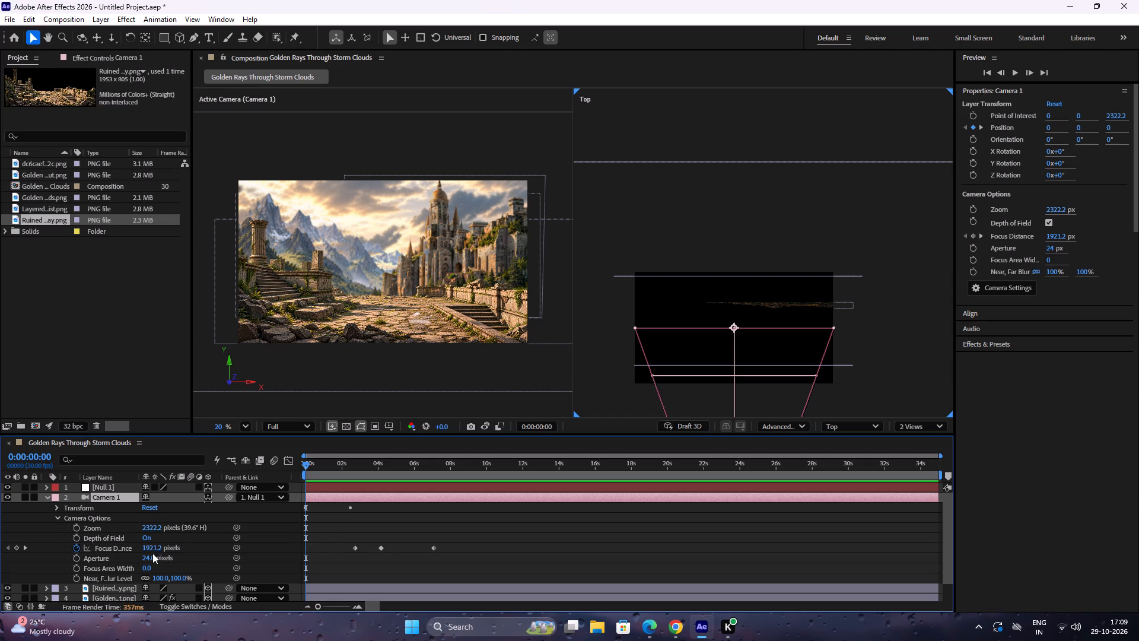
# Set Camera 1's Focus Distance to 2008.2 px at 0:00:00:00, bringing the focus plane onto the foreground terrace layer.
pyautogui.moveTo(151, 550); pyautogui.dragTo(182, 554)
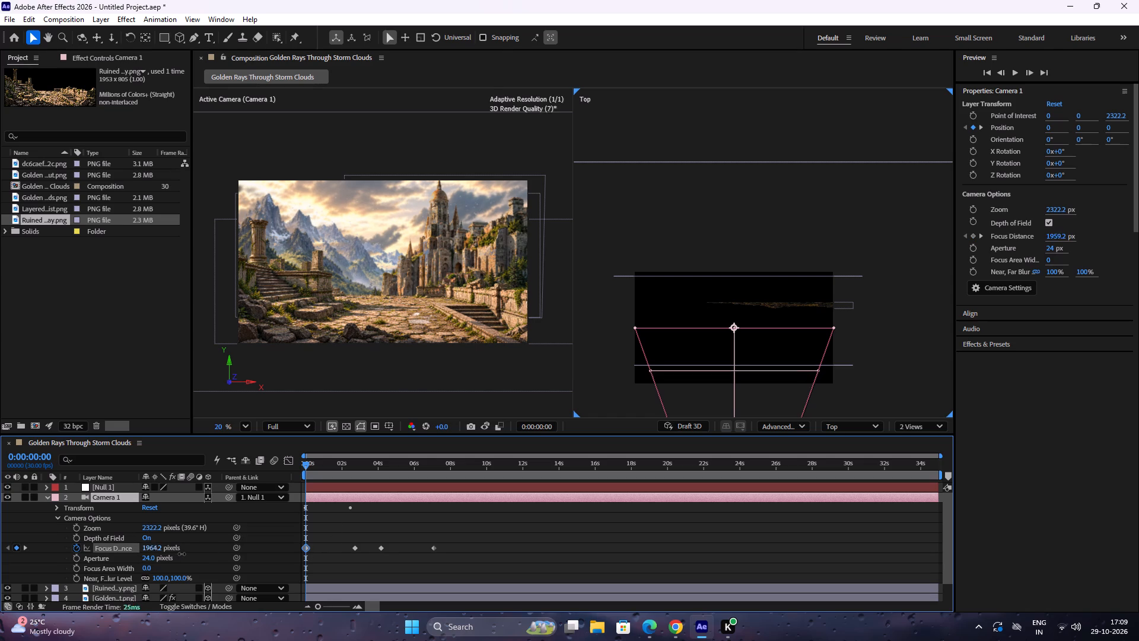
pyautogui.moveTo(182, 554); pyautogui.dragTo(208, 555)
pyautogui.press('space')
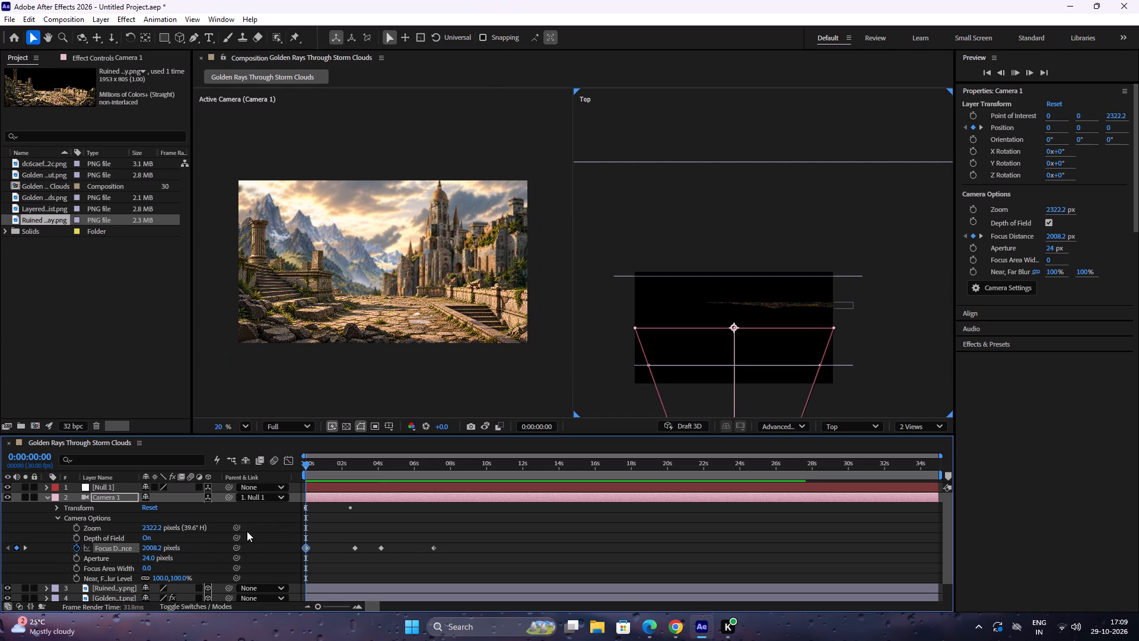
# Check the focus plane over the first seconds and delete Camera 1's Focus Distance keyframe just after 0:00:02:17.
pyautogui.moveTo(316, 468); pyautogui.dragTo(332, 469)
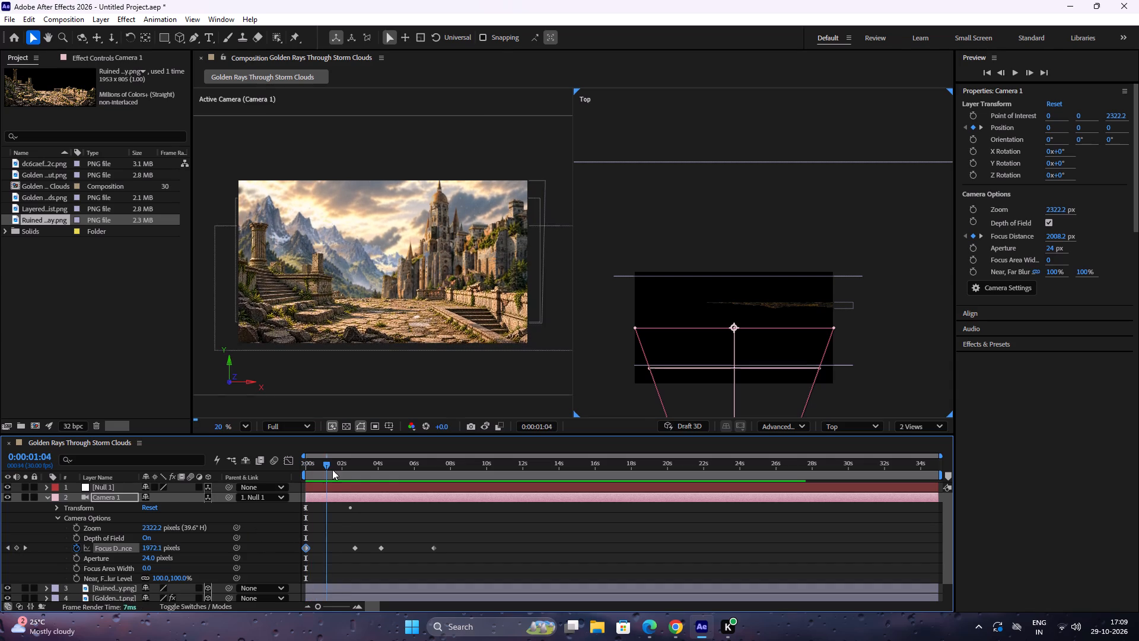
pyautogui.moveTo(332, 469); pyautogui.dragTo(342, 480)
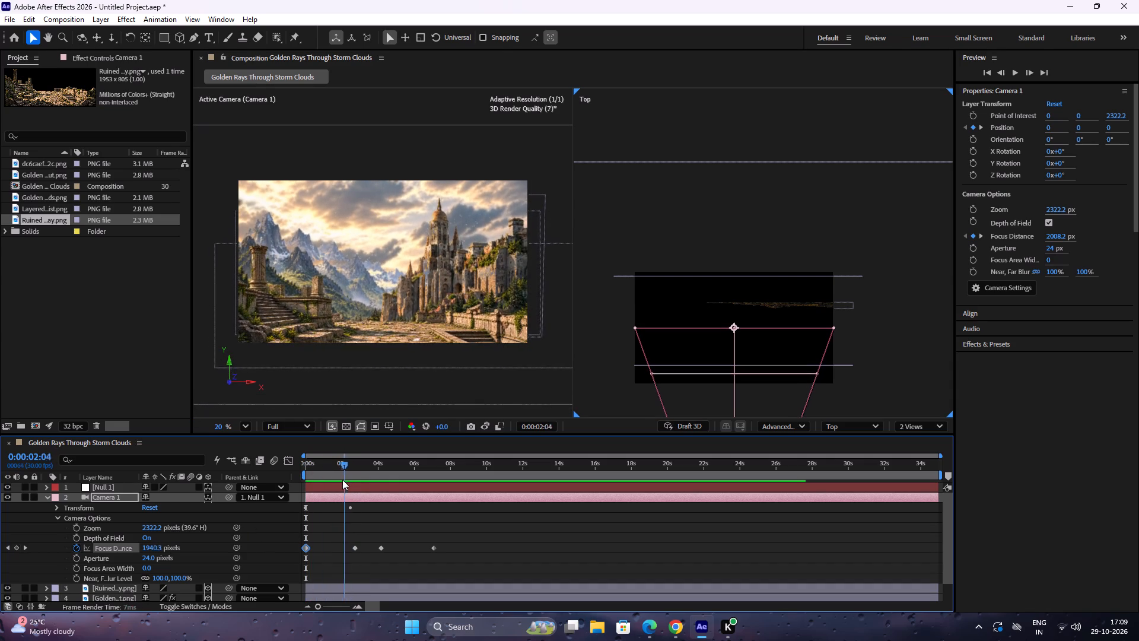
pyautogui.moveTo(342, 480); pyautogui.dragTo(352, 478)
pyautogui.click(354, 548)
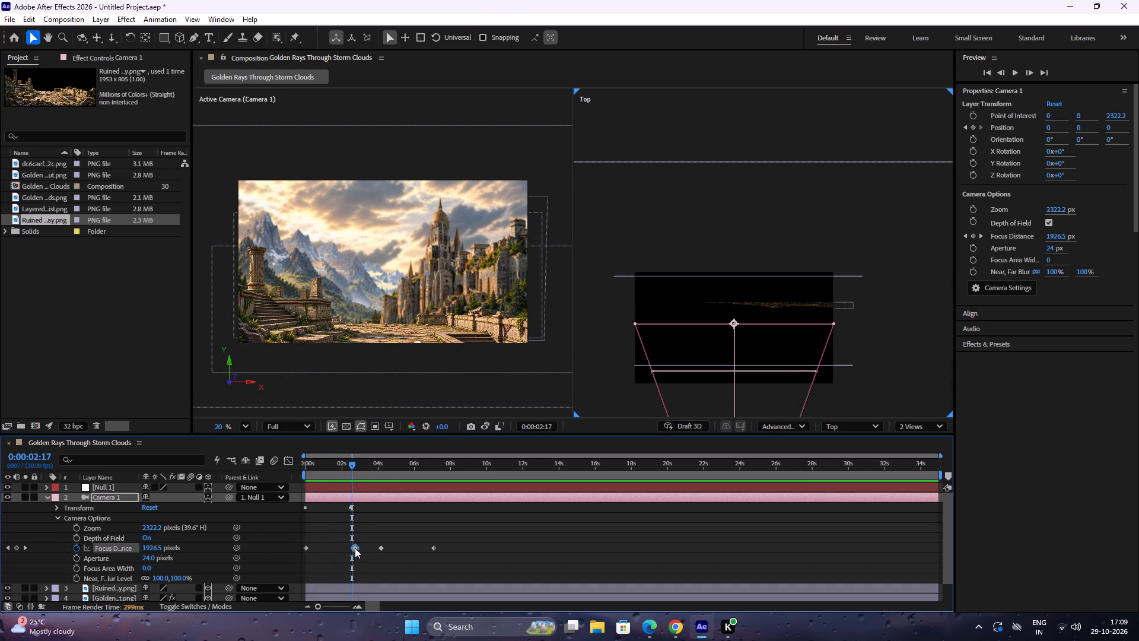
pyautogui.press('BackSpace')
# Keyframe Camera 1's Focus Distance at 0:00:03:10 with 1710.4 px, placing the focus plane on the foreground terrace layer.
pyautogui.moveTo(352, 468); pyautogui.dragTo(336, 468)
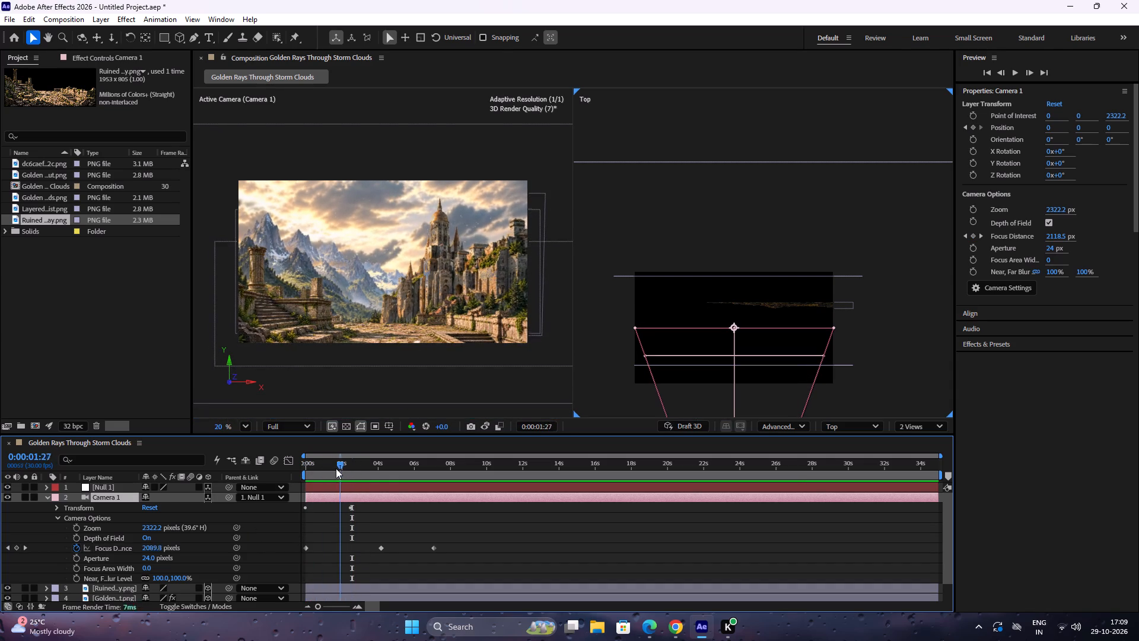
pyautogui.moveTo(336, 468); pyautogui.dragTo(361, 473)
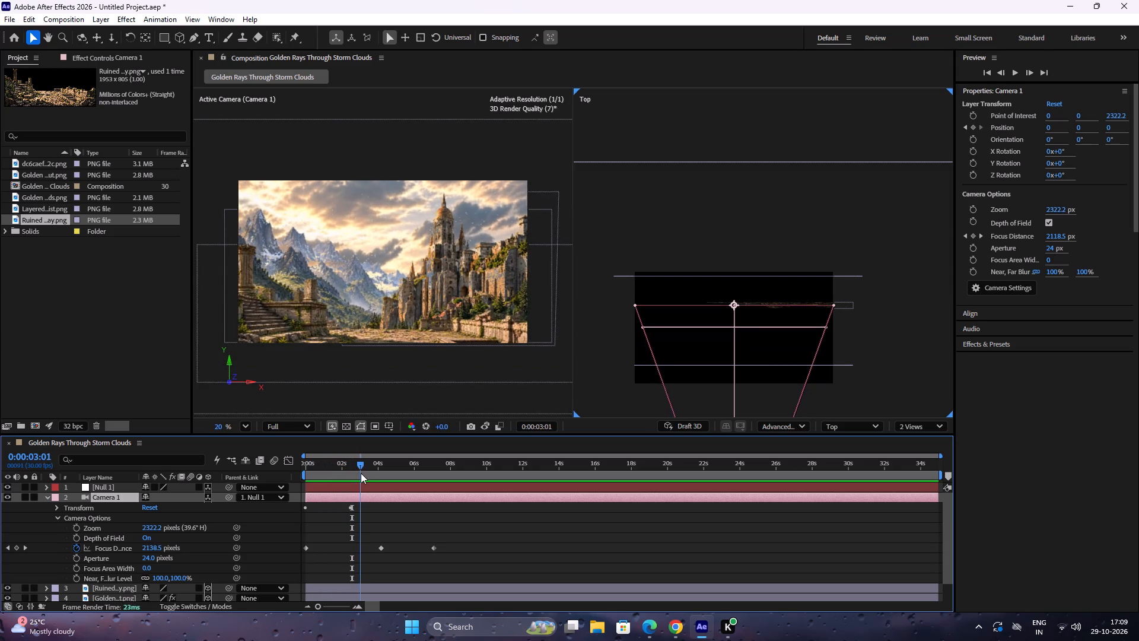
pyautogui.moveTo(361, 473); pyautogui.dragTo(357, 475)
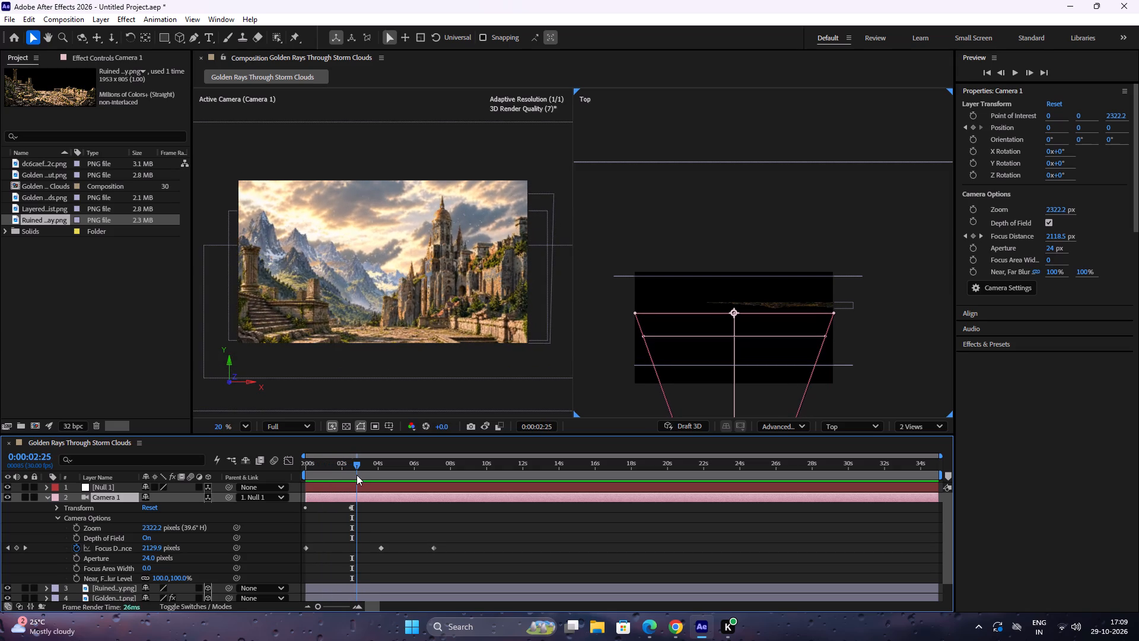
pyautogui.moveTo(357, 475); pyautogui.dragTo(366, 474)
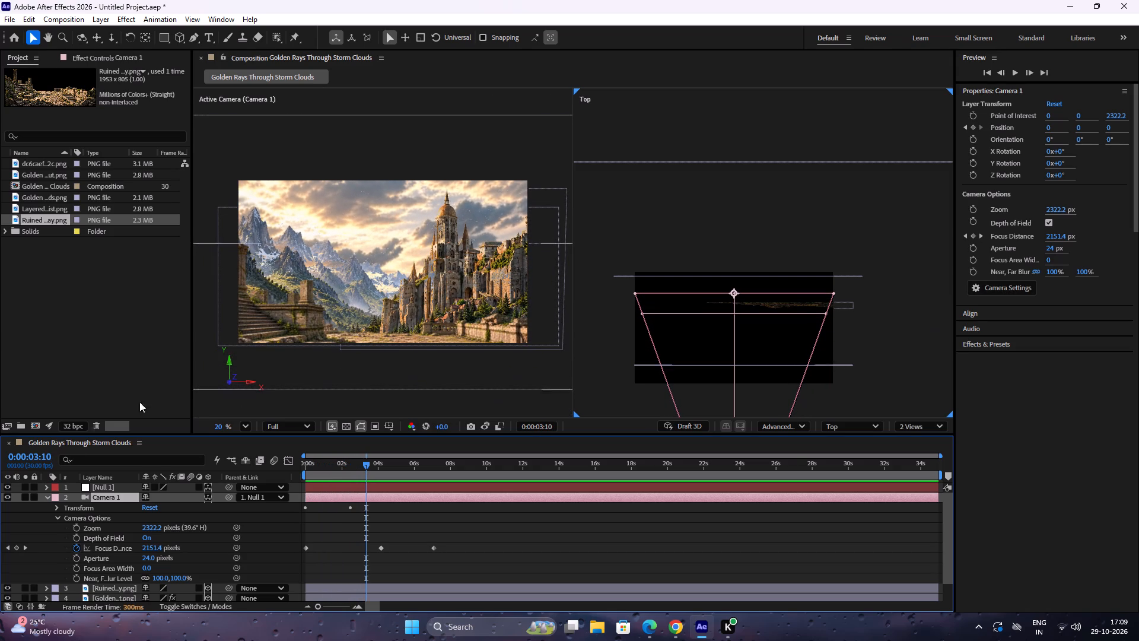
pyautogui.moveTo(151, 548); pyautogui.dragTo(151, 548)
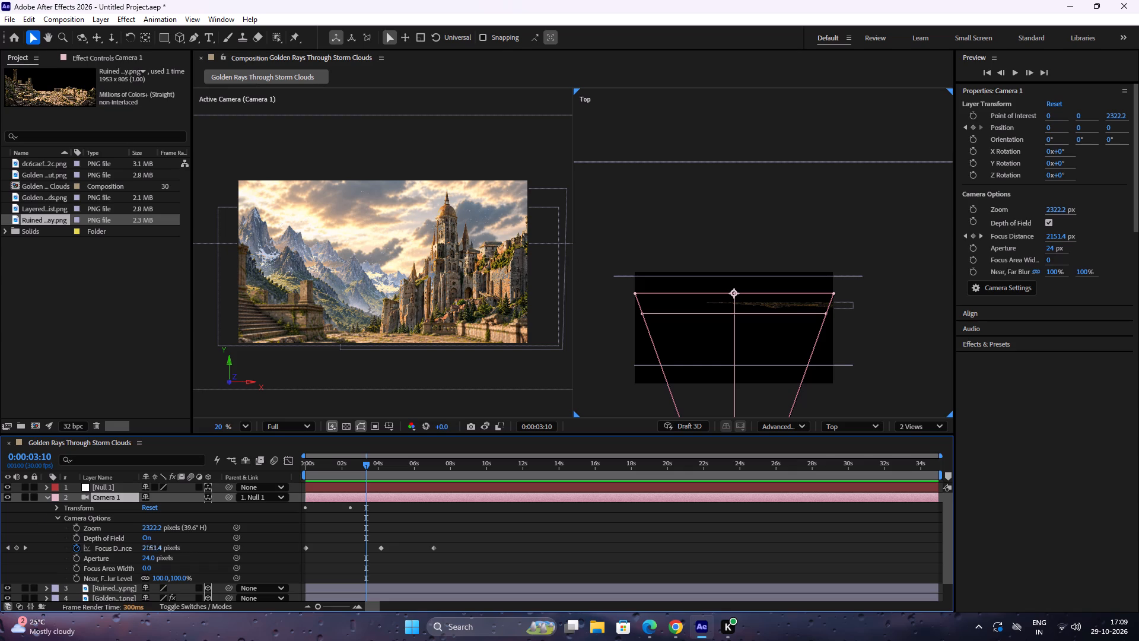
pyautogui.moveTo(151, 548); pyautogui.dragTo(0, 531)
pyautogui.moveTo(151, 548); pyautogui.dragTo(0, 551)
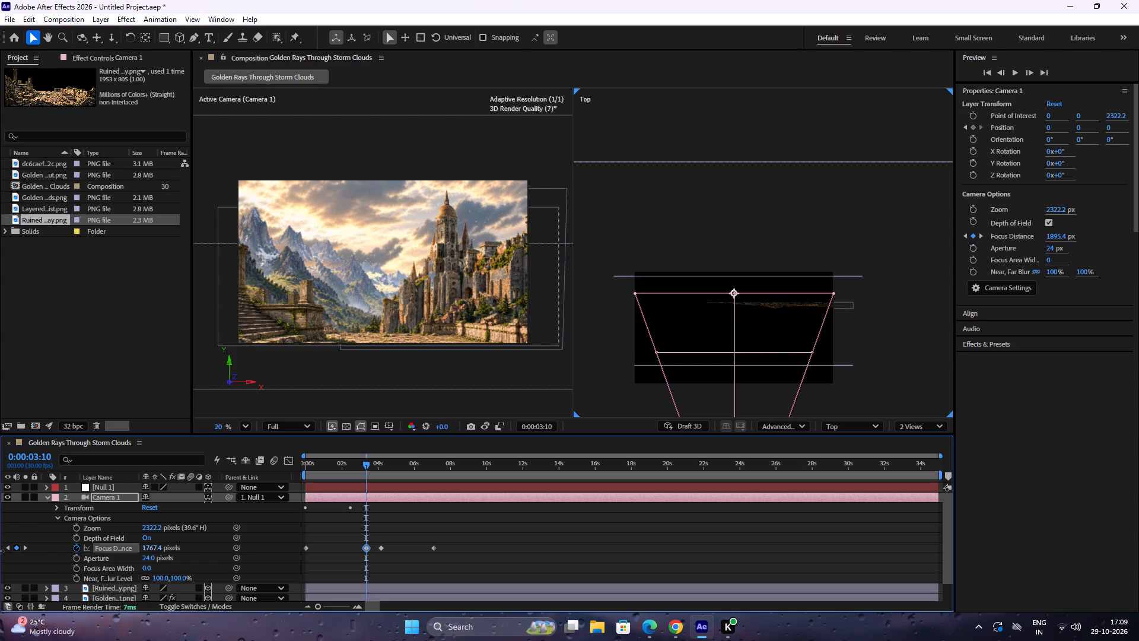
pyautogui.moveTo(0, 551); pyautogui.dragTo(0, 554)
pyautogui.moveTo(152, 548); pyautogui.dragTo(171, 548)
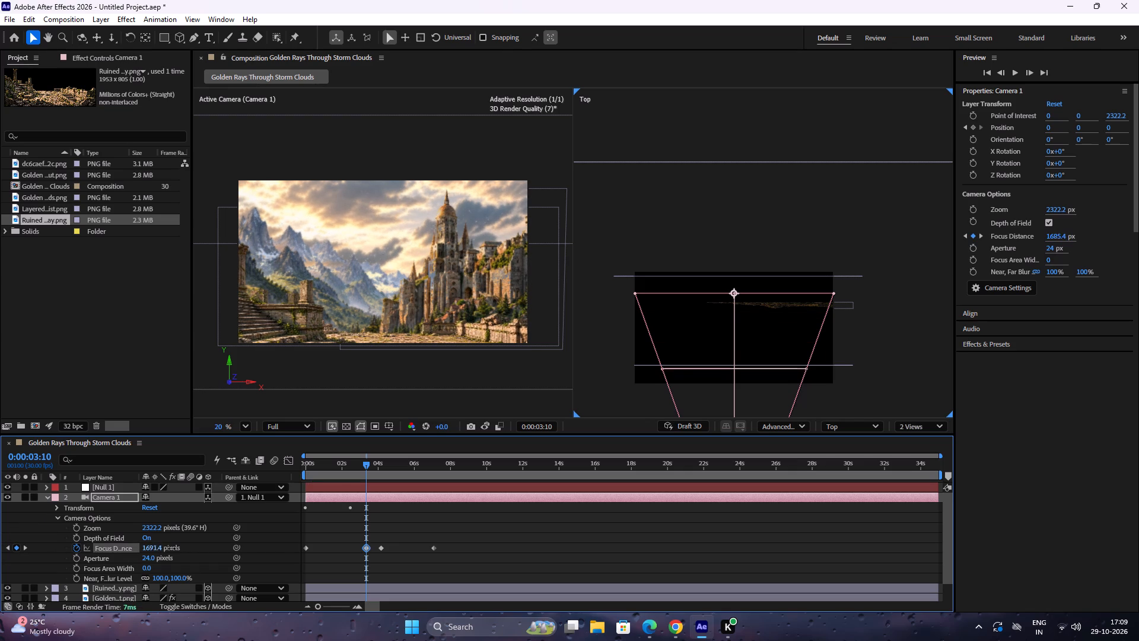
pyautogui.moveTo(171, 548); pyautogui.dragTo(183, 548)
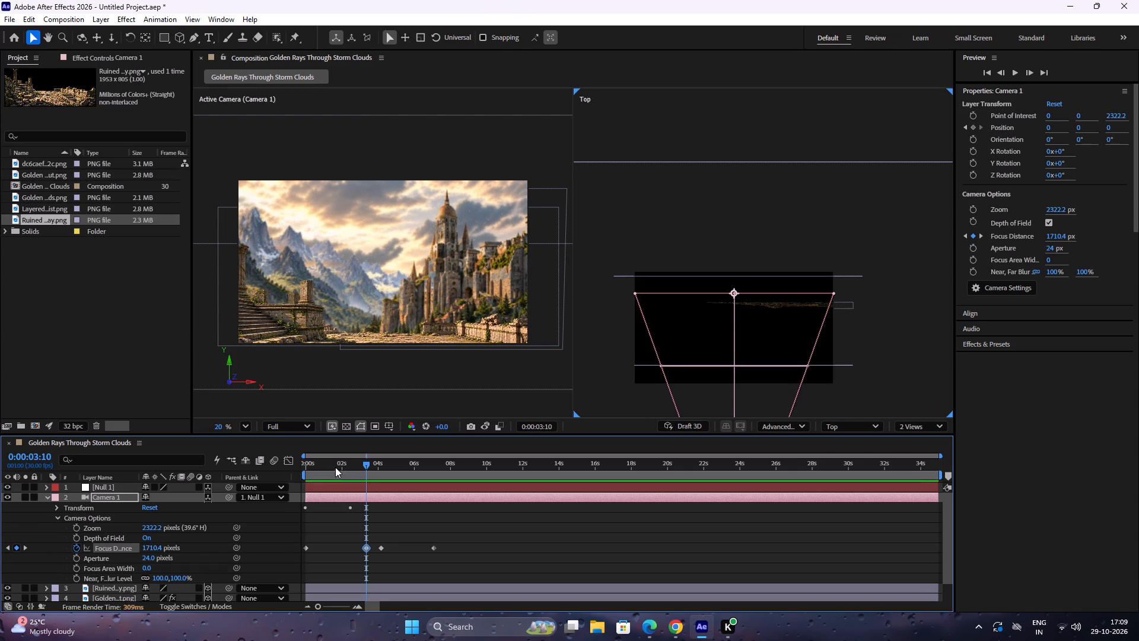
# Examine how the focus plane moves relative to the foreground layer between 0:00:00:00 and about 0:00:03:06 in the Top view.
pyautogui.moveTo(335, 467); pyautogui.dragTo(281, 464)
pyautogui.press('space')
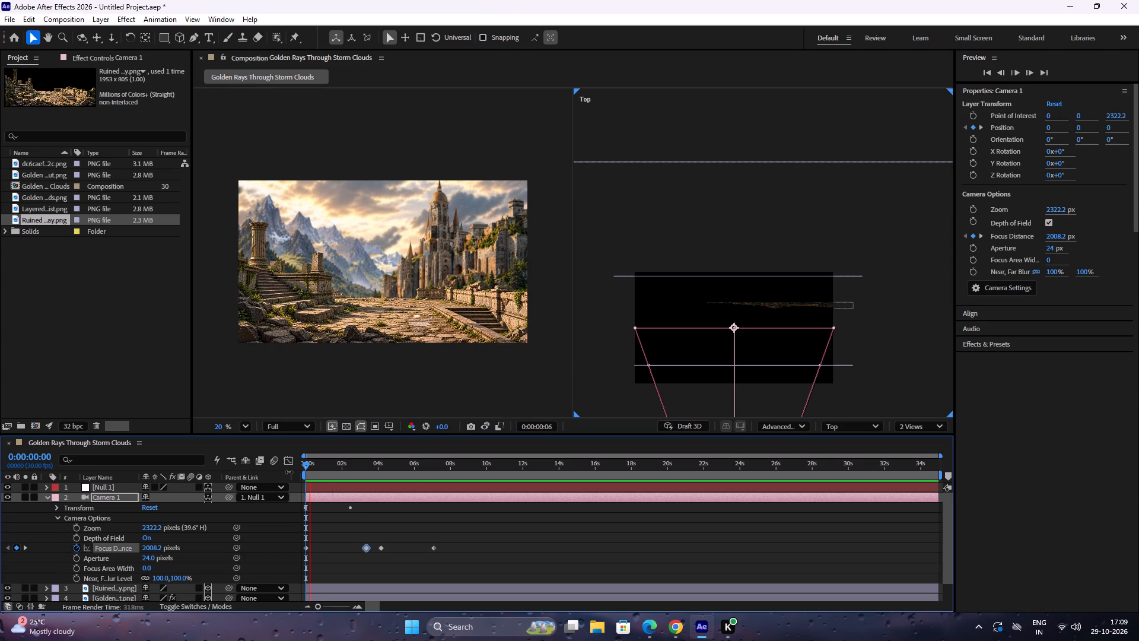
pyautogui.moveTo(314, 463); pyautogui.dragTo(357, 463)
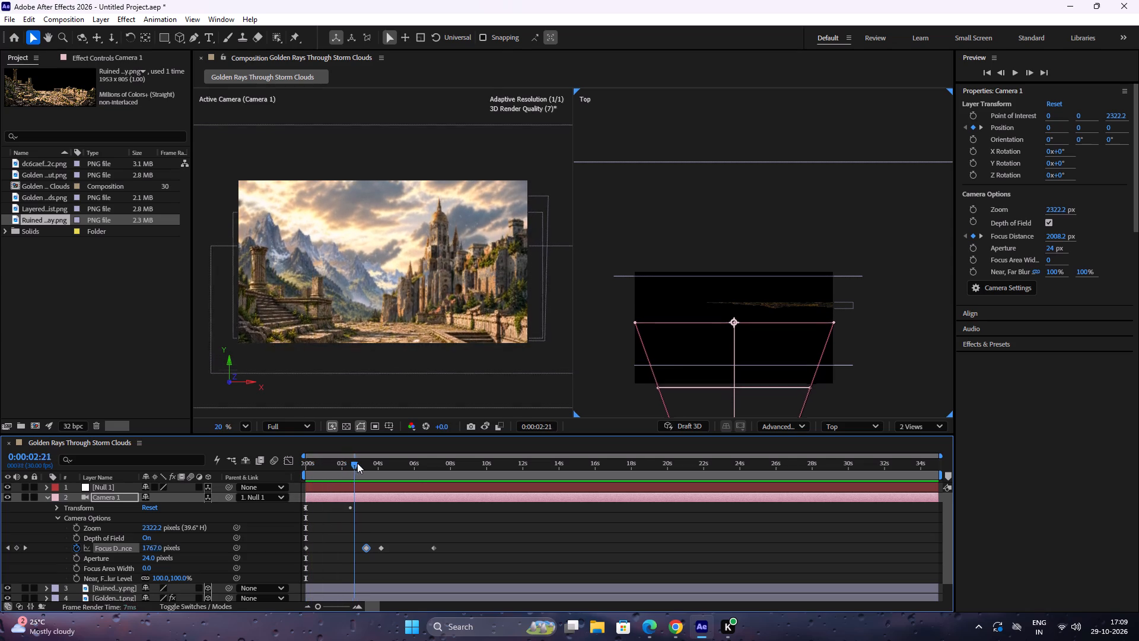
pyautogui.moveTo(357, 463); pyautogui.dragTo(364, 464)
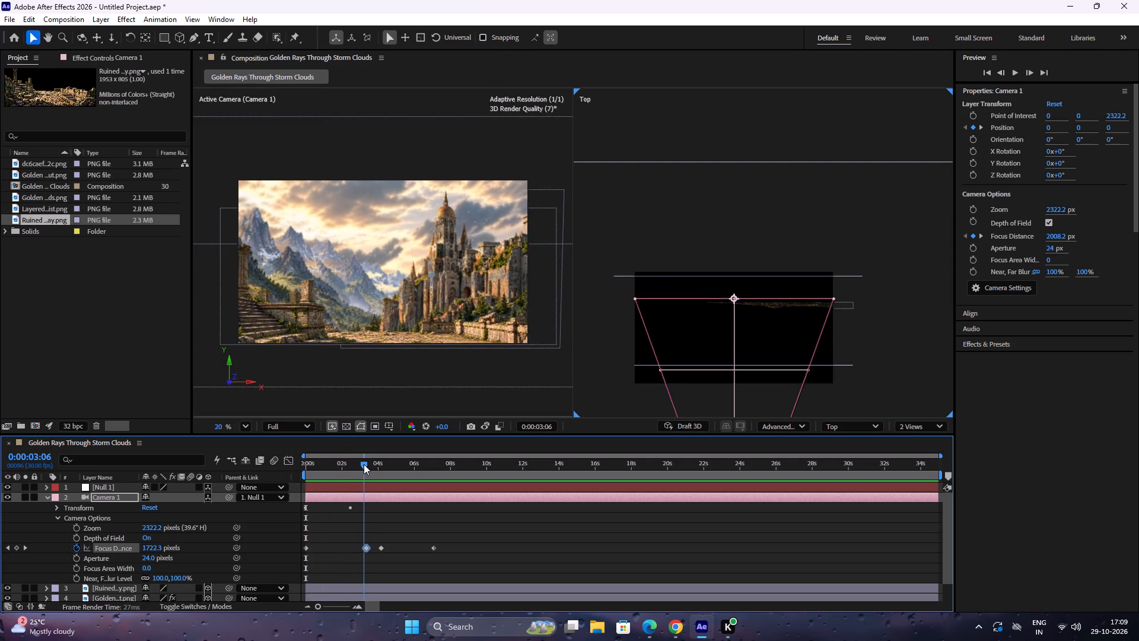
pyautogui.moveTo(364, 464); pyautogui.dragTo(354, 475)
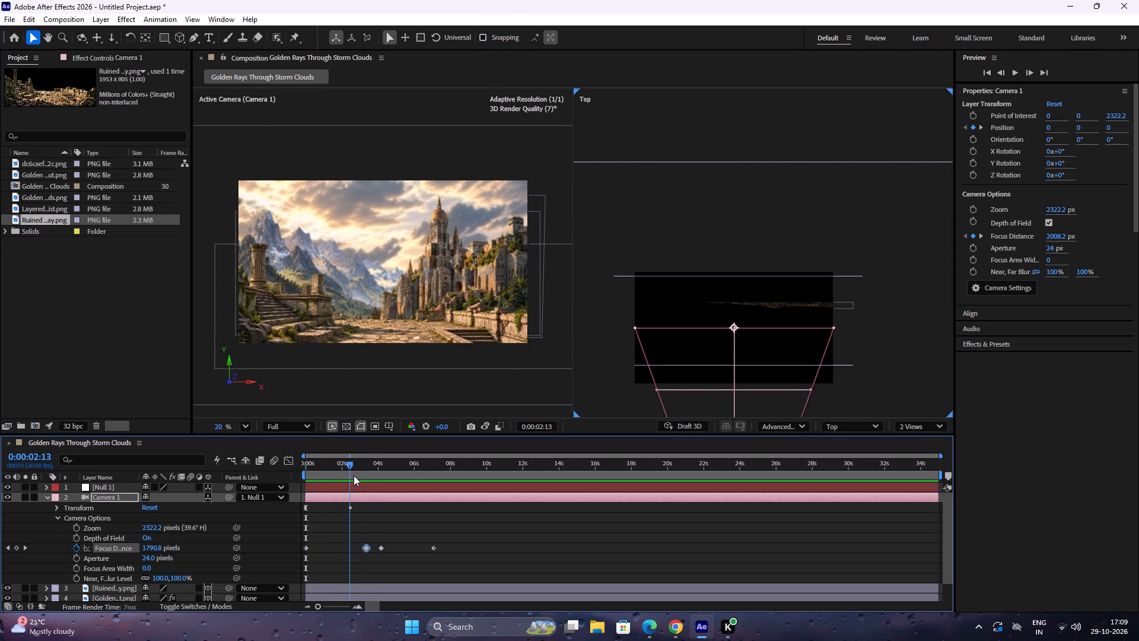
pyautogui.moveTo(354, 475); pyautogui.dragTo(301, 477)
pyautogui.scroll(-3, 746, 332)
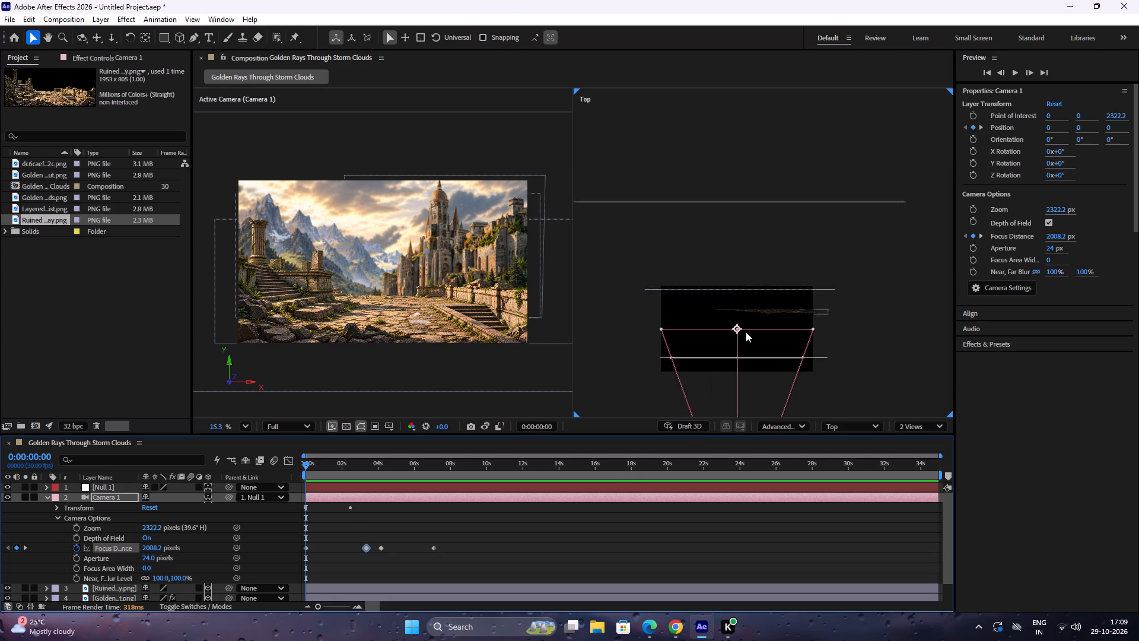
pyautogui.scroll(-5, 746, 332)
pyautogui.press('space')
pyautogui.press('space')
pyautogui.press('space')
pyautogui.moveTo(854, 360); pyautogui.dragTo(845, 295)
pyautogui.scroll(2, 845, 296)
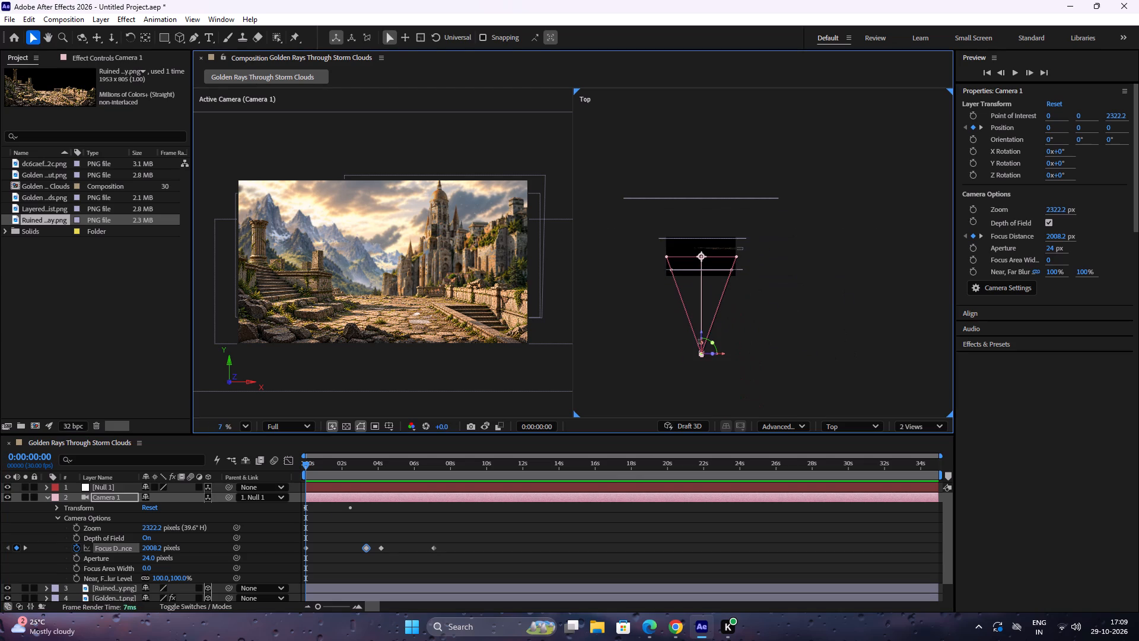
pyautogui.moveTo(313, 464); pyautogui.dragTo(359, 465)
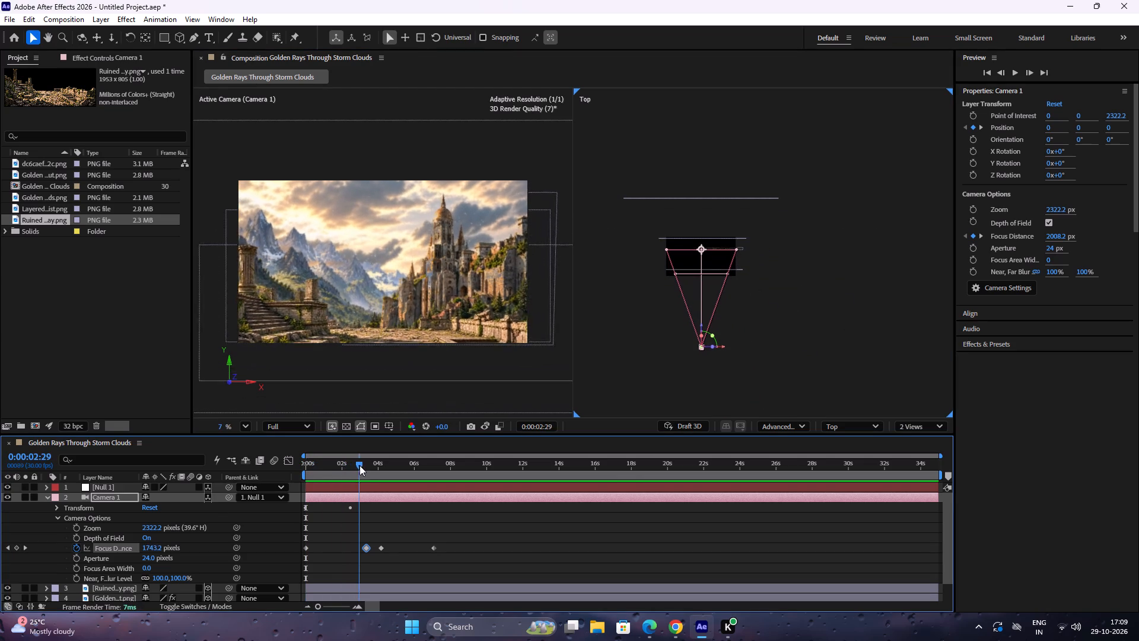
pyautogui.moveTo(359, 465); pyautogui.dragTo(342, 469)
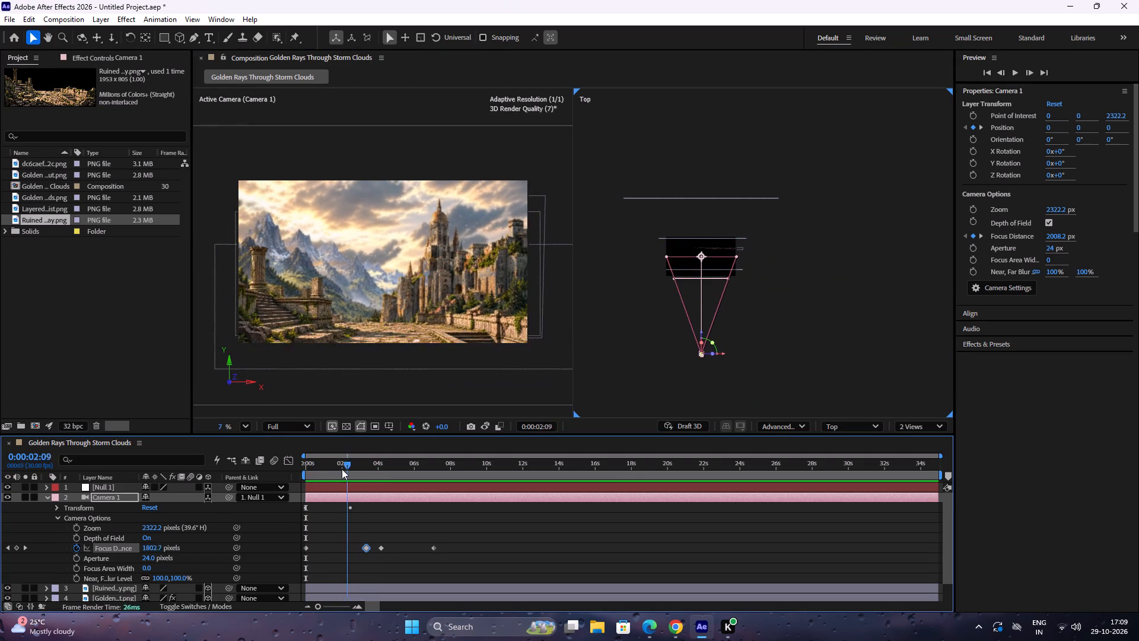
pyautogui.moveTo(342, 469); pyautogui.dragTo(311, 471)
# Delete all of Camera 1's Focus Distance keyframes.
pyautogui.scroll(3, 342, 538)
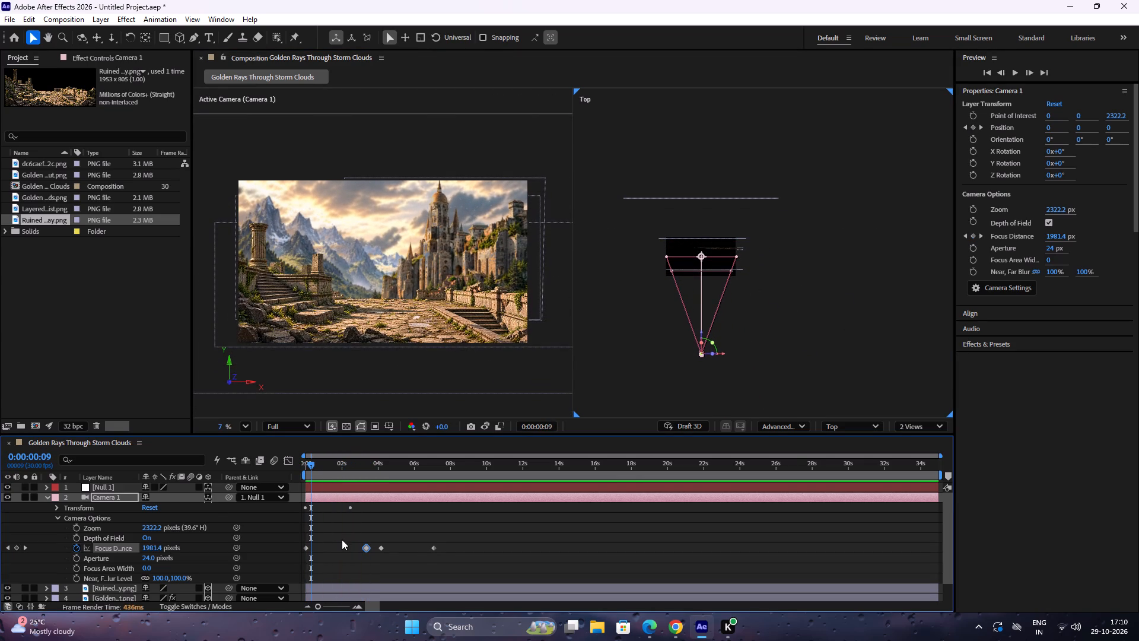
pyautogui.scroll(1, 342, 540)
pyautogui.moveTo(467, 541); pyautogui.dragTo(284, 567)
pyautogui.press('BackSpace')
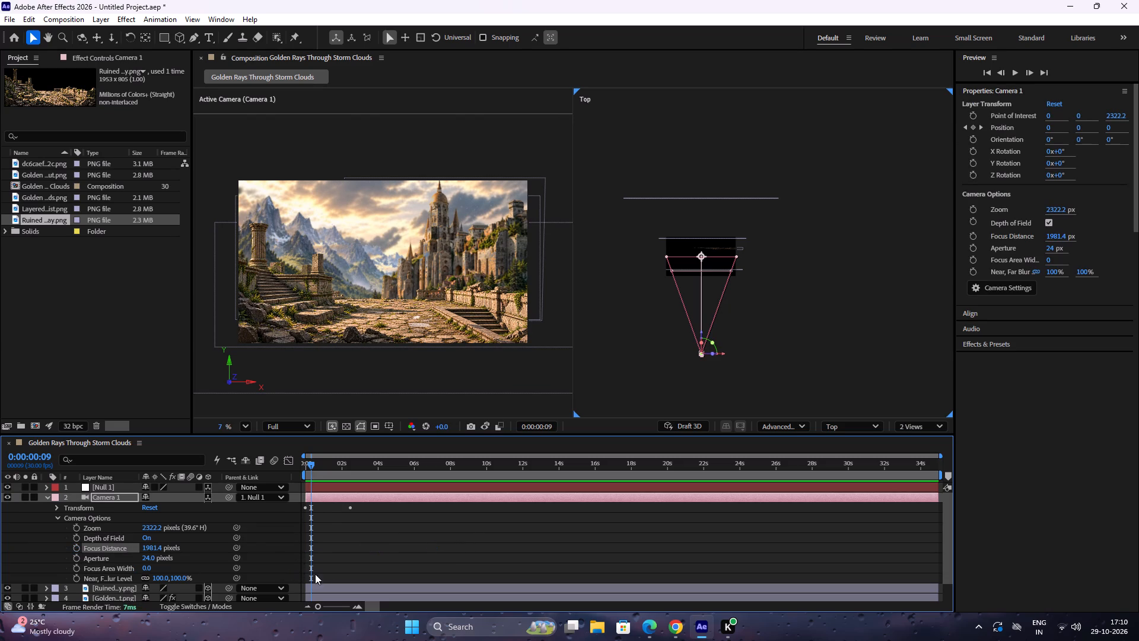
# Keyframe Camera 1's Focus Distance at 0:00:00:00 with 2006.4 px, aligning the focus plane with the Ruined Stone Terrace layer in the Top view.
pyautogui.moveTo(311, 467); pyautogui.dragTo(256, 461)
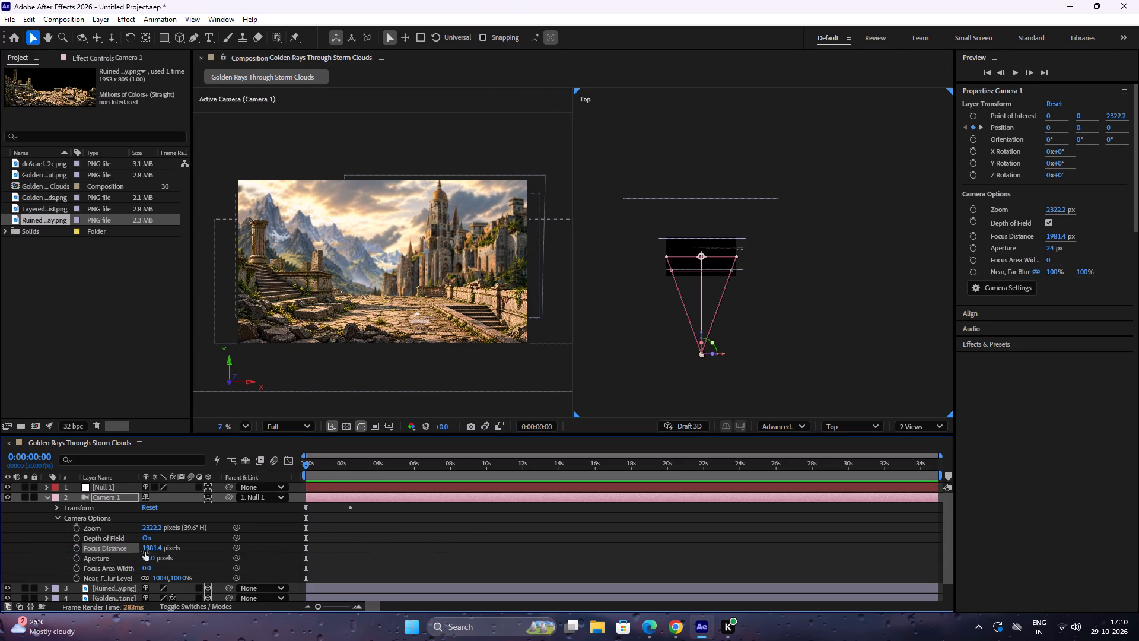
pyautogui.click(79, 550)
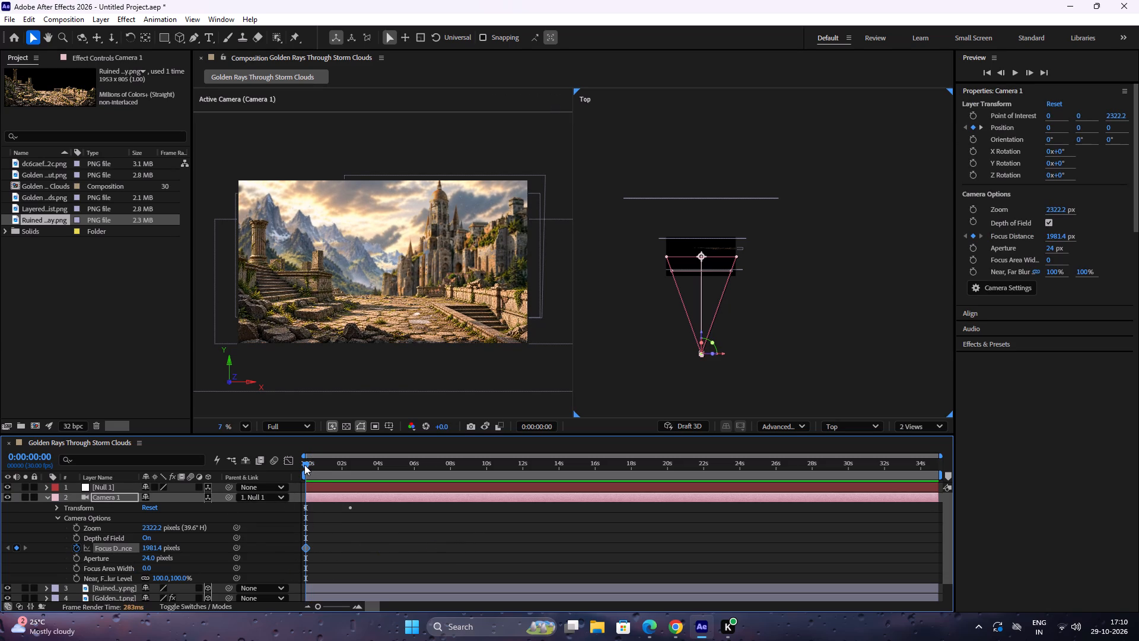
pyautogui.scroll(13, 674, 262)
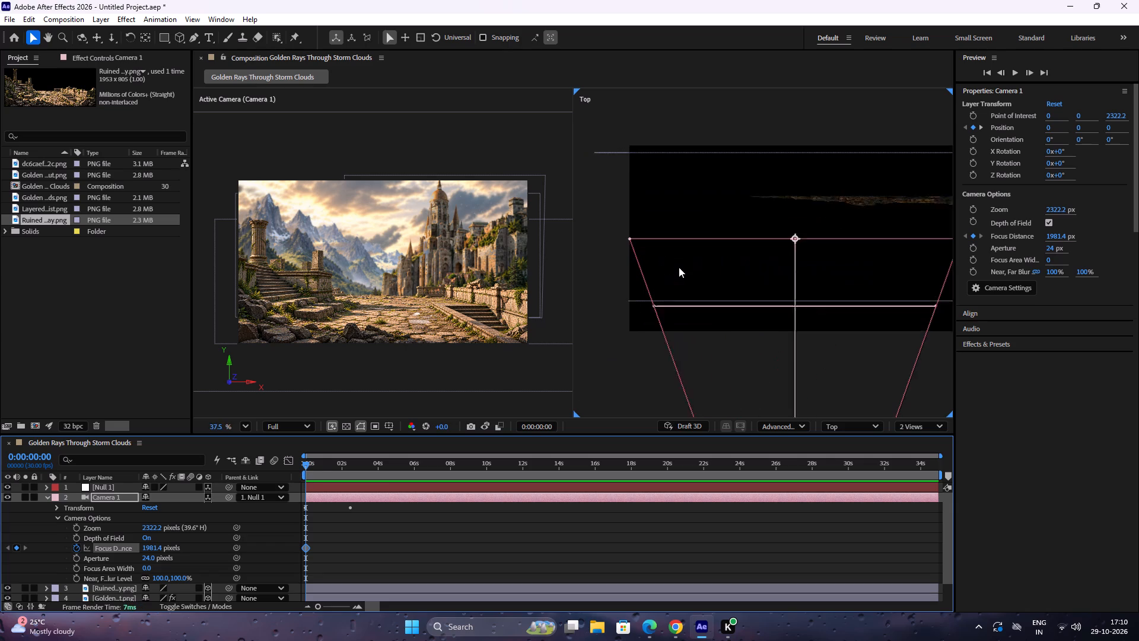
pyautogui.scroll(3, 679, 267)
pyautogui.click(661, 314)
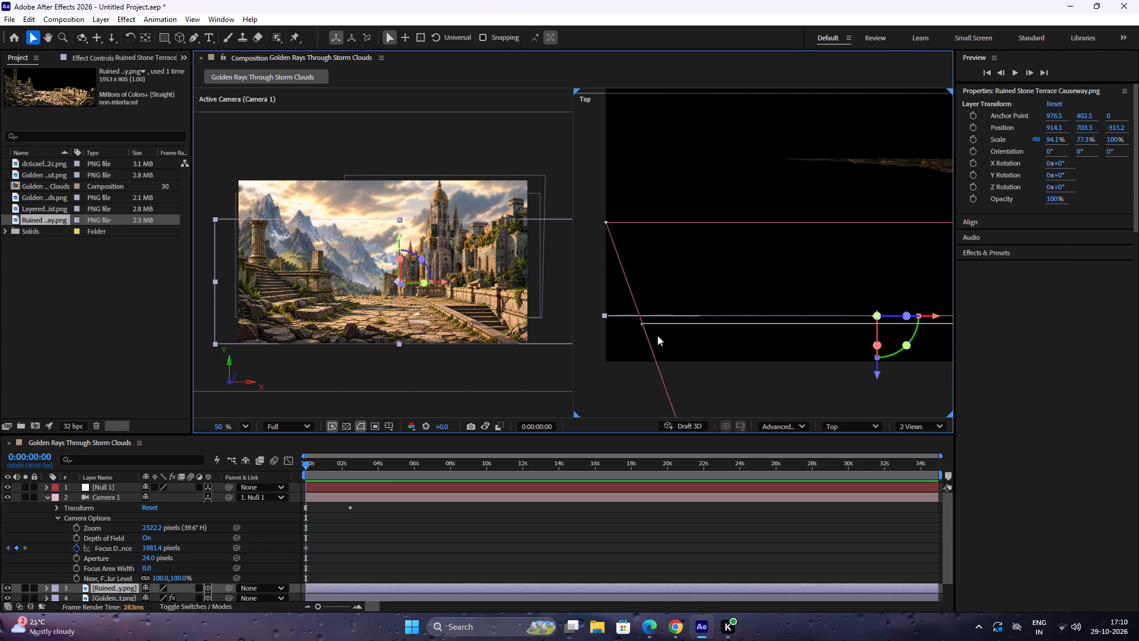
pyautogui.moveTo(148, 548); pyautogui.dragTo(138, 548)
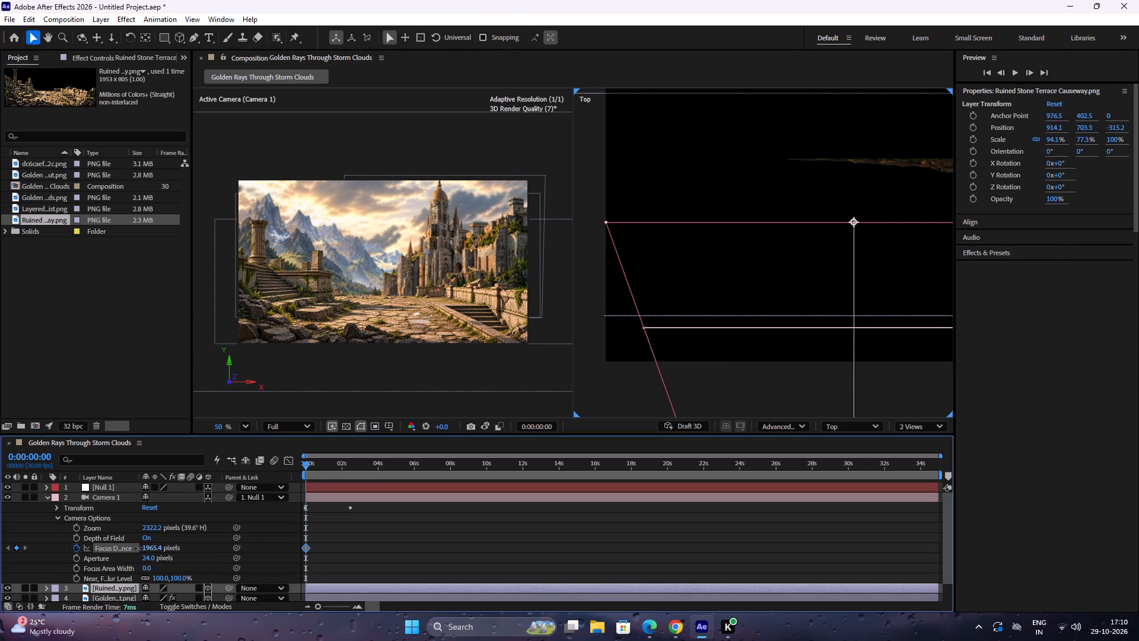
pyautogui.moveTo(138, 548); pyautogui.dragTo(163, 548)
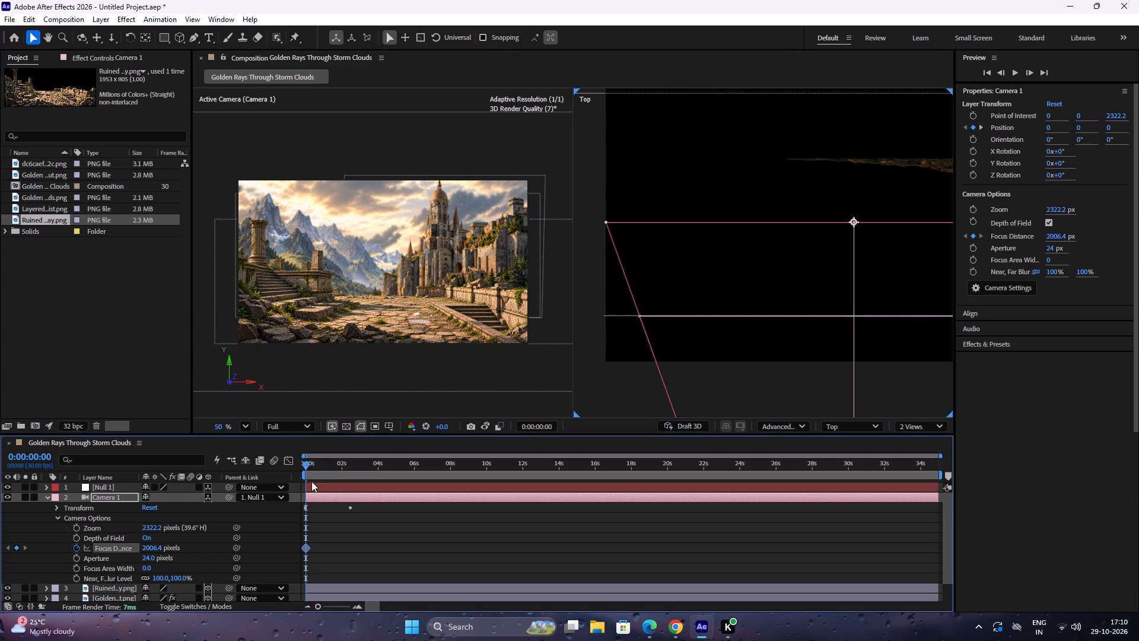
# Set Camera 1's Focus Distance to 1954.4 px at 0:00:02:19, keeping the focus plane on the Ruined Stone Terrace layer.
pyautogui.moveTo(310, 466); pyautogui.dragTo(354, 469)
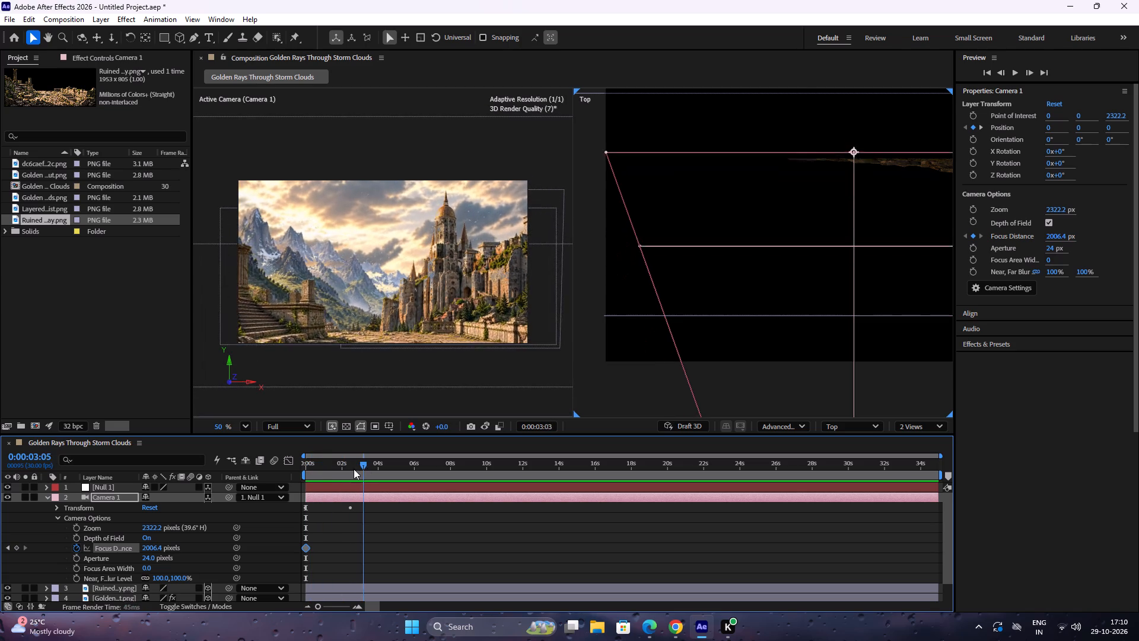
pyautogui.moveTo(354, 469); pyautogui.dragTo(351, 469)
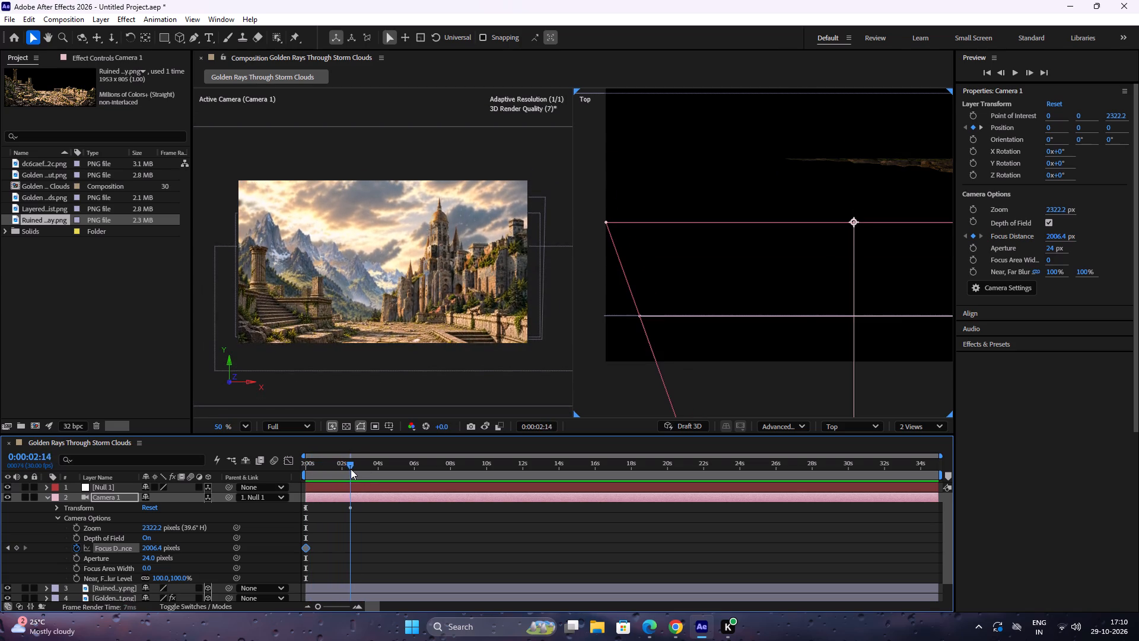
pyautogui.moveTo(351, 469); pyautogui.dragTo(353, 469)
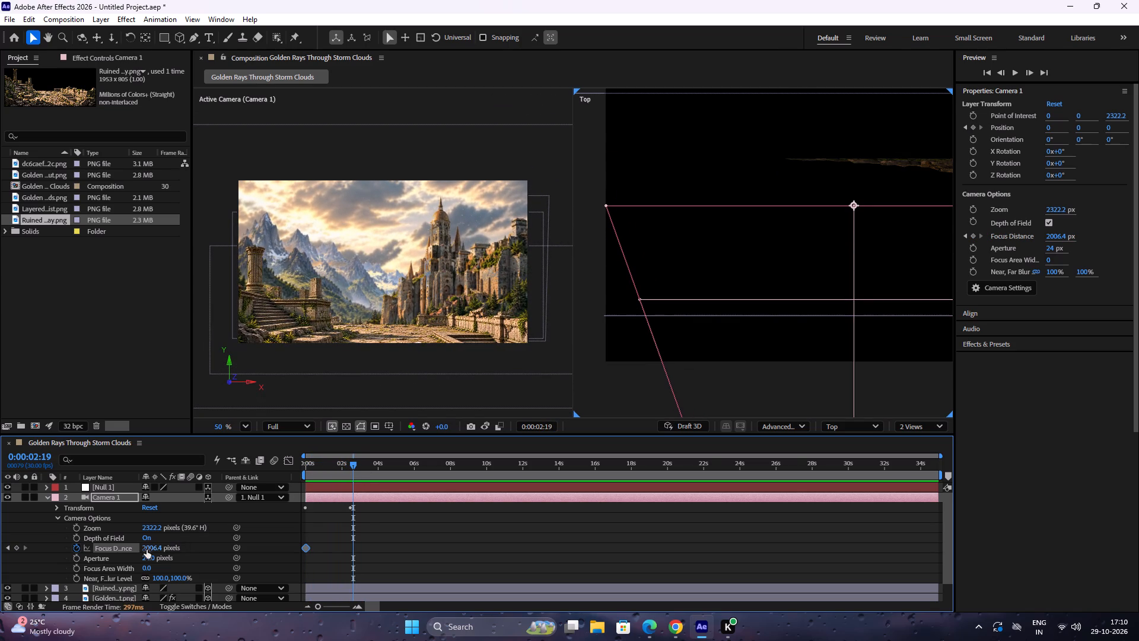
pyautogui.moveTo(144, 551); pyautogui.dragTo(114, 549)
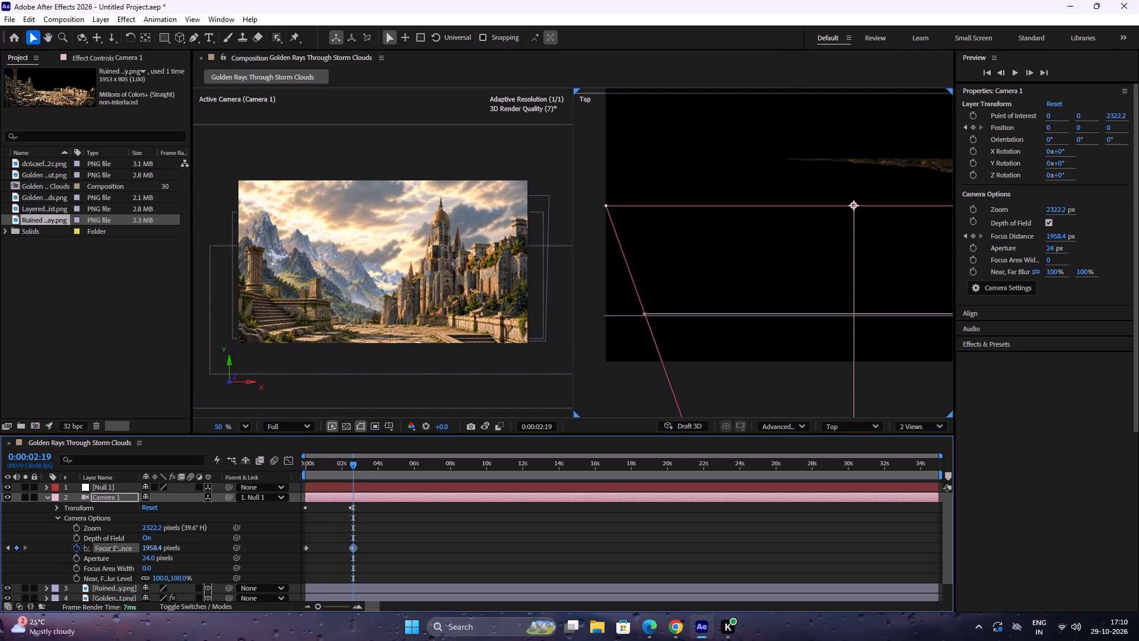
pyautogui.moveTo(114, 549); pyautogui.dragTo(110, 548)
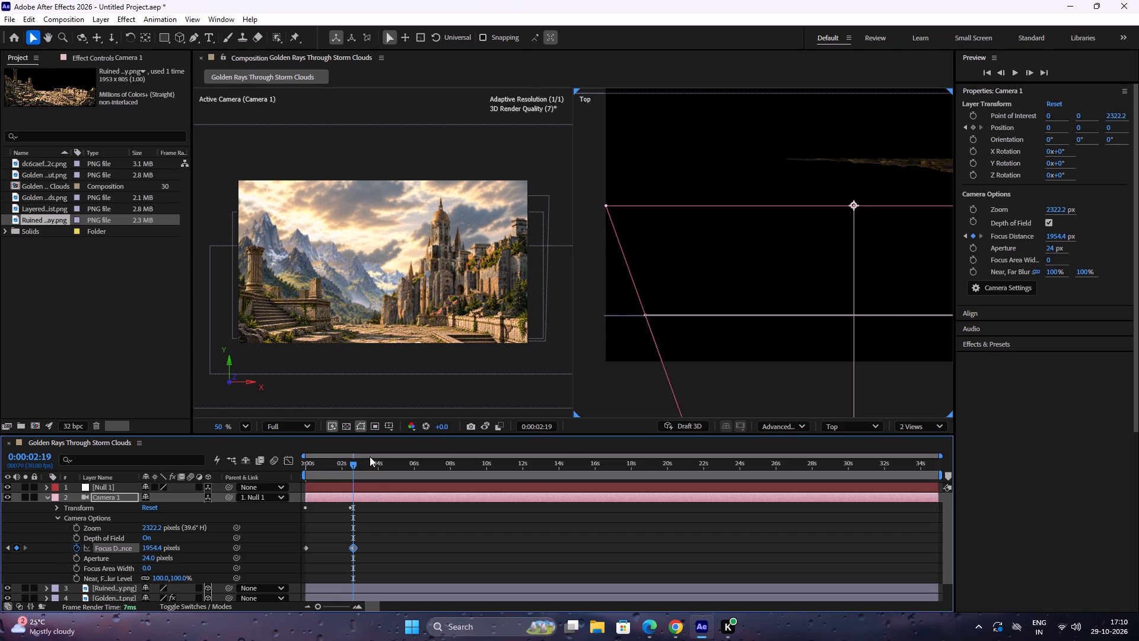
# Keyframe Camera 1's Focus Distance at 0:00:03:22 with 2091.4 px.
pyautogui.moveTo(343, 463); pyautogui.dragTo(433, 467)
pyautogui.scroll(-7, 735, 359)
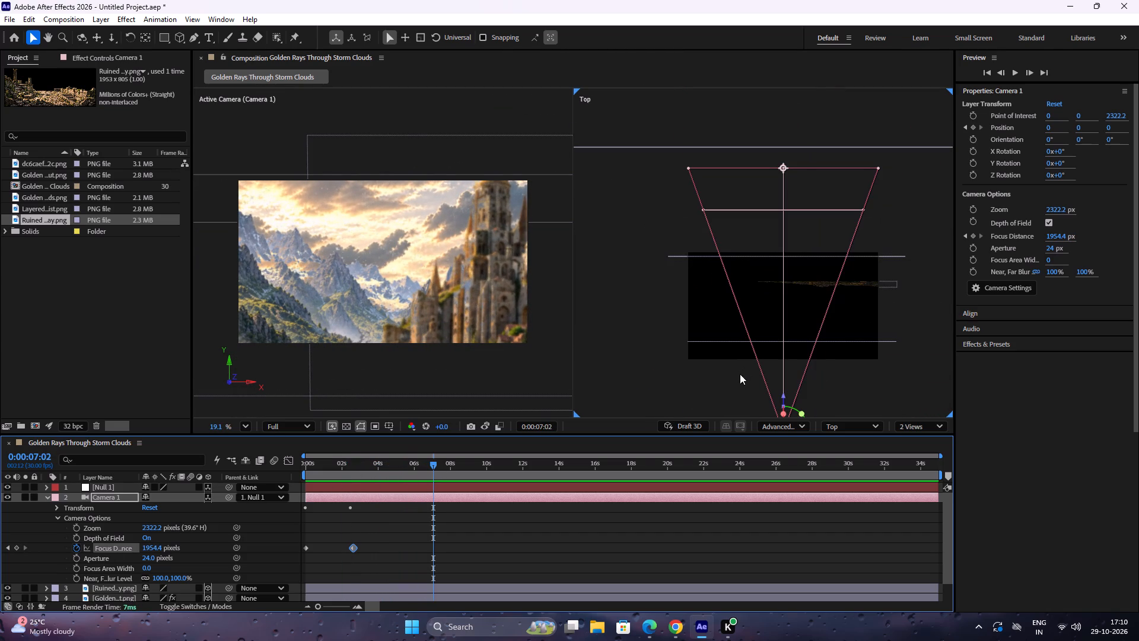
pyautogui.moveTo(425, 465); pyautogui.dragTo(411, 469)
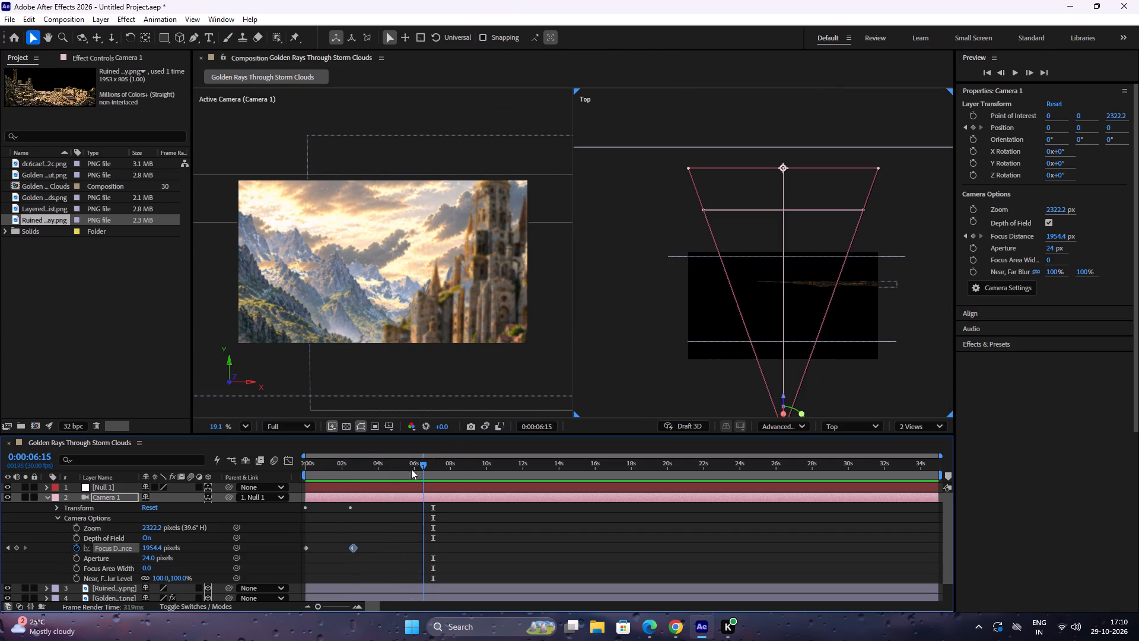
pyautogui.moveTo(411, 469); pyautogui.dragTo(361, 467)
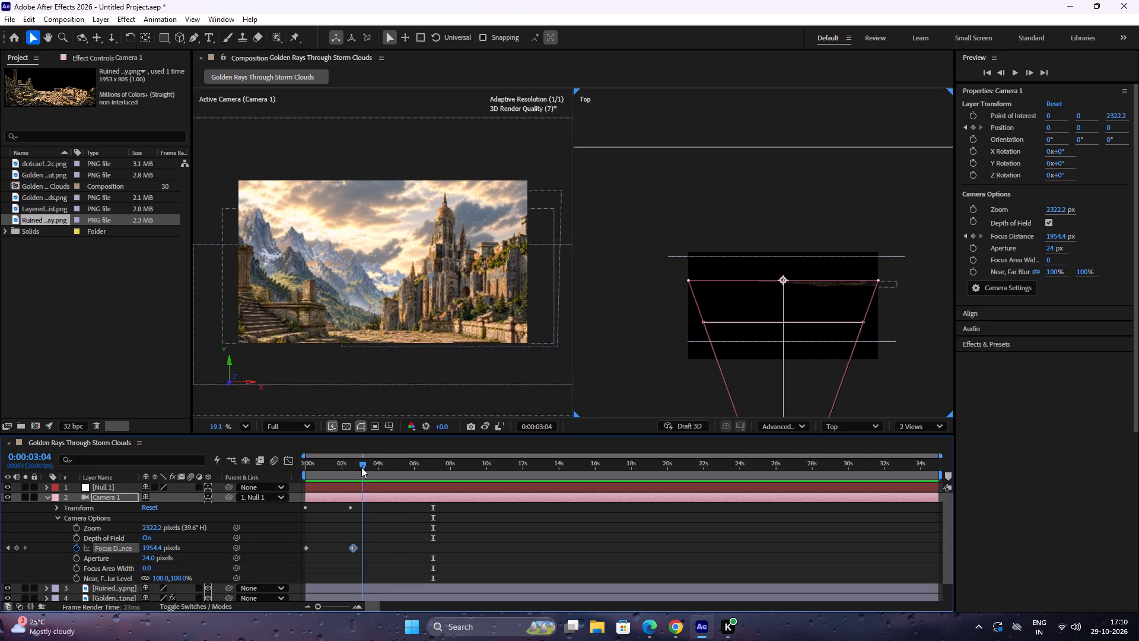
pyautogui.moveTo(361, 467); pyautogui.dragTo(373, 464)
pyautogui.click(849, 287)
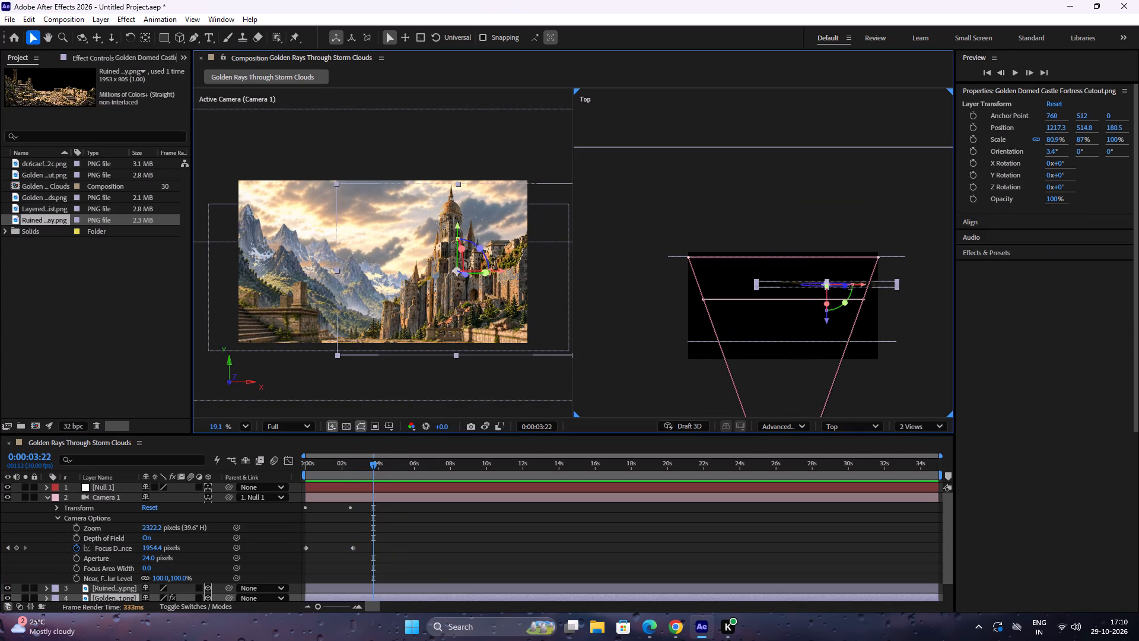
pyautogui.moveTo(149, 551); pyautogui.dragTo(153, 551)
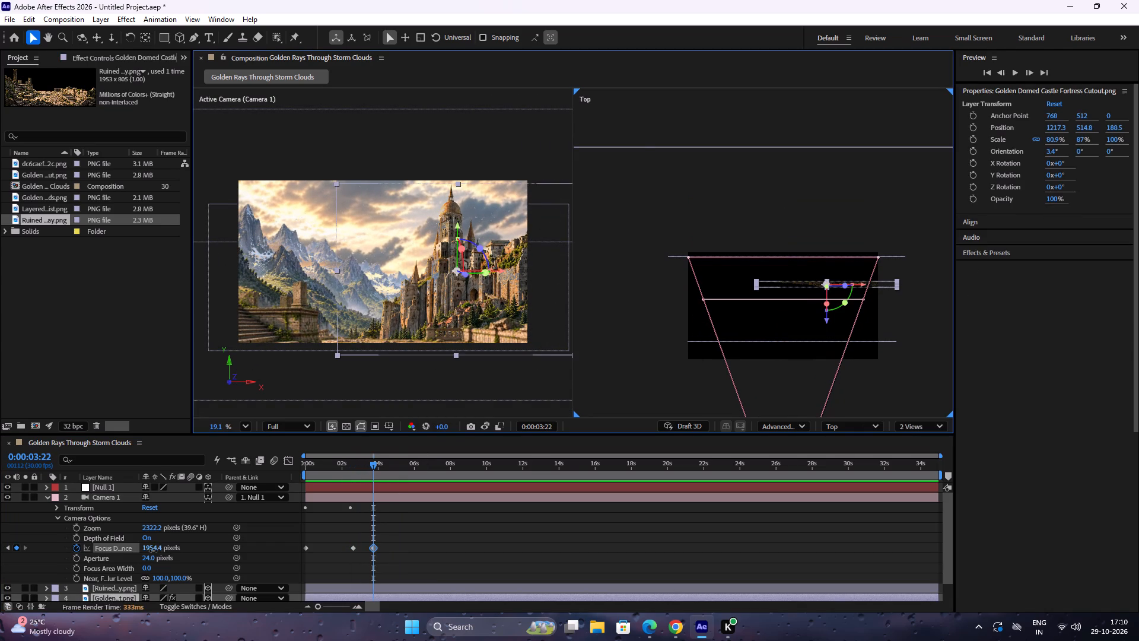
pyautogui.moveTo(153, 551); pyautogui.dragTo(232, 553)
# Play and scrub through the animation to examine the focus shift from the foreground to the background mountains.
pyautogui.moveTo(374, 465); pyautogui.dragTo(420, 468)
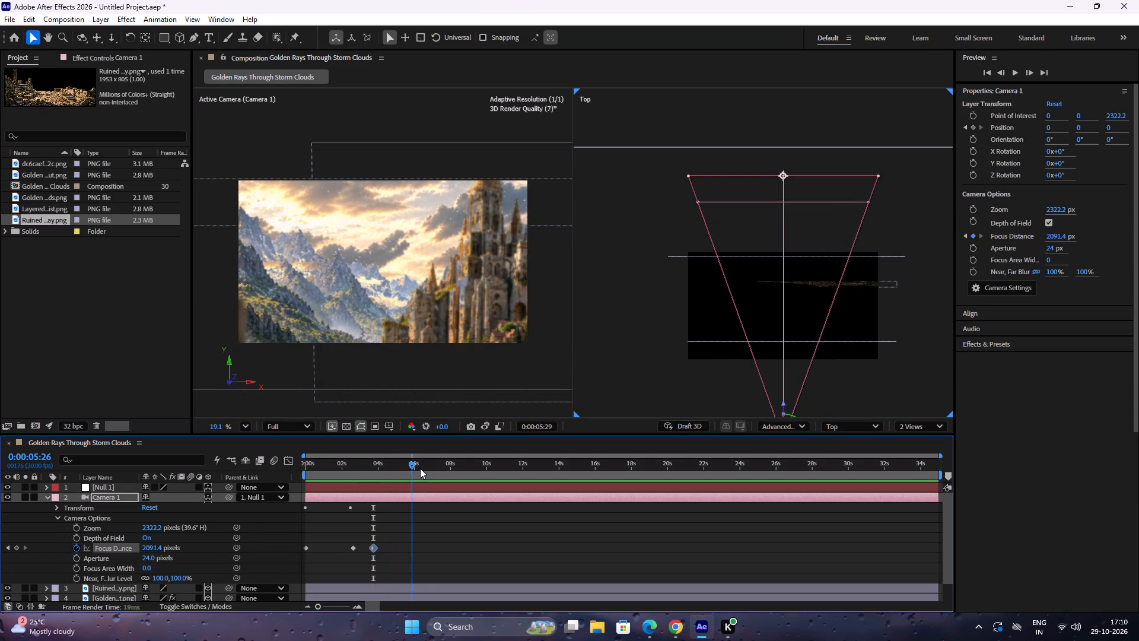
pyautogui.moveTo(420, 468); pyautogui.dragTo(406, 469)
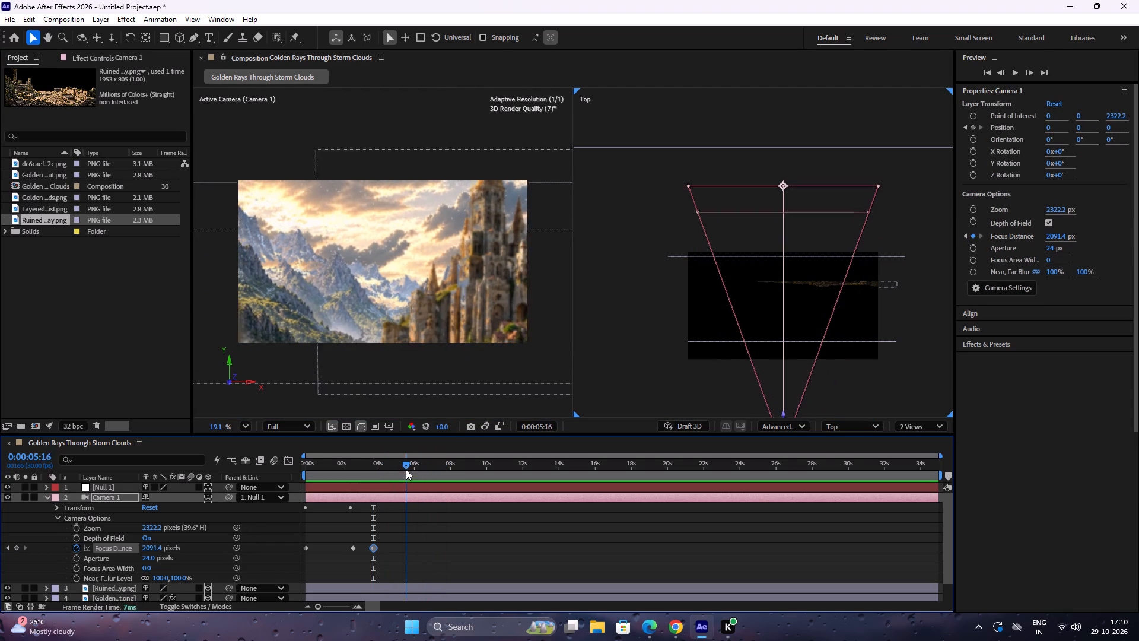
pyautogui.moveTo(406, 469); pyautogui.dragTo(320, 422)
pyautogui.press('space')
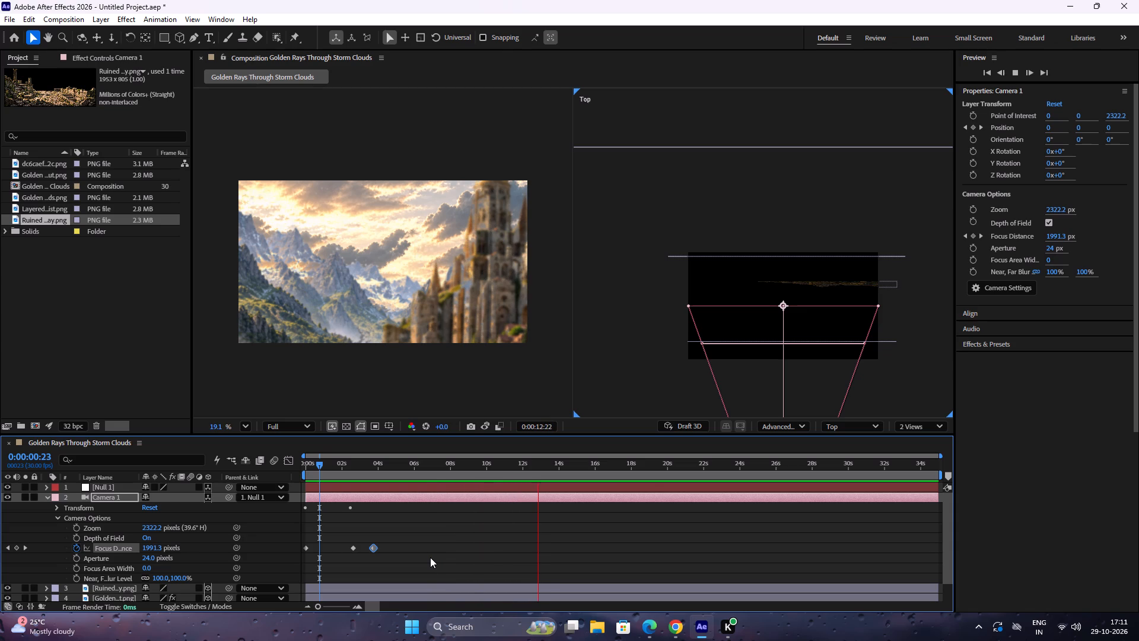
pyautogui.press('space')
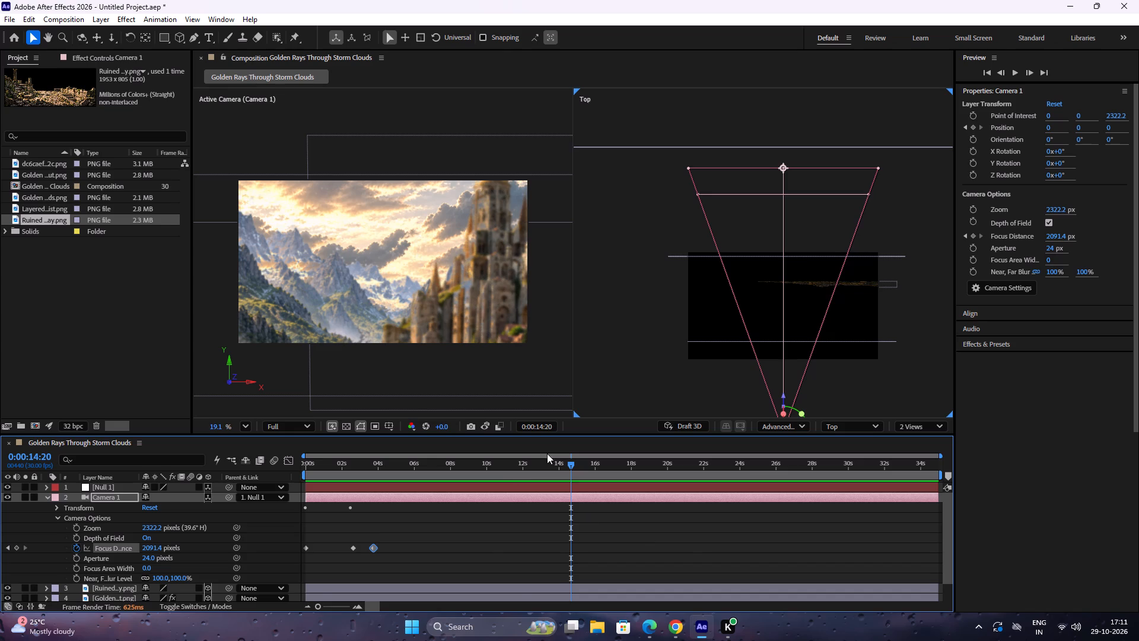
pyautogui.moveTo(520, 463); pyautogui.dragTo(198, 470)
pyautogui.press('space')
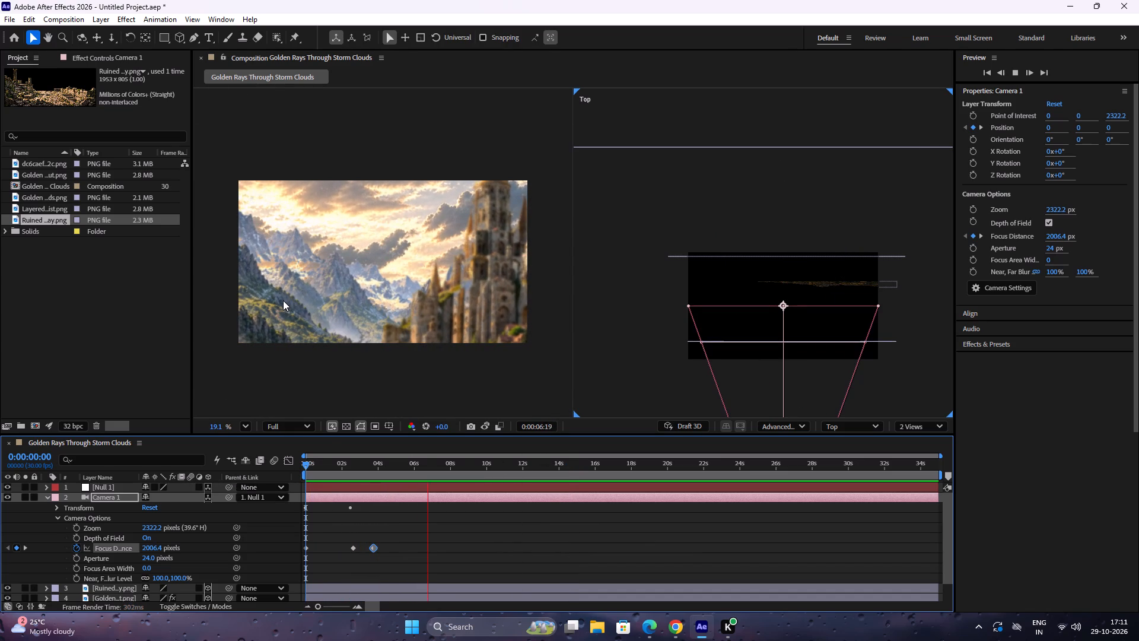
pyautogui.moveTo(431, 464); pyautogui.dragTo(470, 475)
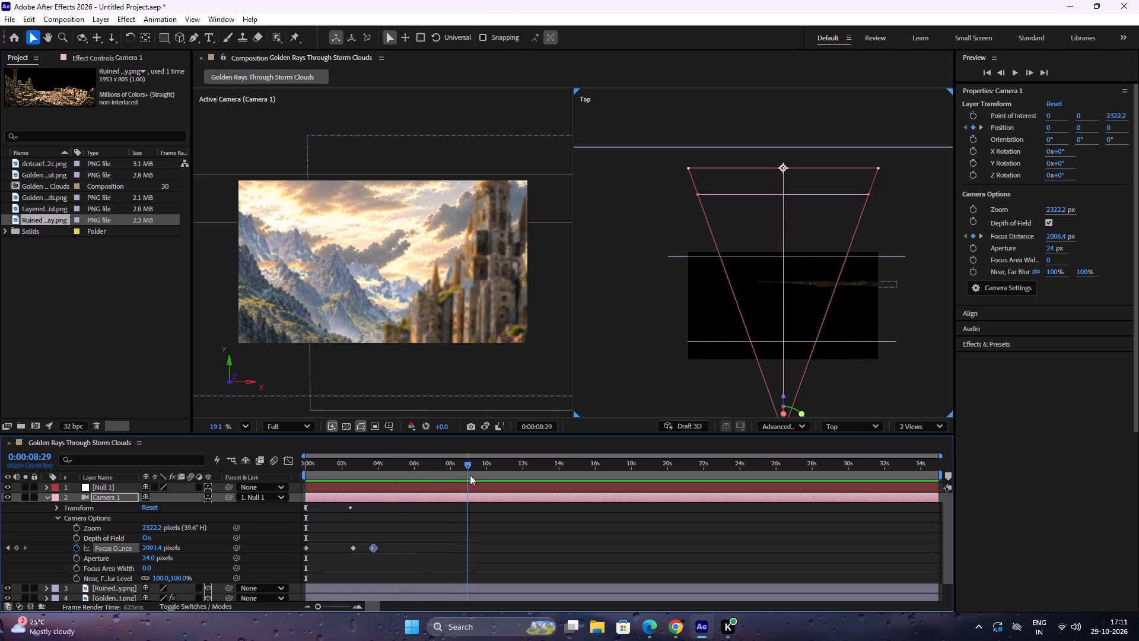
pyautogui.moveTo(470, 475); pyautogui.dragTo(356, 464)
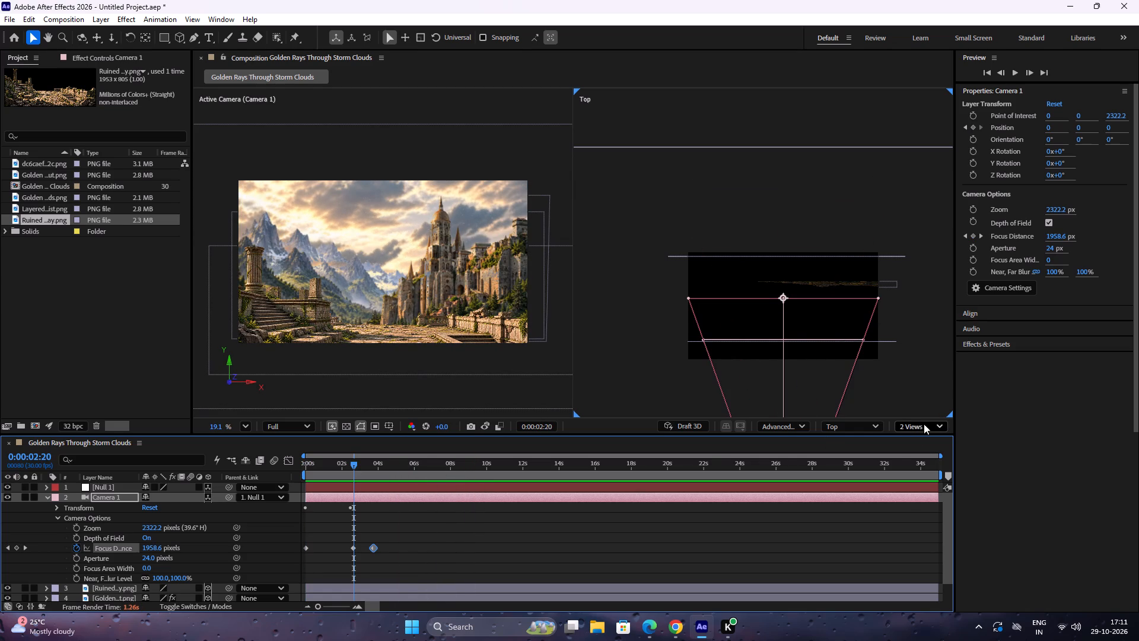
# Switch the composition viewer to a single Active Camera view and preview the camera move from 0:00:00:00.
pyautogui.click(924, 424)
pyautogui.click(918, 449)
pyautogui.scroll(4, 679, 281)
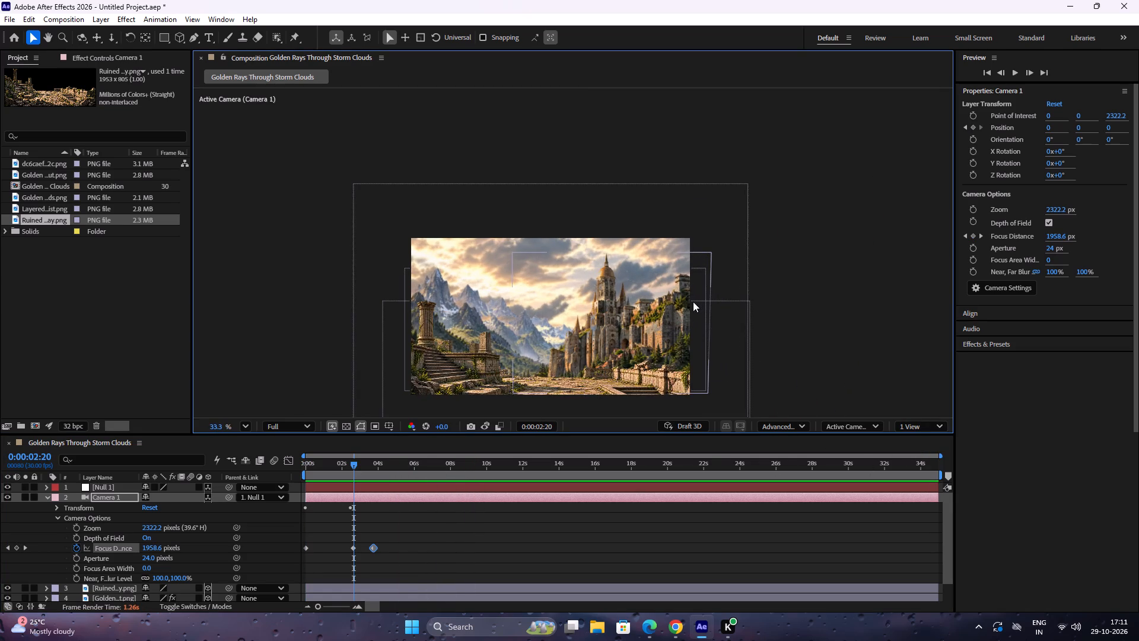
pyautogui.press('space')
pyautogui.press('space')
pyautogui.press('space')
pyautogui.press('space')
pyautogui.press('space')
pyautogui.press('space')
pyautogui.press('space')
pyautogui.press('space')
pyautogui.press('space')
pyautogui.press('space')
pyautogui.press('space')
pyautogui.press('space')
pyautogui.press('space')
pyautogui.press('space')
pyautogui.press('space')
pyautogui.press('space')
pyautogui.press('space')
pyautogui.press('space')
pyautogui.moveTo(606, 324); pyautogui.dragTo(612, 268)
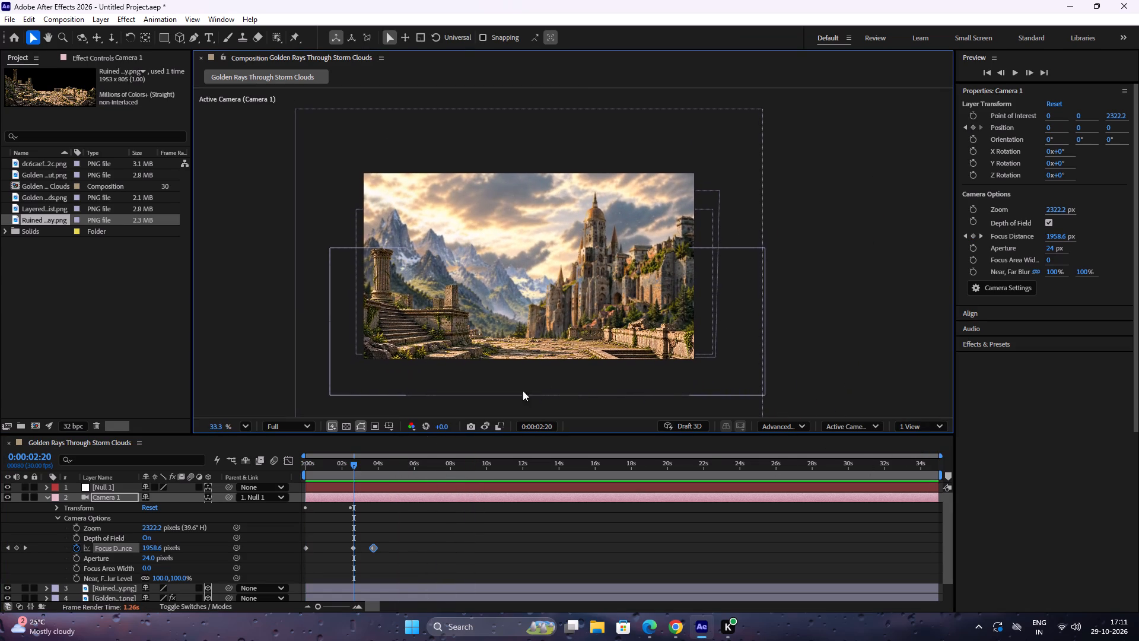
pyautogui.moveTo(345, 467); pyautogui.dragTo(289, 463)
pyautogui.press('space')
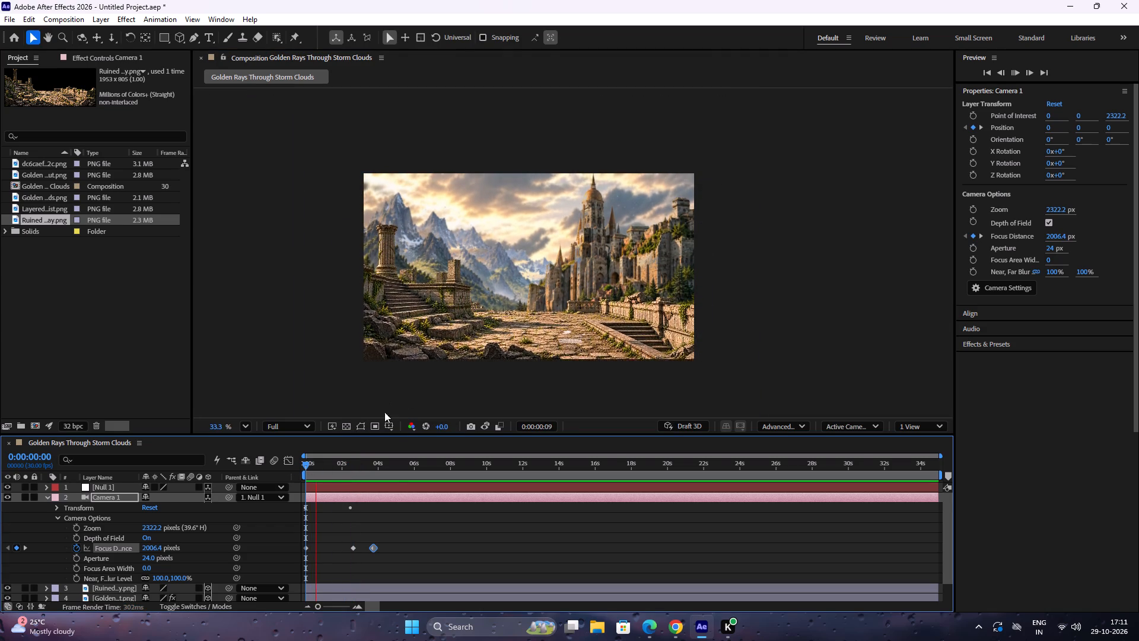
pyautogui.moveTo(340, 454); pyautogui.dragTo(329, 456)
pyautogui.moveTo(323, 462); pyautogui.dragTo(300, 465)
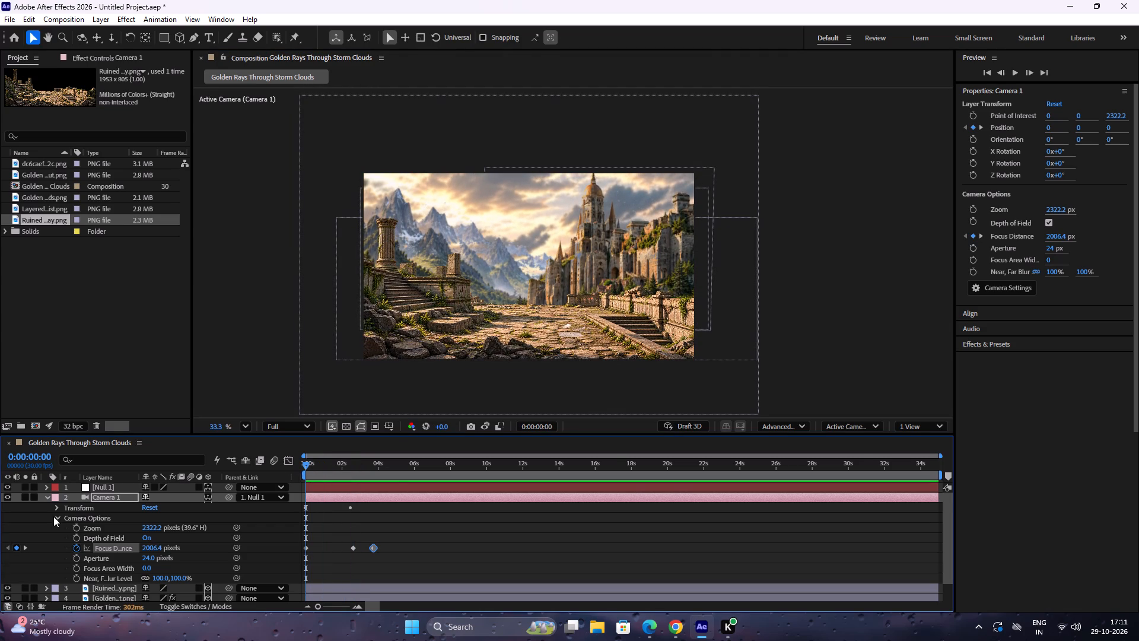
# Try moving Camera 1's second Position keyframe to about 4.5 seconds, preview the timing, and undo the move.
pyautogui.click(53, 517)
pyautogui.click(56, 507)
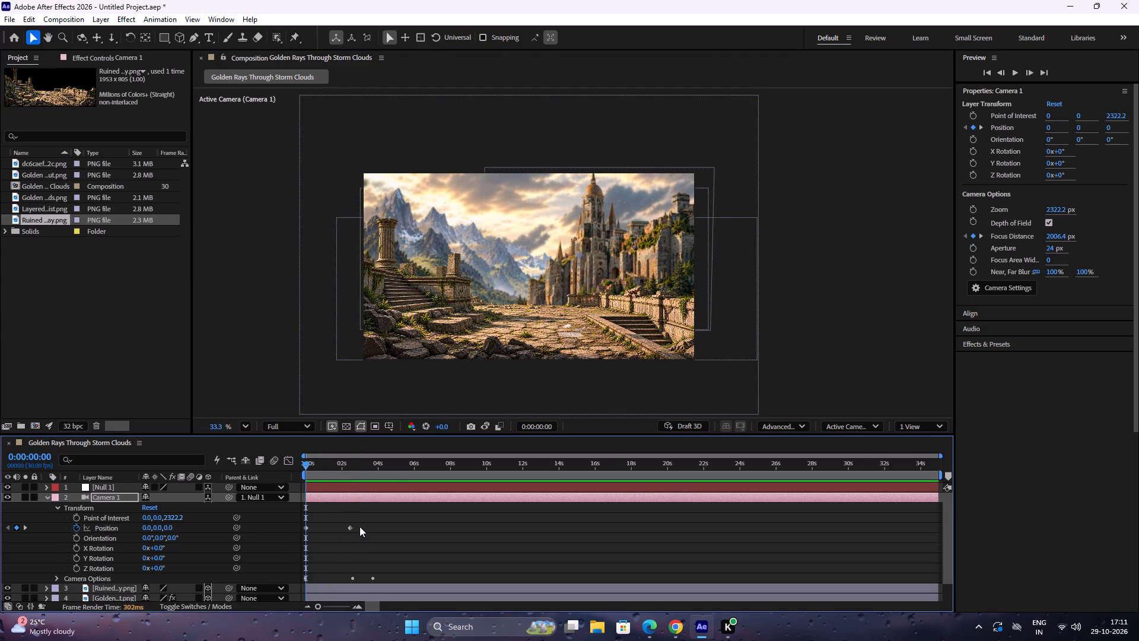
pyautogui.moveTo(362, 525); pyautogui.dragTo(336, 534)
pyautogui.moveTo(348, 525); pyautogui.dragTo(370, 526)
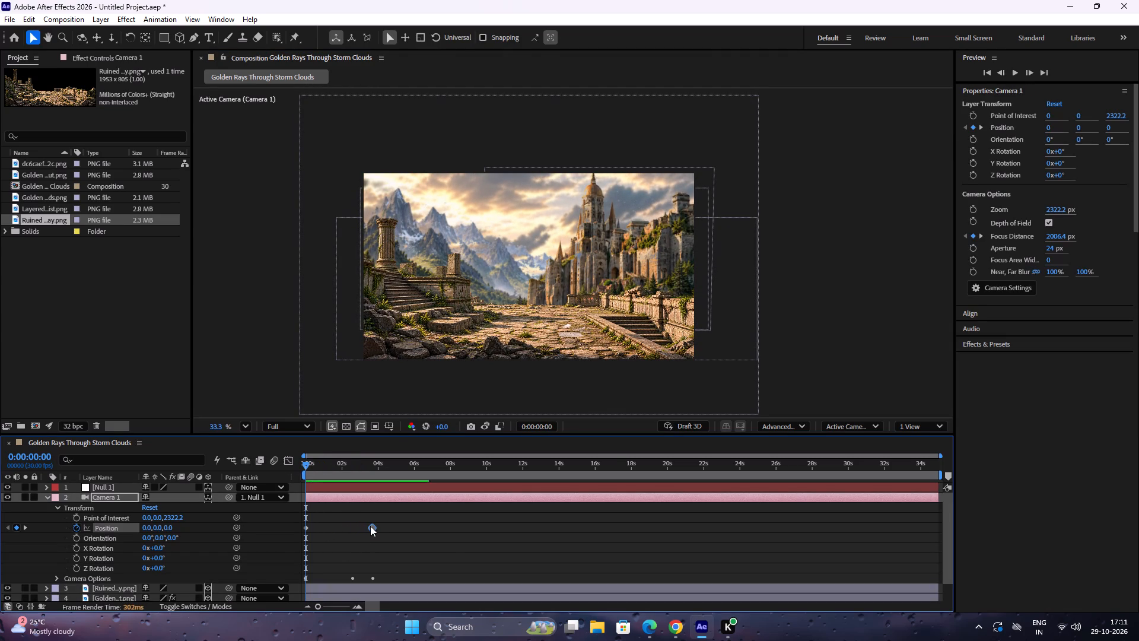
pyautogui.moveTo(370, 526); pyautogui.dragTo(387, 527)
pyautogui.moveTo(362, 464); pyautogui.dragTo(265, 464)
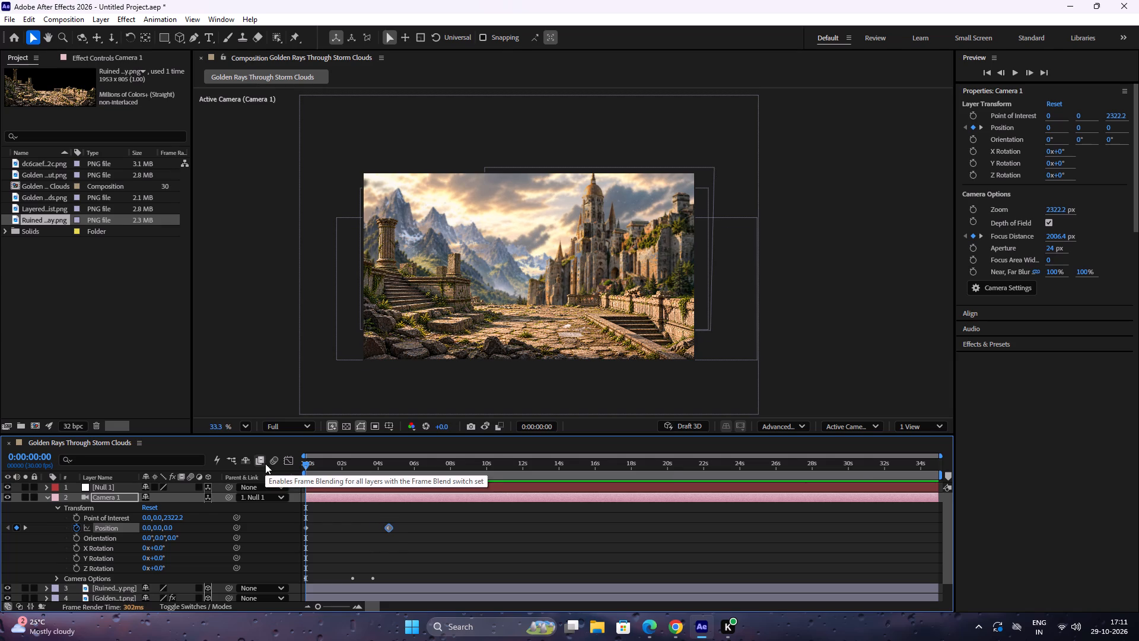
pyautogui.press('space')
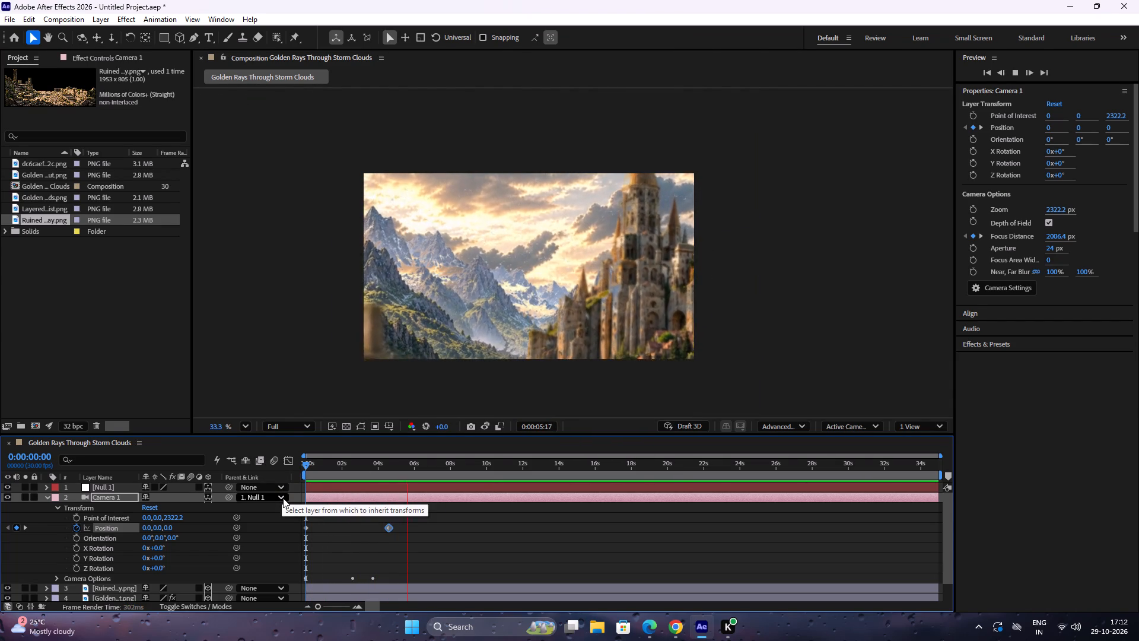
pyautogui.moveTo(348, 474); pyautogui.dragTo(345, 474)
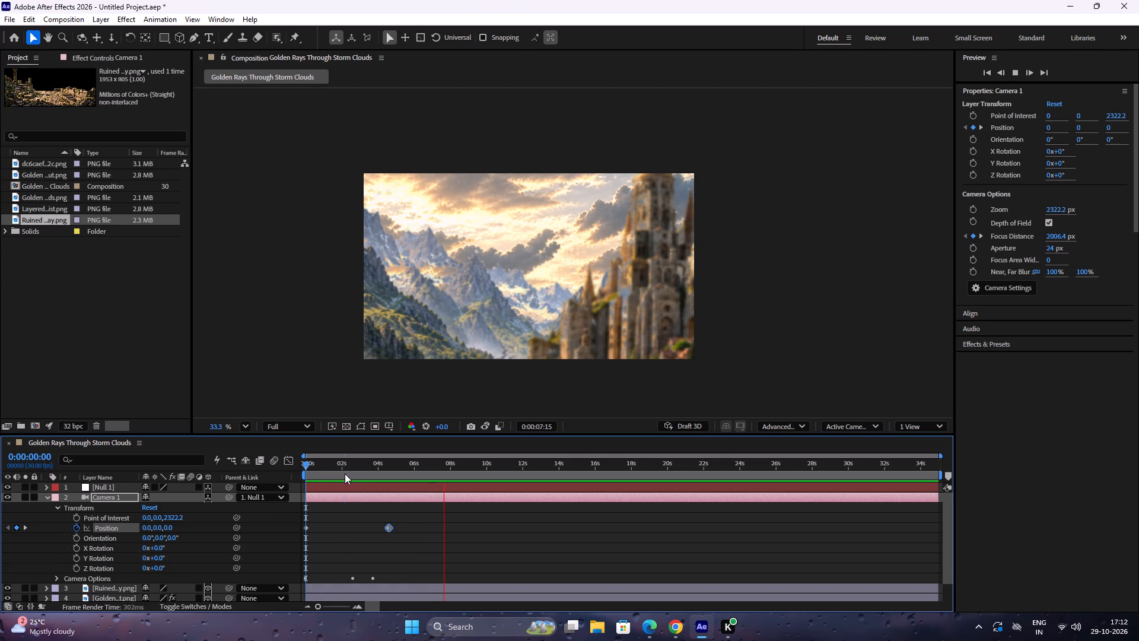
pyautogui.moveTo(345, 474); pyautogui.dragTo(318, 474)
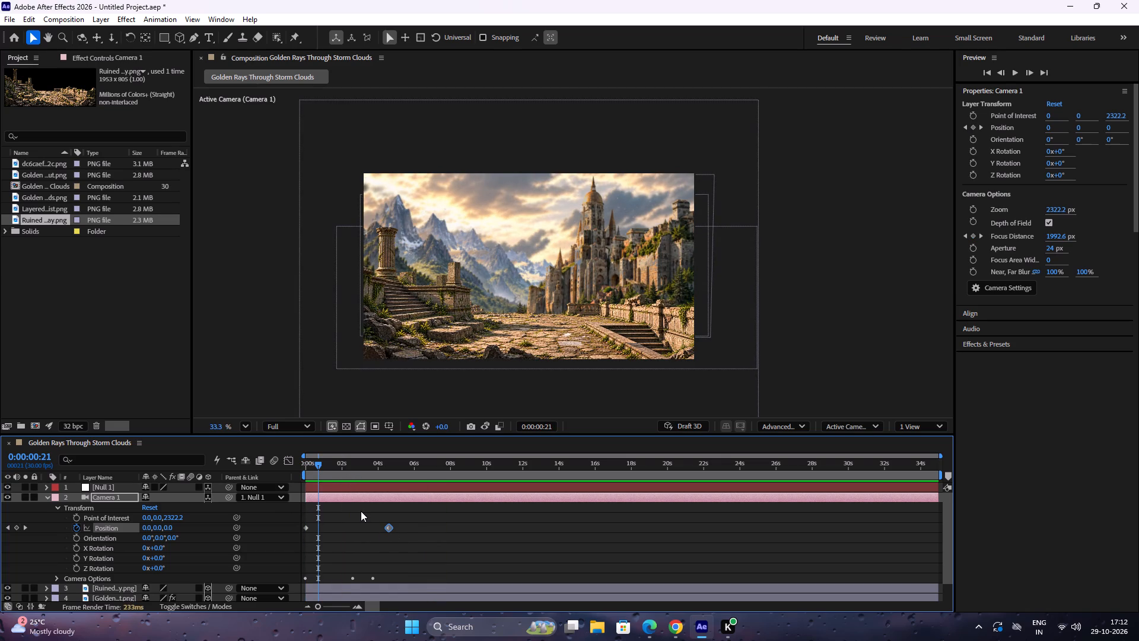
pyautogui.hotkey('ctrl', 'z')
# Move Null 1's last Position keyframe to about 8 seconds and preview the slower camera move from near the start.
pyautogui.click(46, 485)
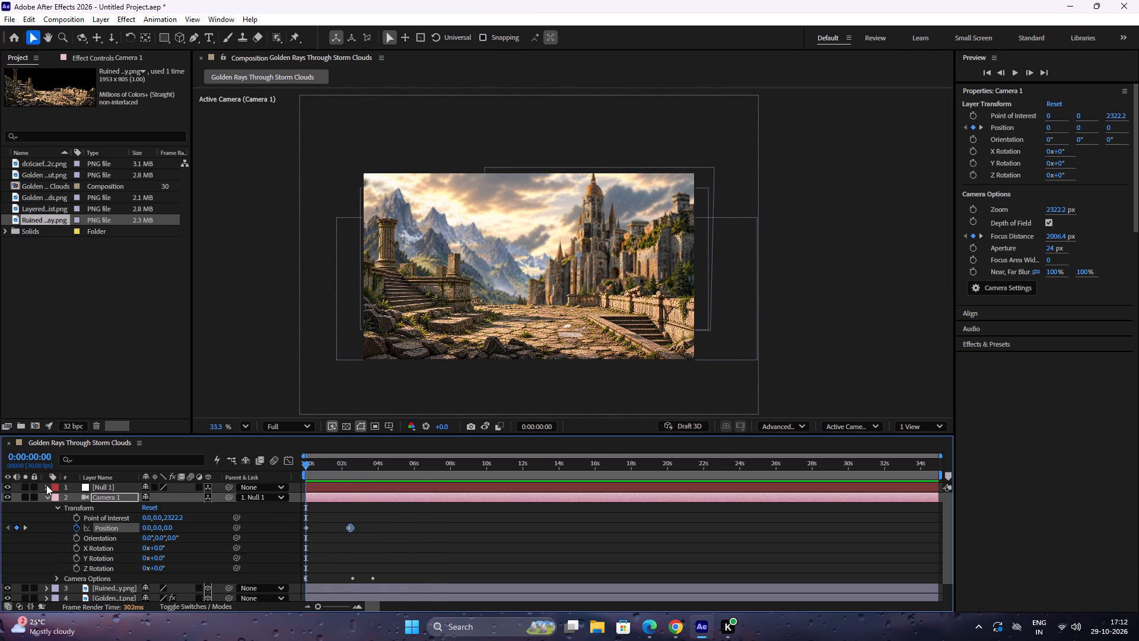
pyautogui.moveTo(457, 505); pyautogui.dragTo(364, 522)
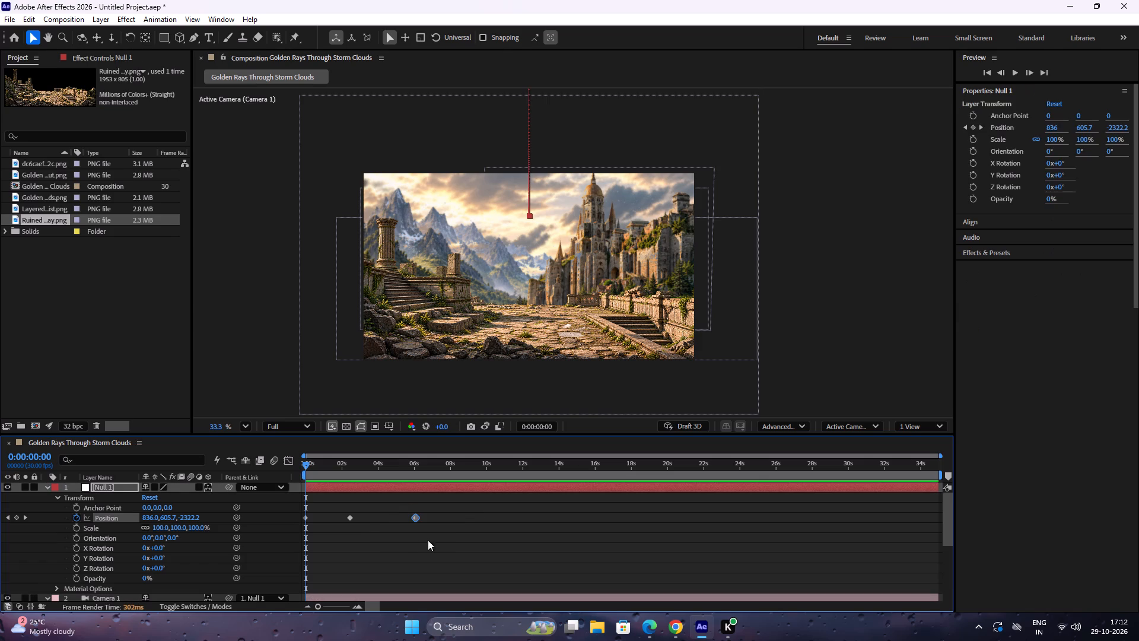
pyautogui.moveTo(416, 519); pyautogui.dragTo(451, 518)
pyautogui.moveTo(427, 462); pyautogui.dragTo(308, 452)
pyautogui.press('space')
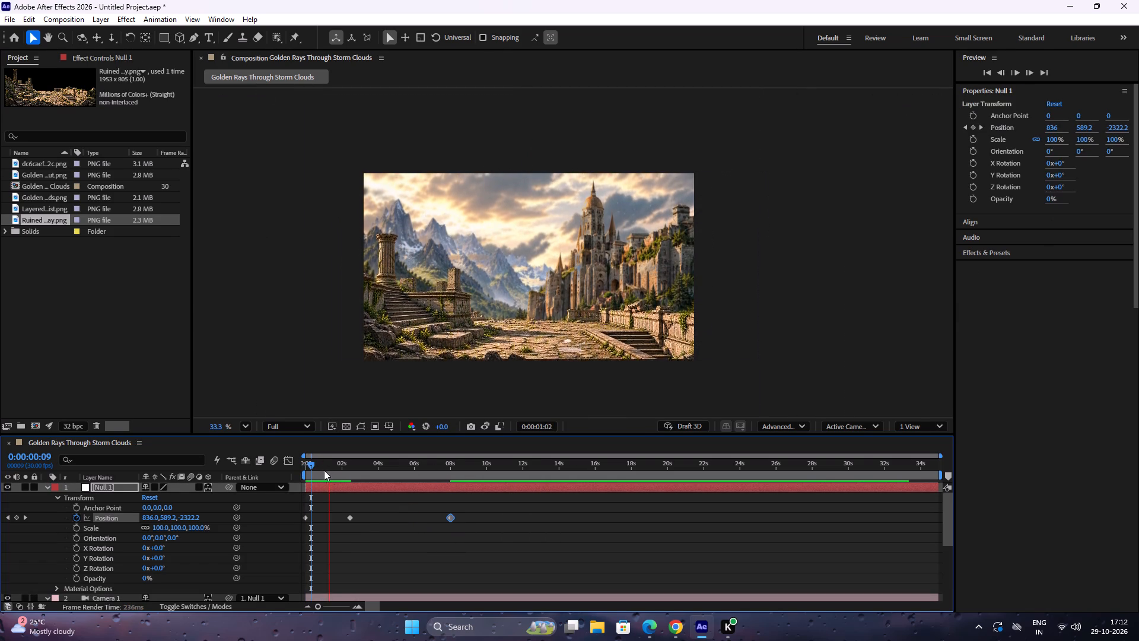
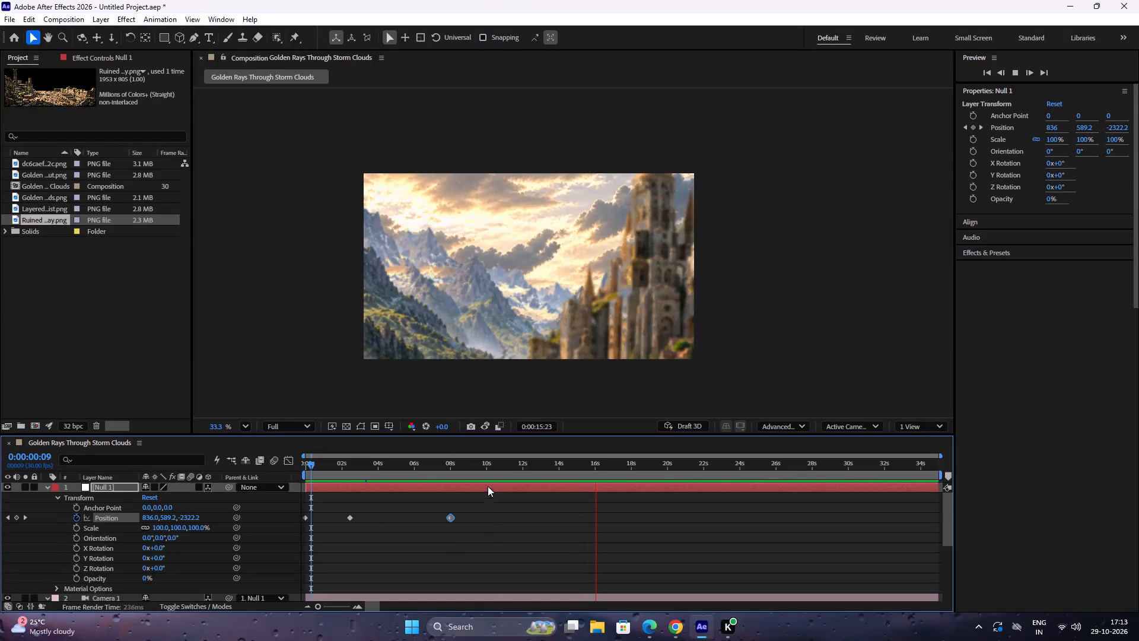
# Preview the Null 1 camera move from the start of the composition and return the playhead to 0:00:00:00.
pyautogui.moveTo(469, 467); pyautogui.dragTo(448, 468)
pyautogui.moveTo(448, 468); pyautogui.dragTo(135, 459)
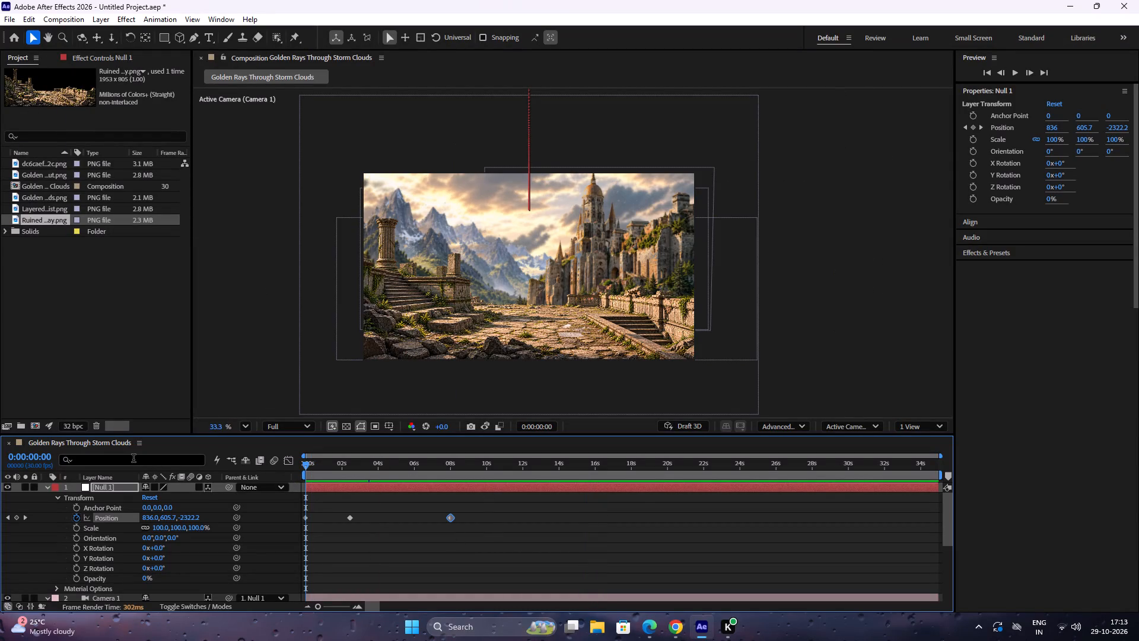
pyautogui.press('space')
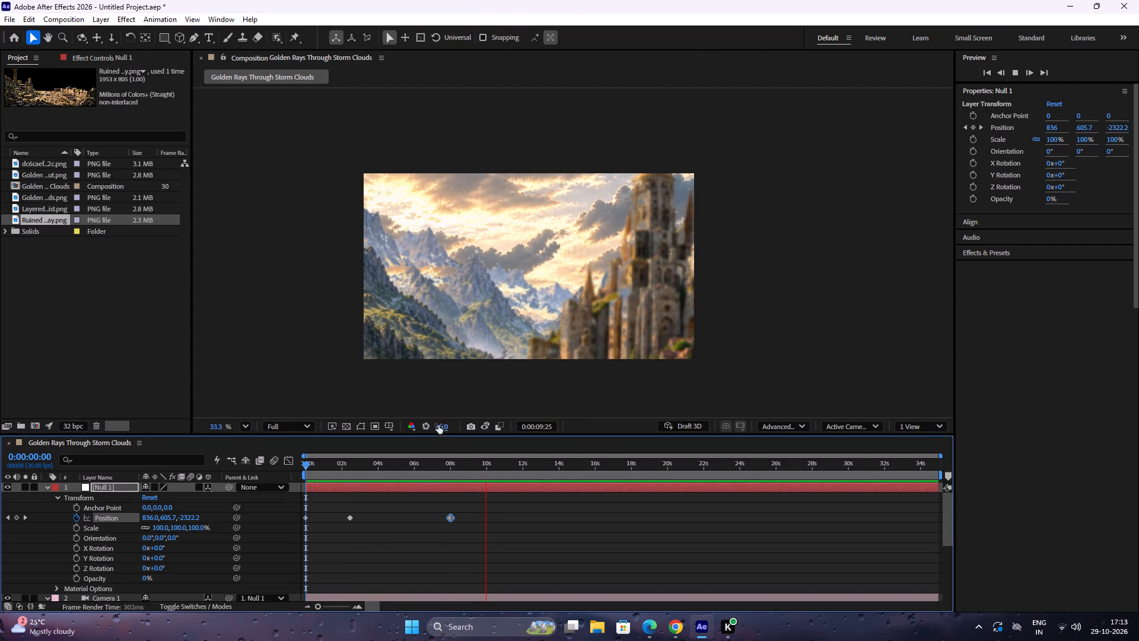
pyautogui.moveTo(446, 456); pyautogui.dragTo(393, 467)
pyautogui.moveTo(380, 467); pyautogui.dragTo(164, 437)
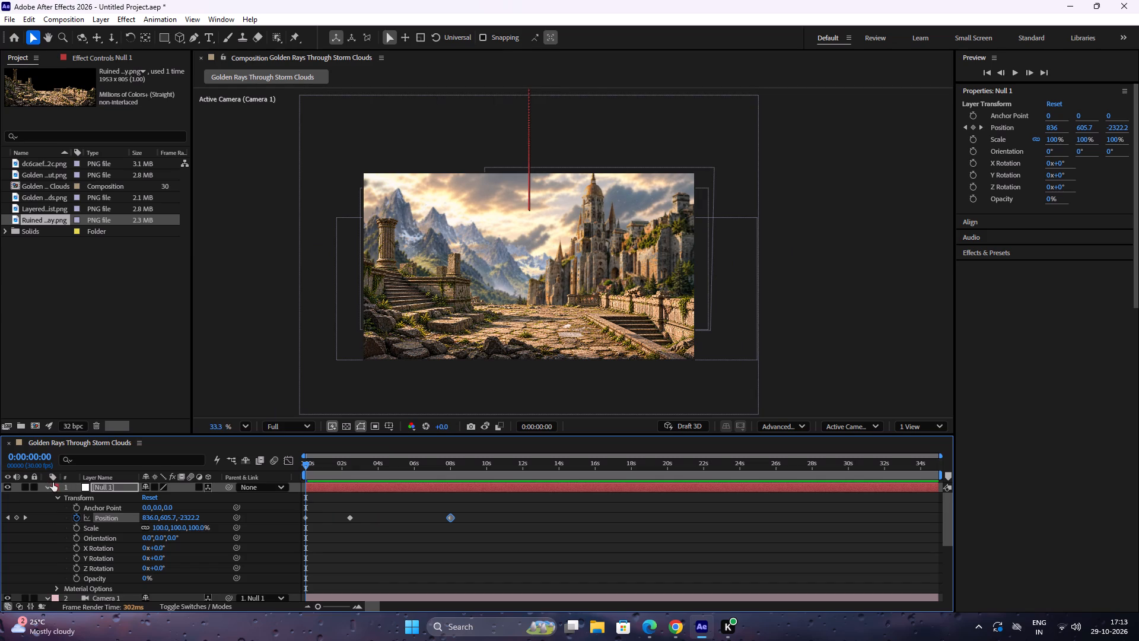
# Collapse the Null 1 layer's transform properties in the timeline.
pyautogui.click(45, 485)
pyautogui.click(48, 494)
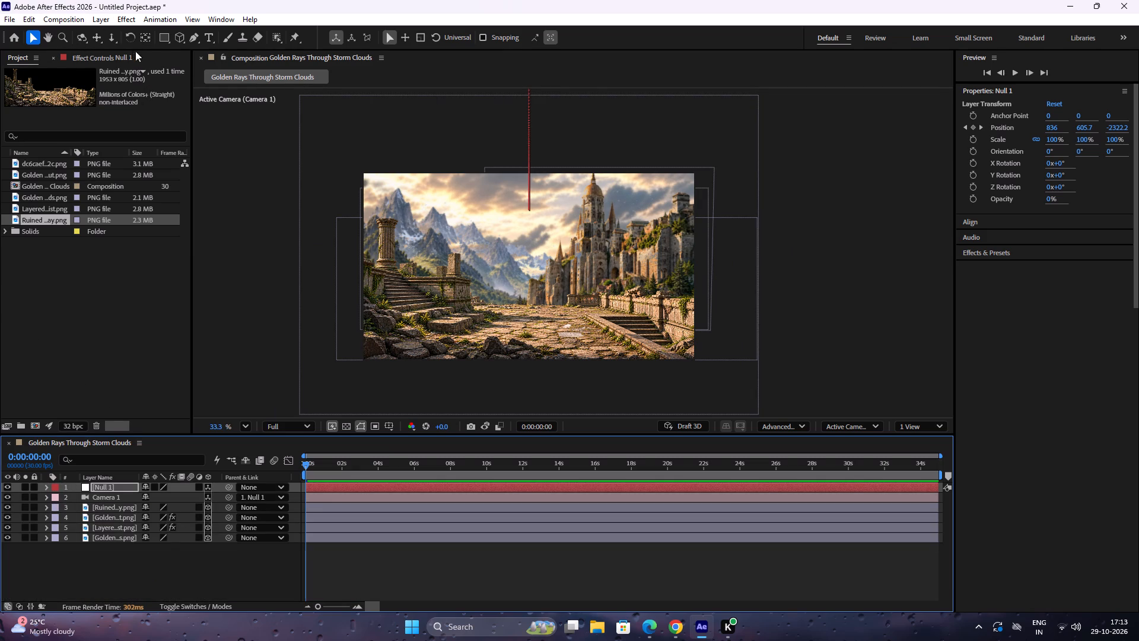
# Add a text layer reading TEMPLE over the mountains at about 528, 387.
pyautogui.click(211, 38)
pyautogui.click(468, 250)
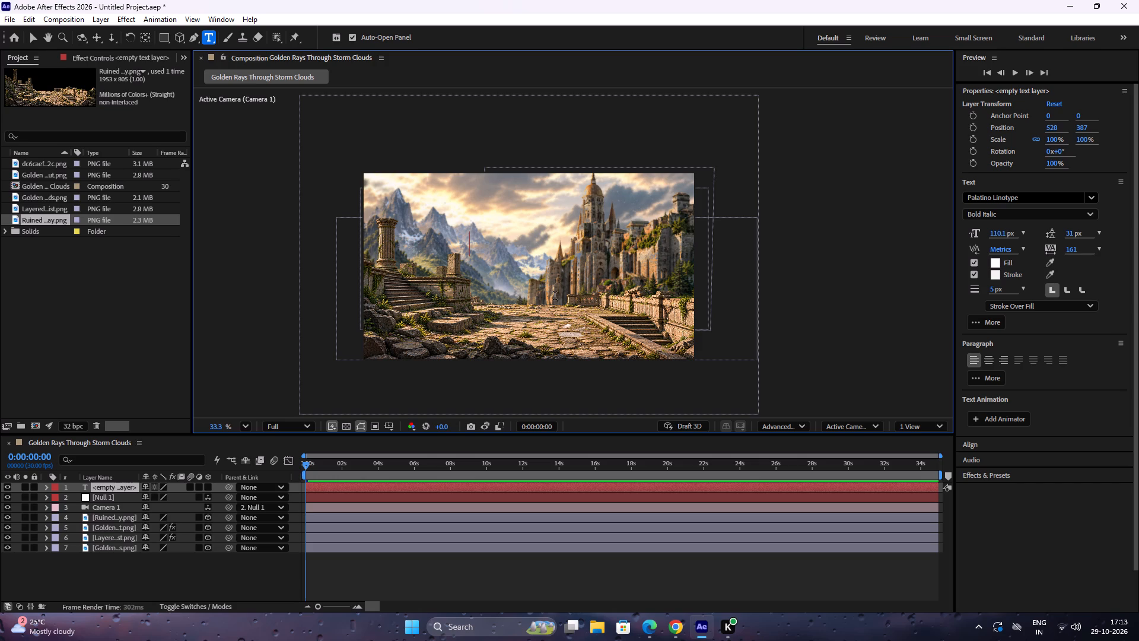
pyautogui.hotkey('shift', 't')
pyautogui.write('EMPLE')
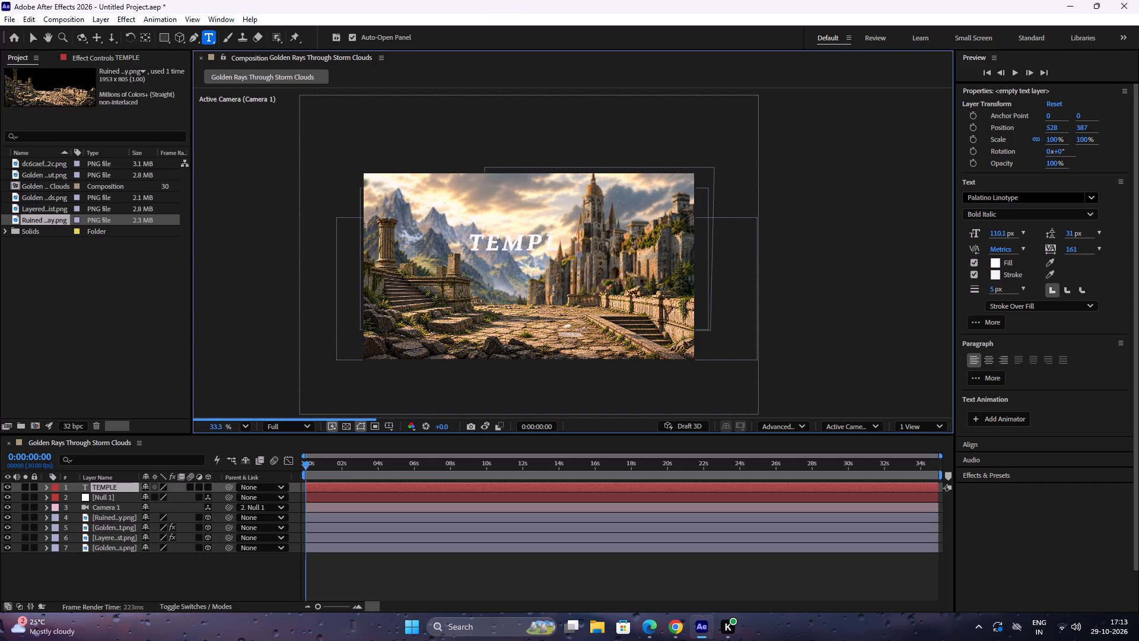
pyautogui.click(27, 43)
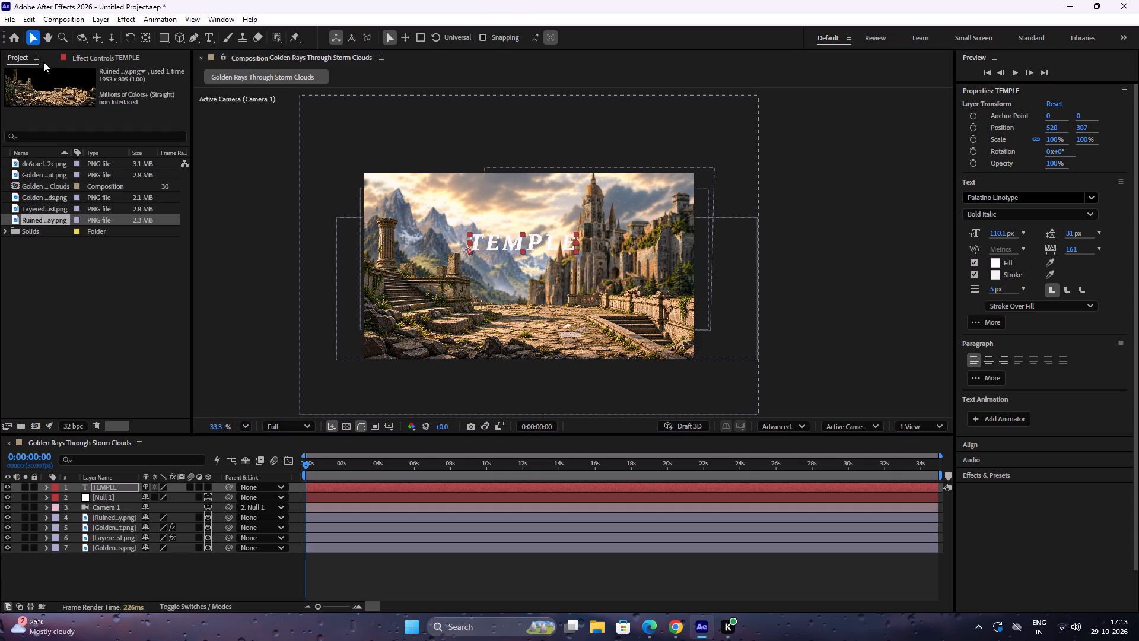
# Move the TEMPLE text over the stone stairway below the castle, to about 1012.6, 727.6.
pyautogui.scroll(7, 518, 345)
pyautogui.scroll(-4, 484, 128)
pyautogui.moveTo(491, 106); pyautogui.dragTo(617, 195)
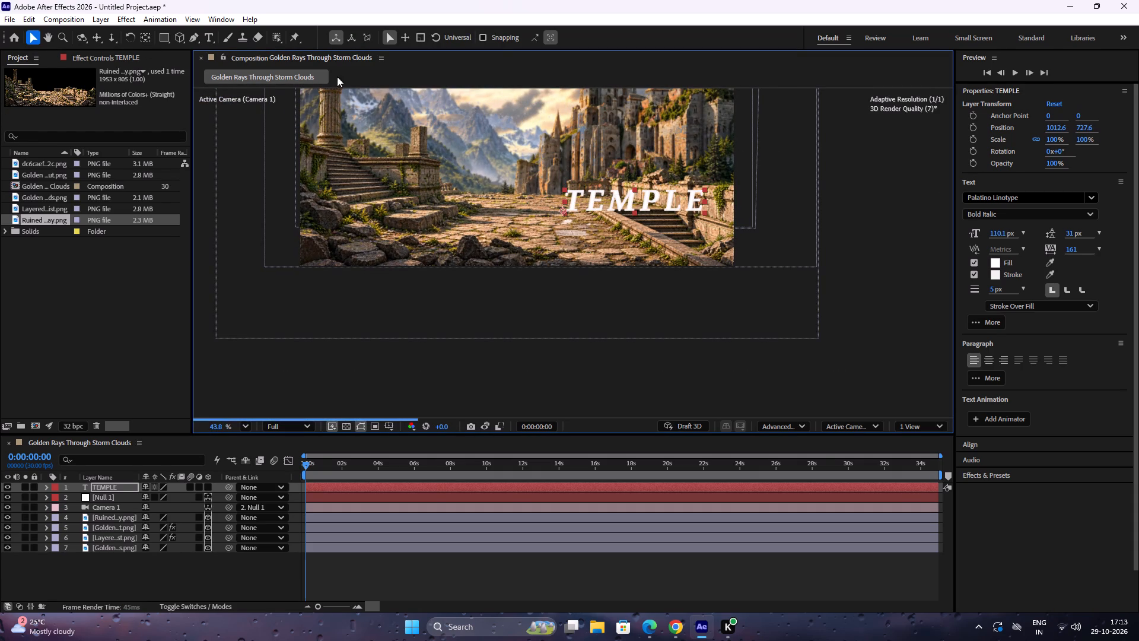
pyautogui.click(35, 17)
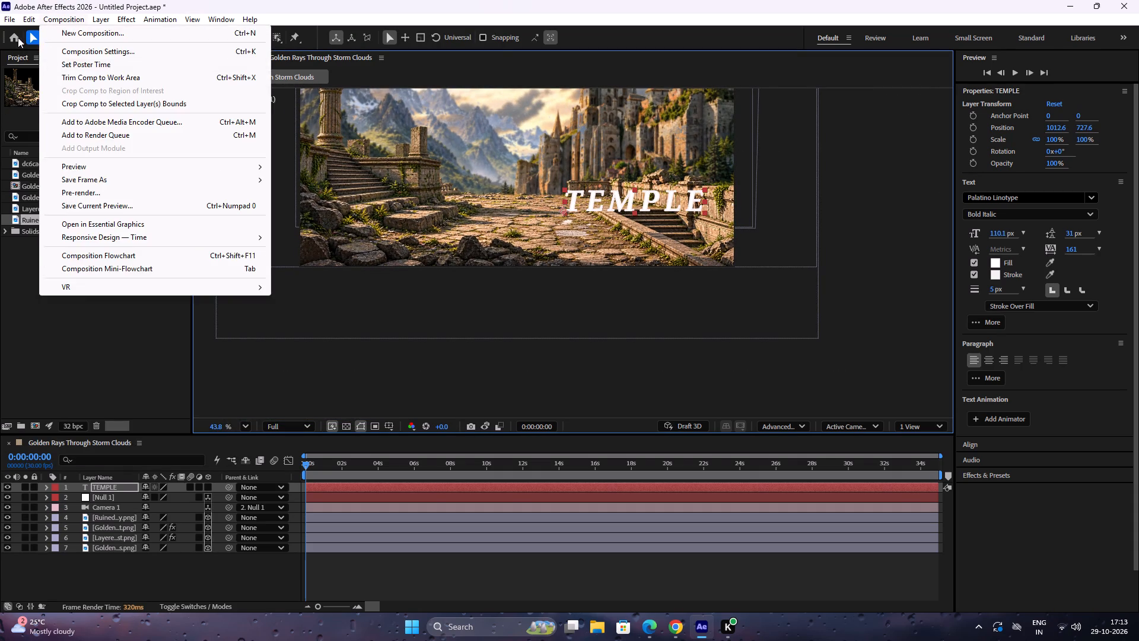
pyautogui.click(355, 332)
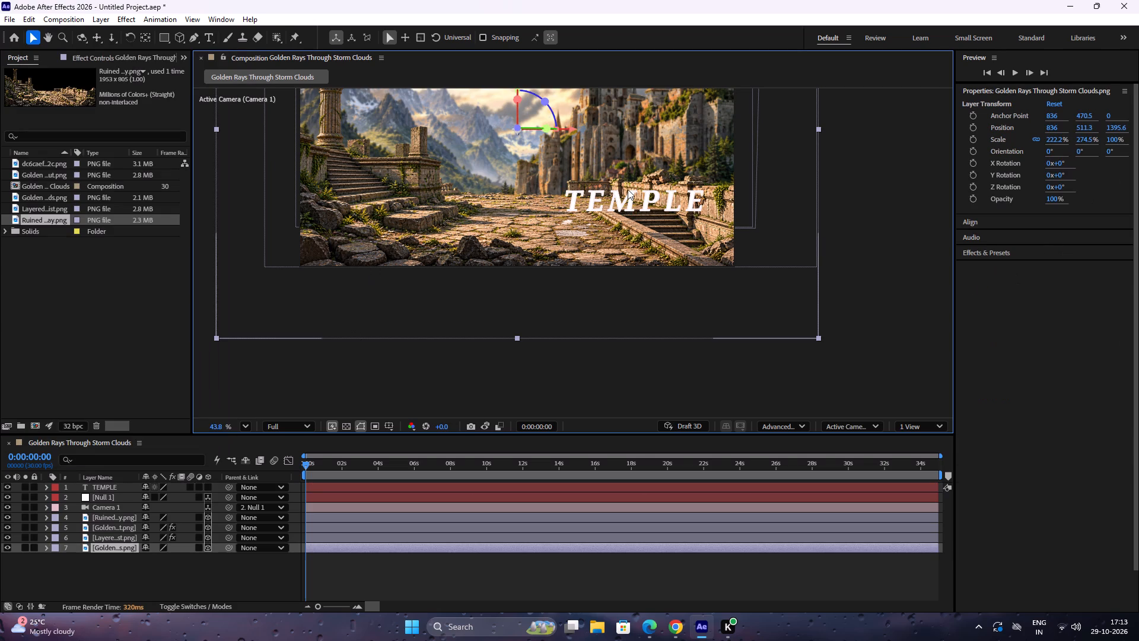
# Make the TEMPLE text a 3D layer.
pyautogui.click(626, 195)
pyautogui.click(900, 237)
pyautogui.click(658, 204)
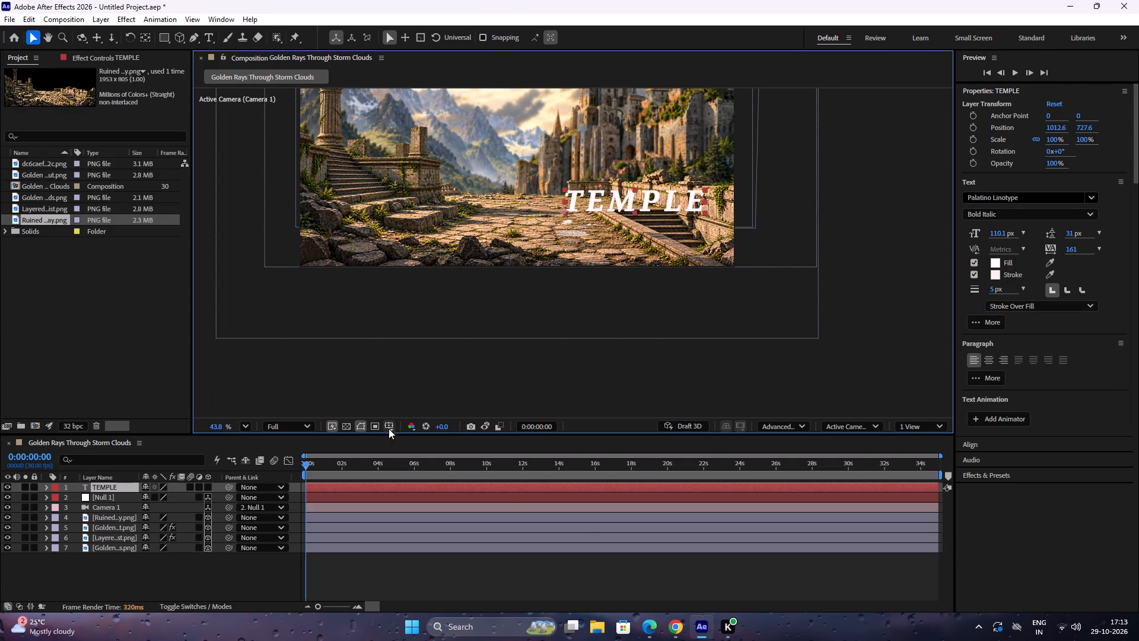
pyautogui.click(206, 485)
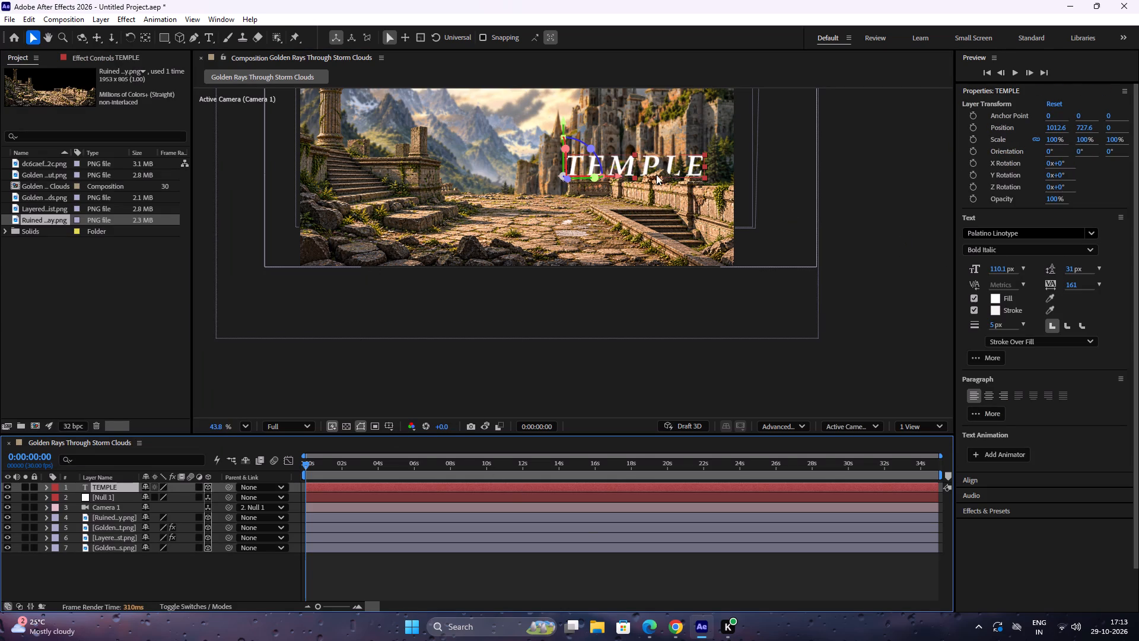
# Switch the composition's 3D view from the active camera to Front.
pyautogui.press('space')
pyautogui.press('space')
pyautogui.press('space')
pyautogui.press('space')
pyautogui.press('space')
pyautogui.press('space')
pyautogui.press('space')
pyautogui.press('space')
pyautogui.press('space')
pyautogui.press('space')
pyautogui.press('space')
pyautogui.press('space')
pyautogui.press('space')
pyautogui.press('space')
pyautogui.press('space')
pyautogui.press('space')
pyautogui.press('space')
pyautogui.moveTo(702, 147); pyautogui.dragTo(683, 268)
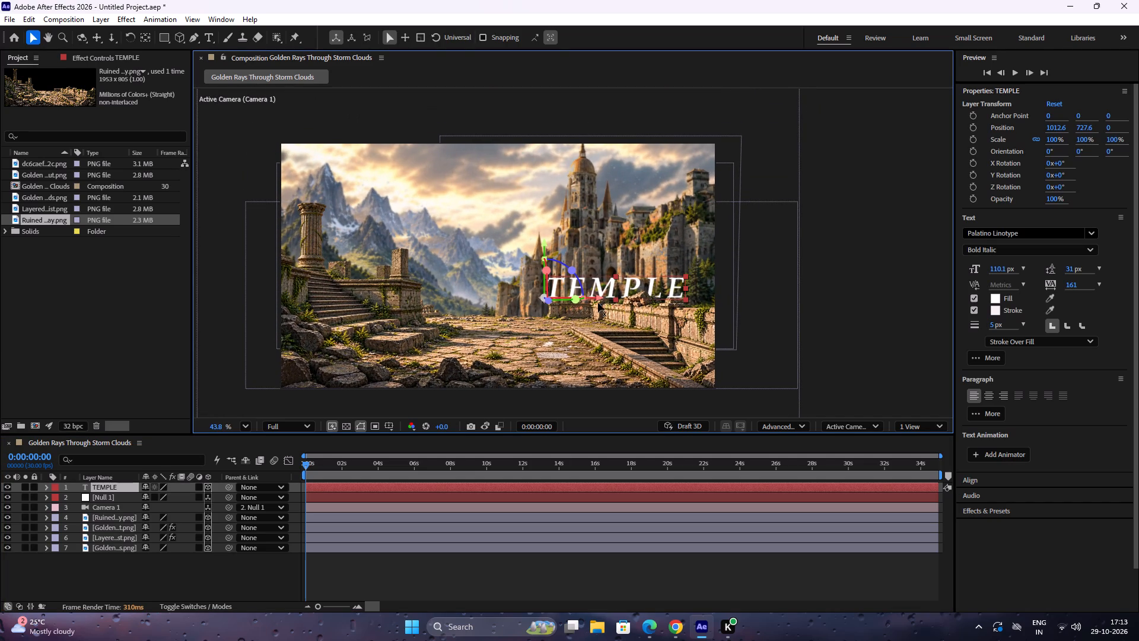
pyautogui.click(845, 430)
pyautogui.click(871, 241)
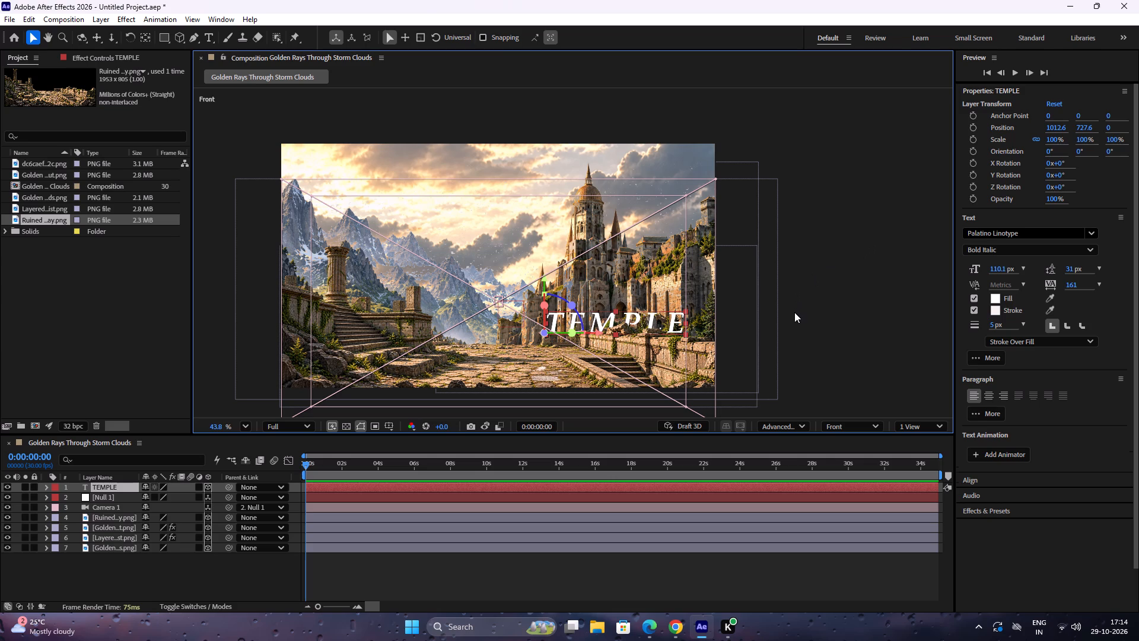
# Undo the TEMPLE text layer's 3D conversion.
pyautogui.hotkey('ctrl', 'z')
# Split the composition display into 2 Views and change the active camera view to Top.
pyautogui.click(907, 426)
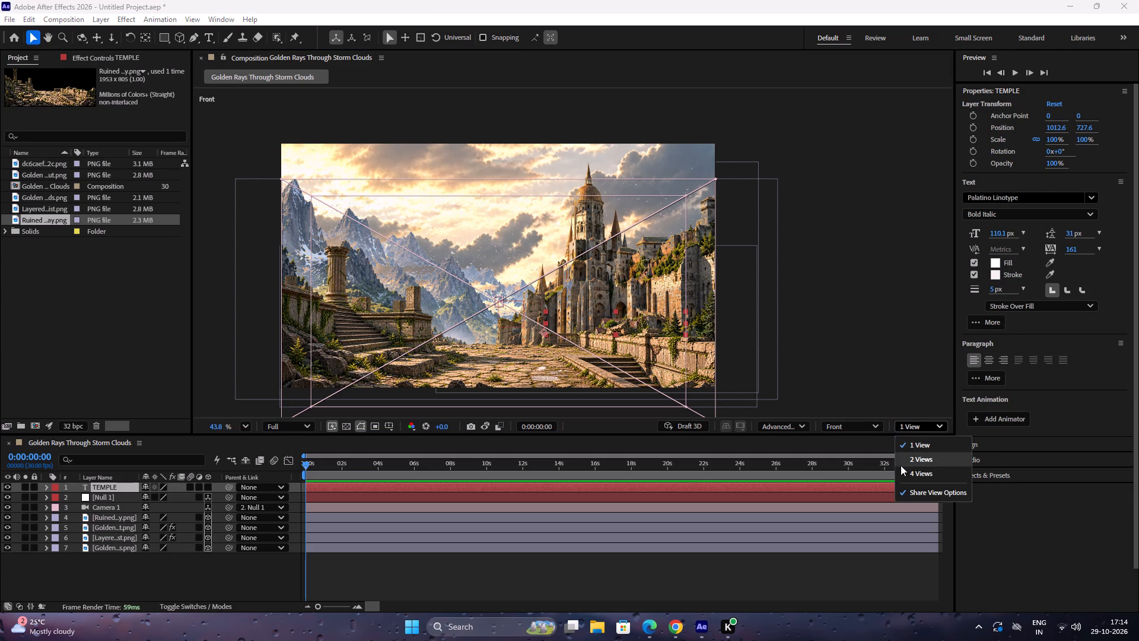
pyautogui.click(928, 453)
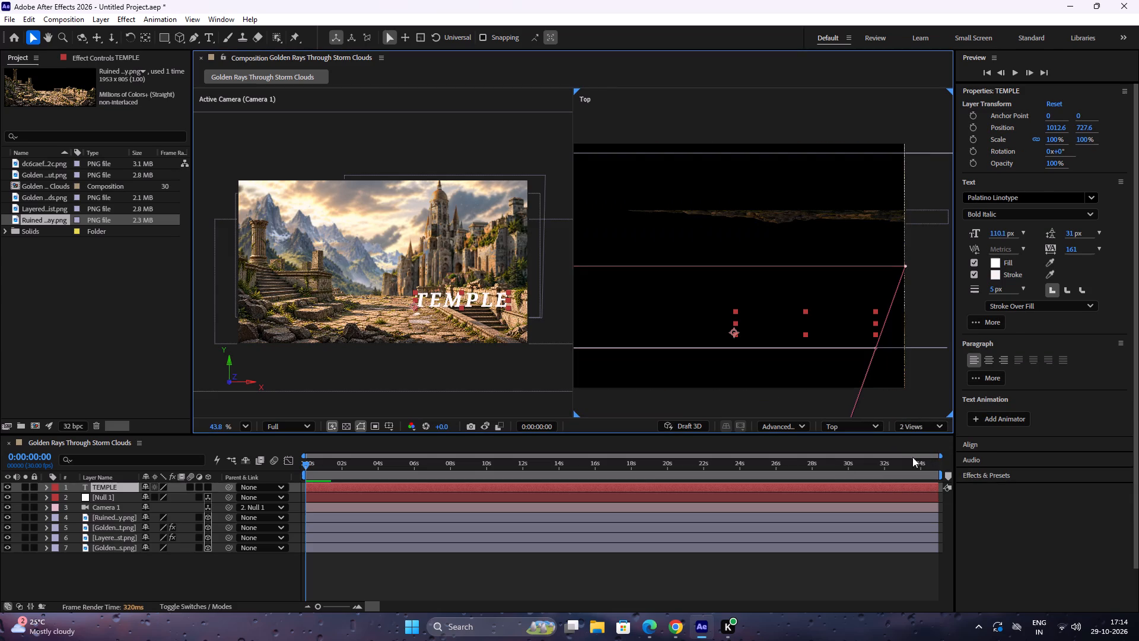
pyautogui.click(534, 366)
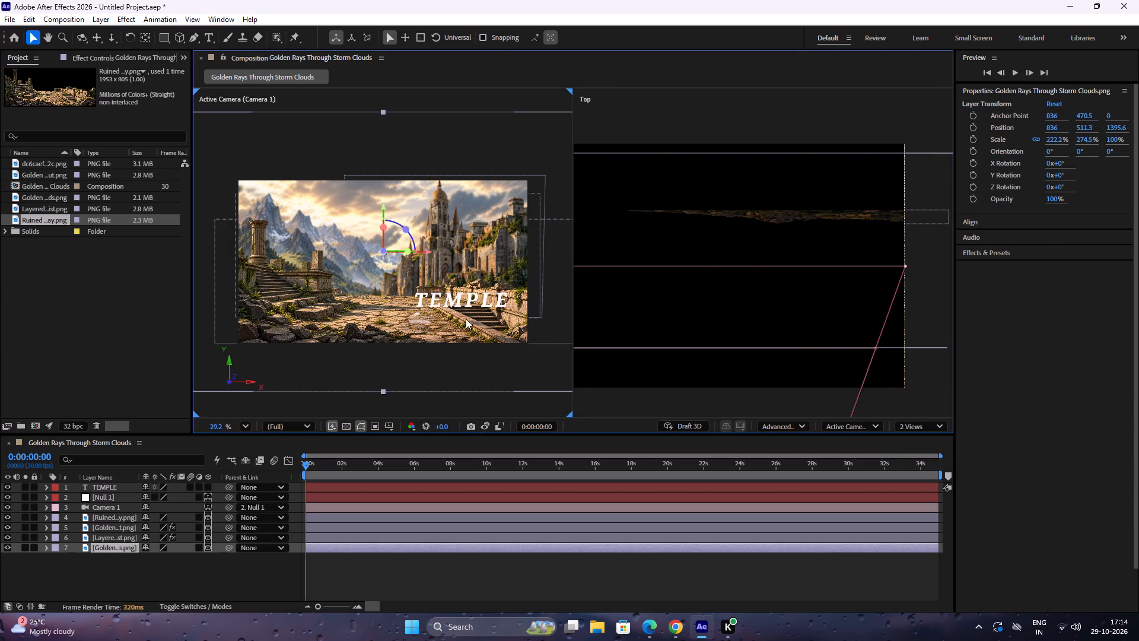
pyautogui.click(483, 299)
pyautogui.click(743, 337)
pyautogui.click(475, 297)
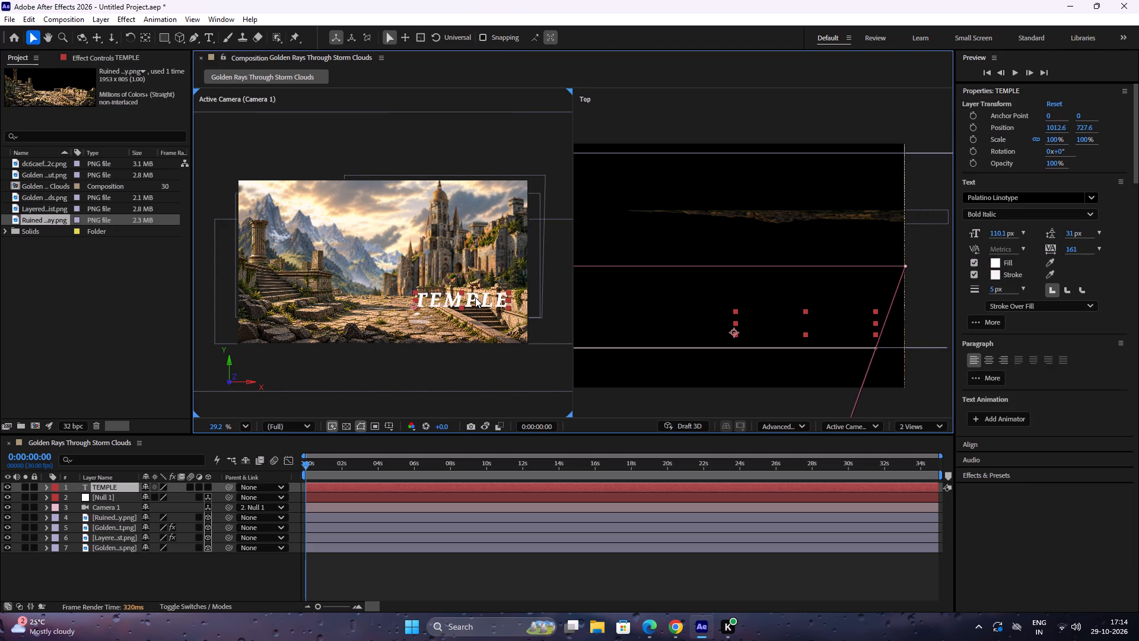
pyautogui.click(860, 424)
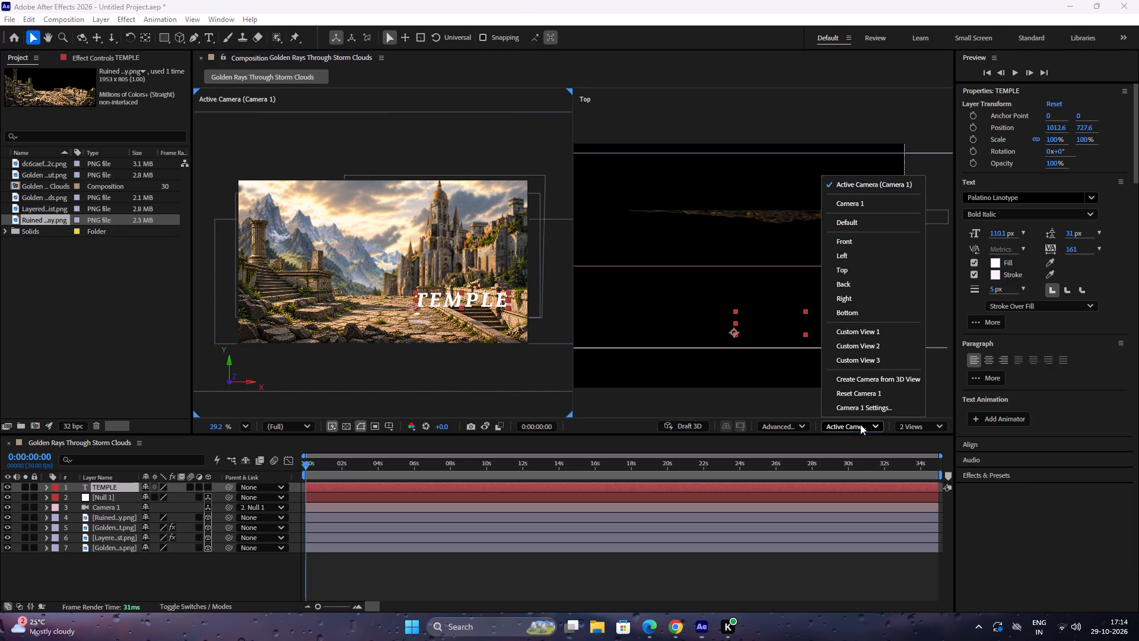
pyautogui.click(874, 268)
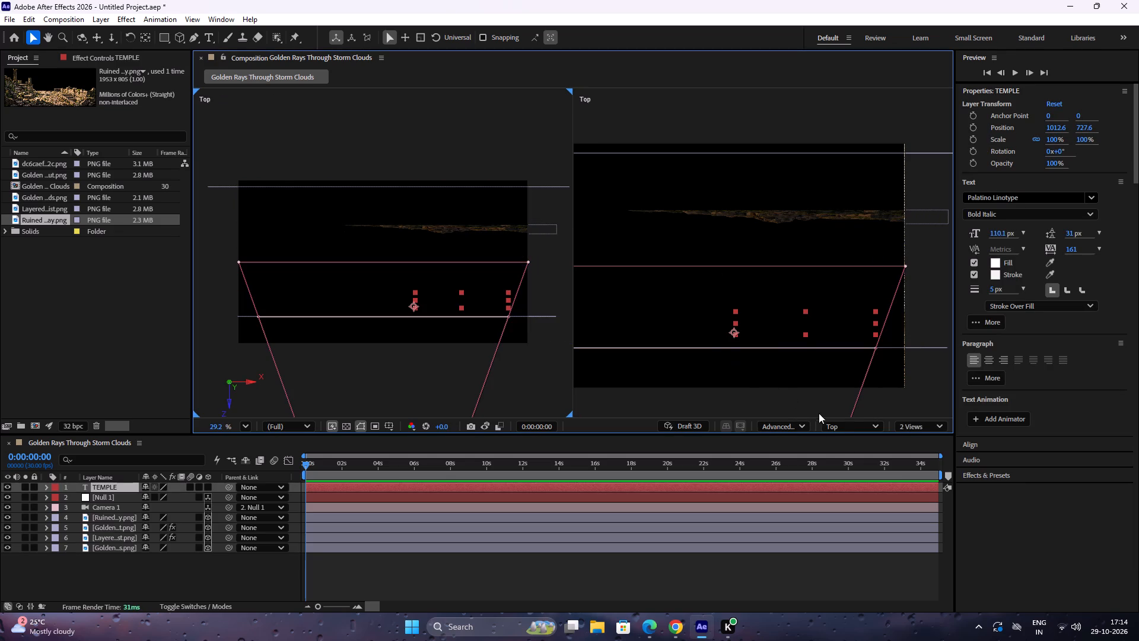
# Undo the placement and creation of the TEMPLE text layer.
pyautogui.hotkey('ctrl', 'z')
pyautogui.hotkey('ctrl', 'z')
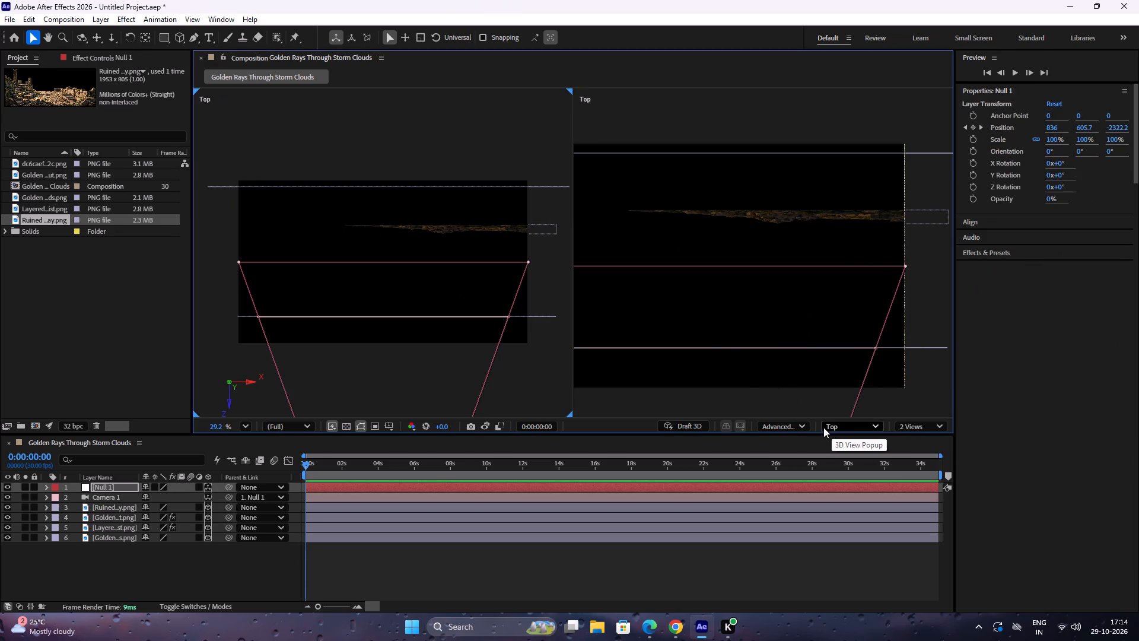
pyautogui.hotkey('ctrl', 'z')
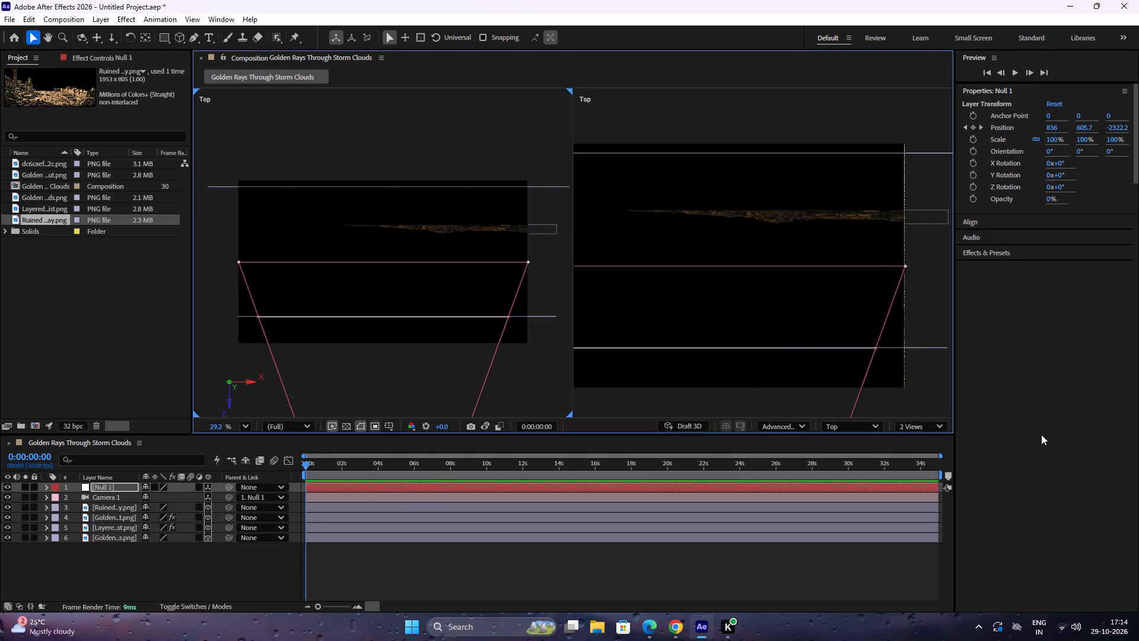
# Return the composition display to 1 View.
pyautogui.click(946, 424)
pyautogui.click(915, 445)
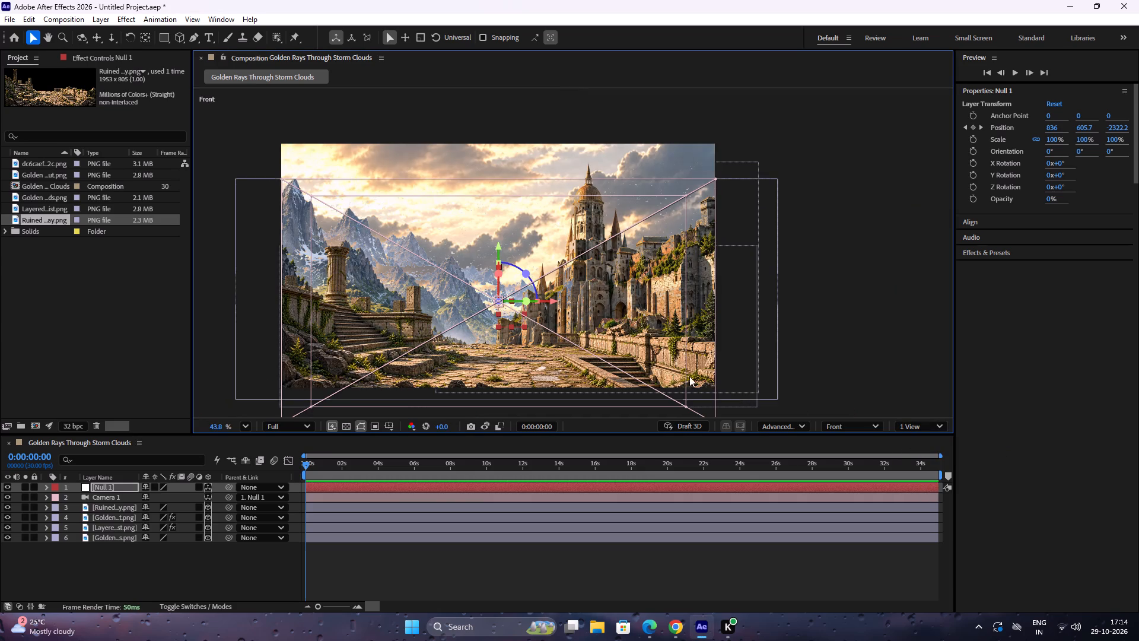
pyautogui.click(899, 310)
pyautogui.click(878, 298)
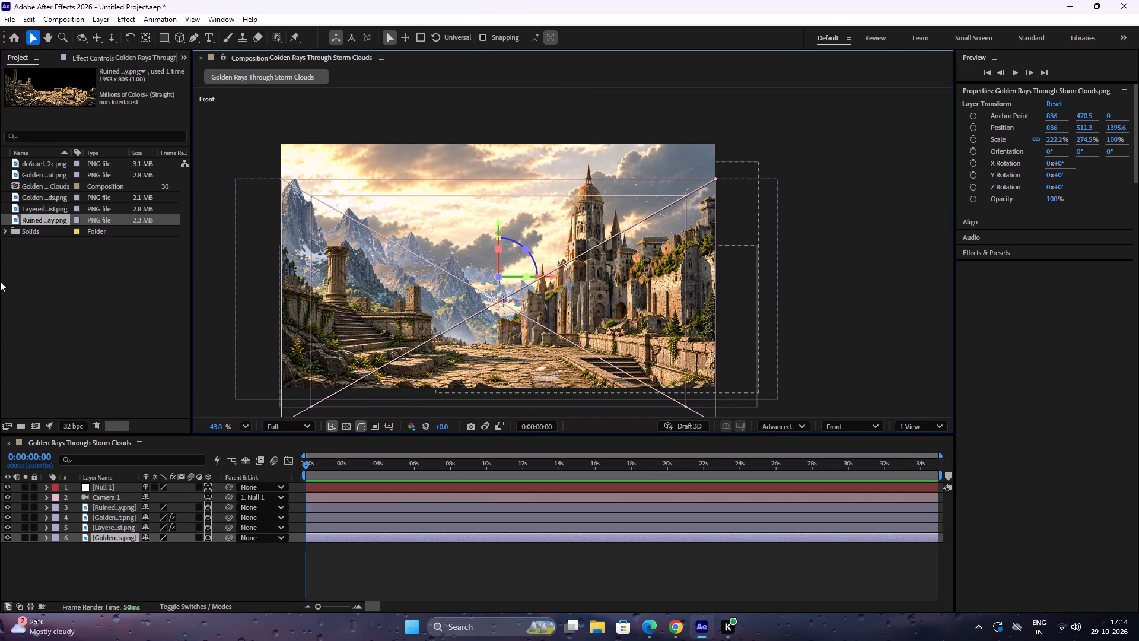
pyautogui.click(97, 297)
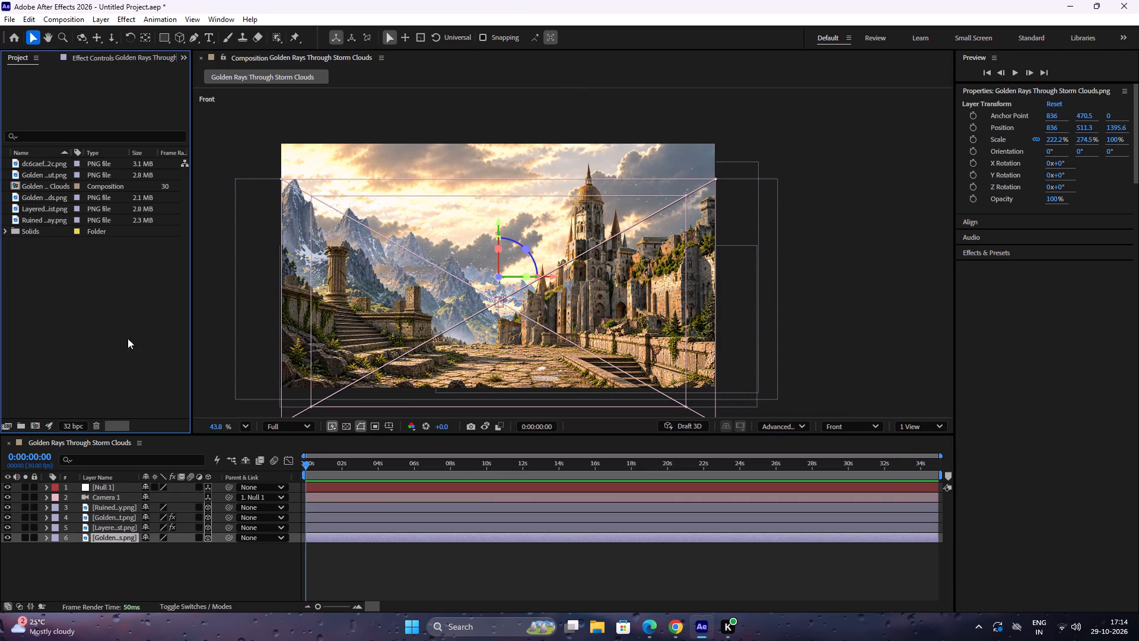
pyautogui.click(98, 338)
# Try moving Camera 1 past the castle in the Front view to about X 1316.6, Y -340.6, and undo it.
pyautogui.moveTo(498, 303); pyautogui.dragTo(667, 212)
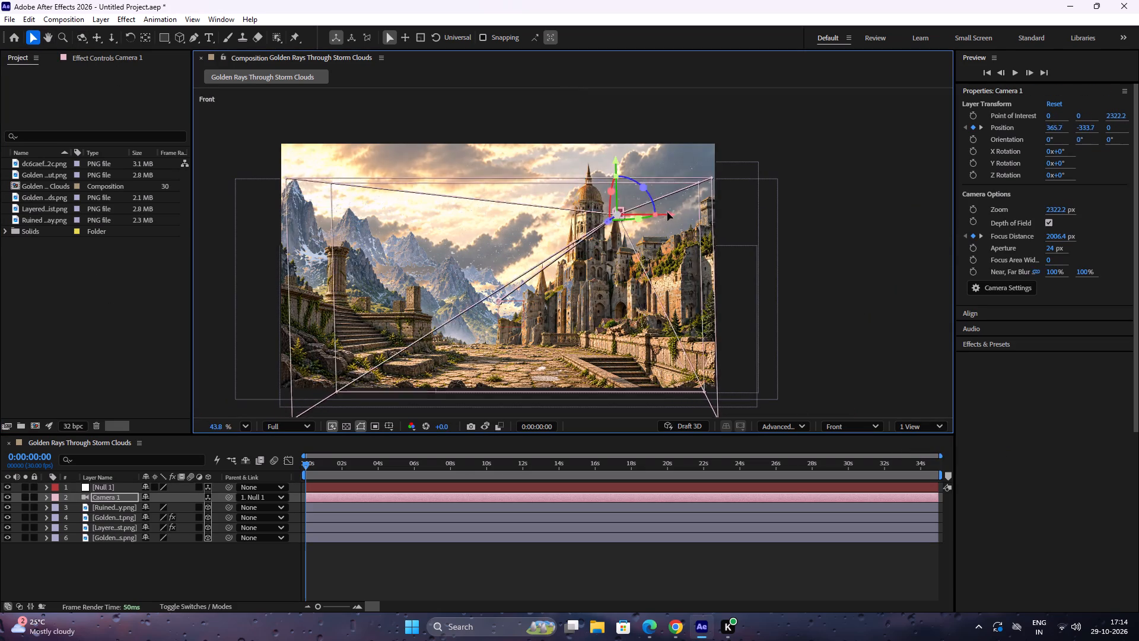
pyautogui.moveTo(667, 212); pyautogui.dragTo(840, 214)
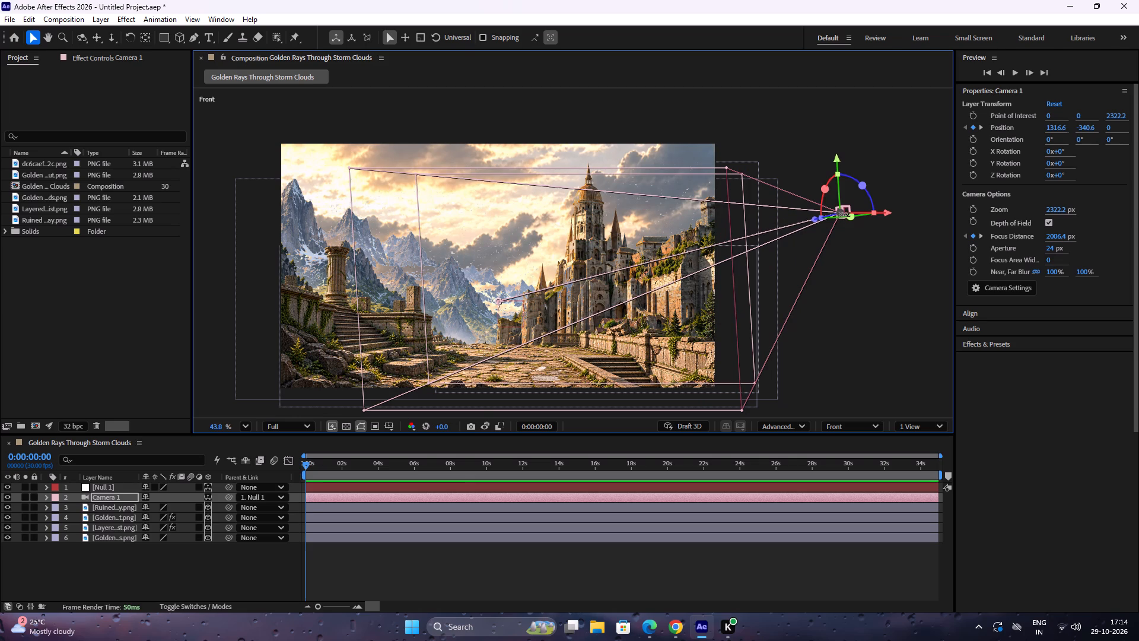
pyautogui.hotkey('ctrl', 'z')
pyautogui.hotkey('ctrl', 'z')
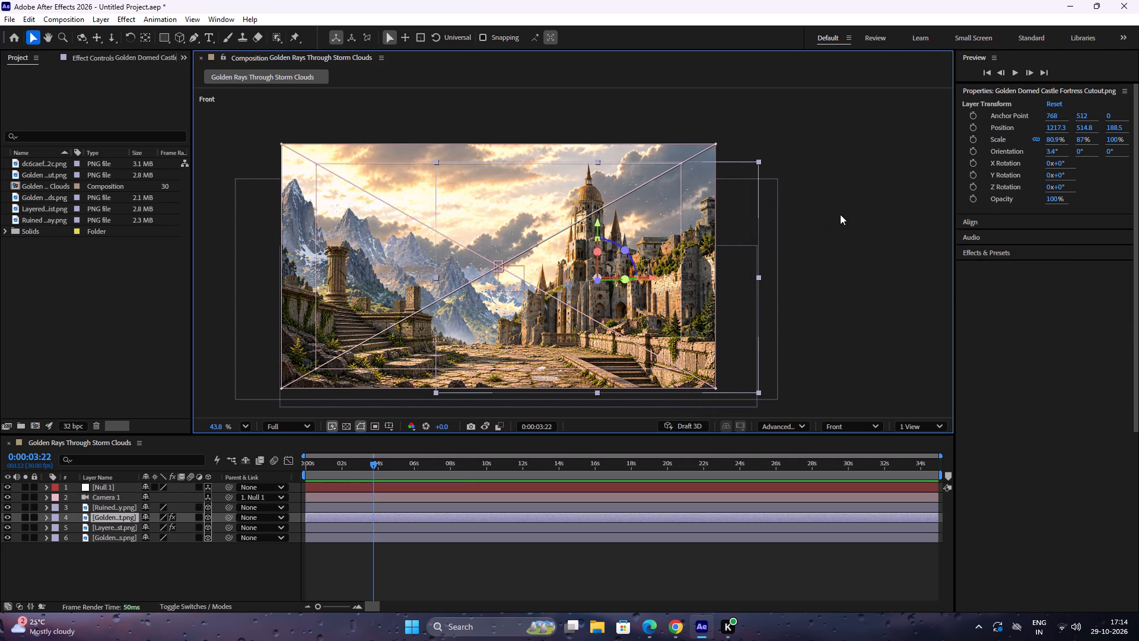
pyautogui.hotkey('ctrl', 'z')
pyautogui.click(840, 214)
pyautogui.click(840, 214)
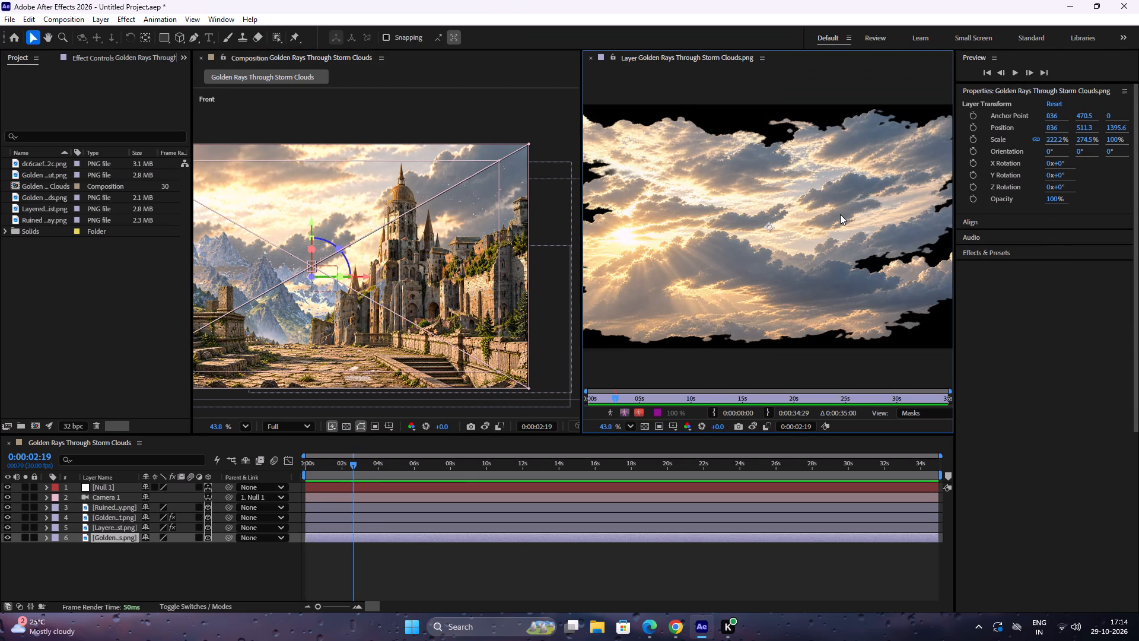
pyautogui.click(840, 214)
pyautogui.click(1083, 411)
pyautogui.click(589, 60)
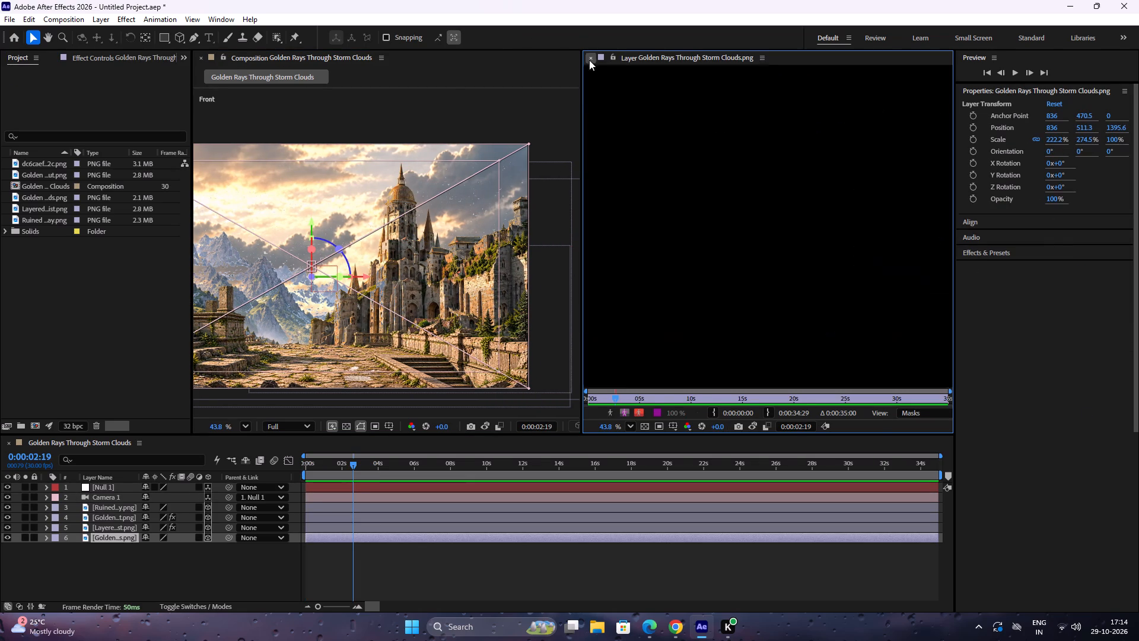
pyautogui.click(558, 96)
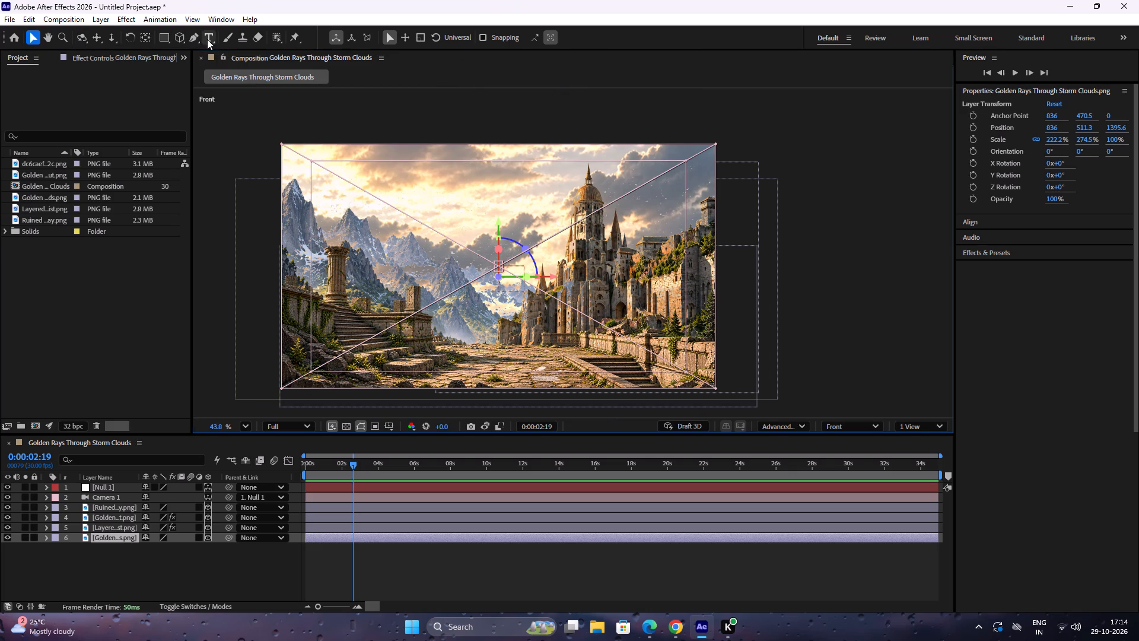
# Start a new point text layer in the sky above the mountains, at about 669.7, 338.3.
pyautogui.click(207, 39)
pyautogui.click(455, 231)
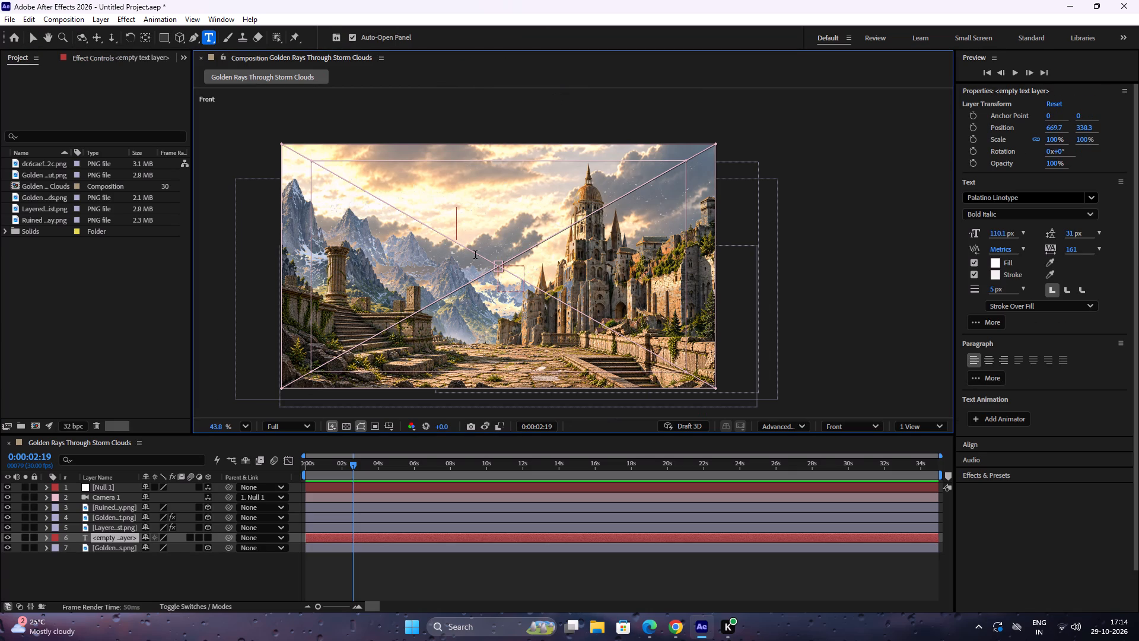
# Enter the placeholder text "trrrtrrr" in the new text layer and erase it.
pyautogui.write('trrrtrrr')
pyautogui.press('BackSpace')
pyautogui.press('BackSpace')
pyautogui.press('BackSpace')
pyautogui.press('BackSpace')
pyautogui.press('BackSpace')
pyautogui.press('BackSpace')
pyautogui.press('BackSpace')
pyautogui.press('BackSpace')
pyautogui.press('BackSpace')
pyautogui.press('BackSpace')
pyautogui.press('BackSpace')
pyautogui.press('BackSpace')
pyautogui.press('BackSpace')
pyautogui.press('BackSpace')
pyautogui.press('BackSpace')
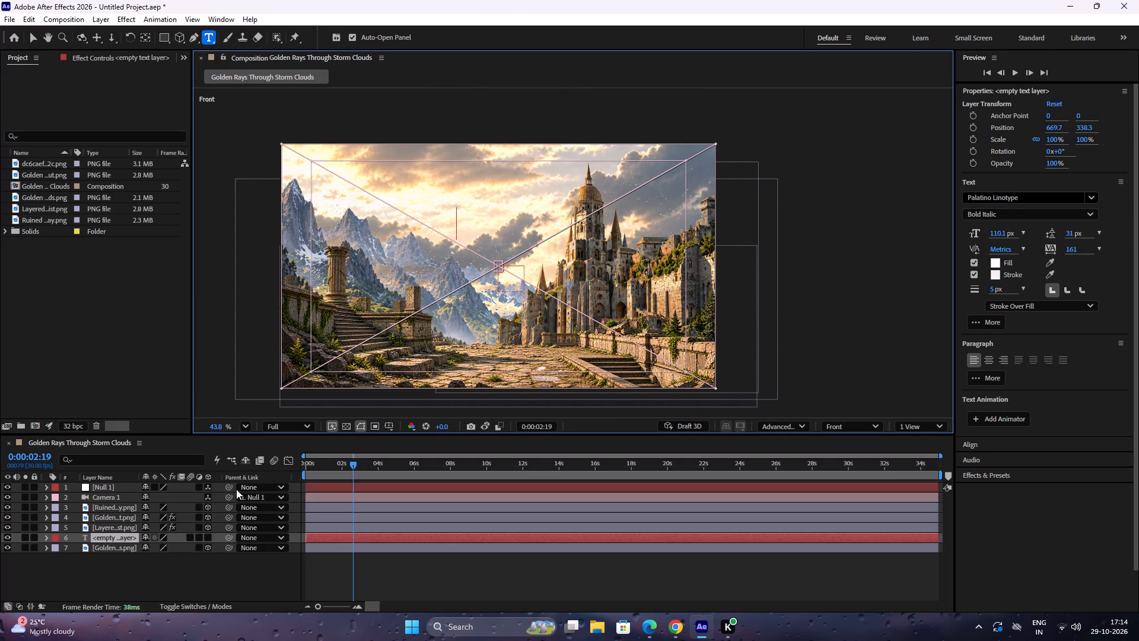
# Move the empty text layer to the top of the layer stack, above Null 1.
pyautogui.moveTo(116, 542); pyautogui.dragTo(120, 484)
pyautogui.write('trr')
pyautogui.press('r')
pyautogui.write('rr')
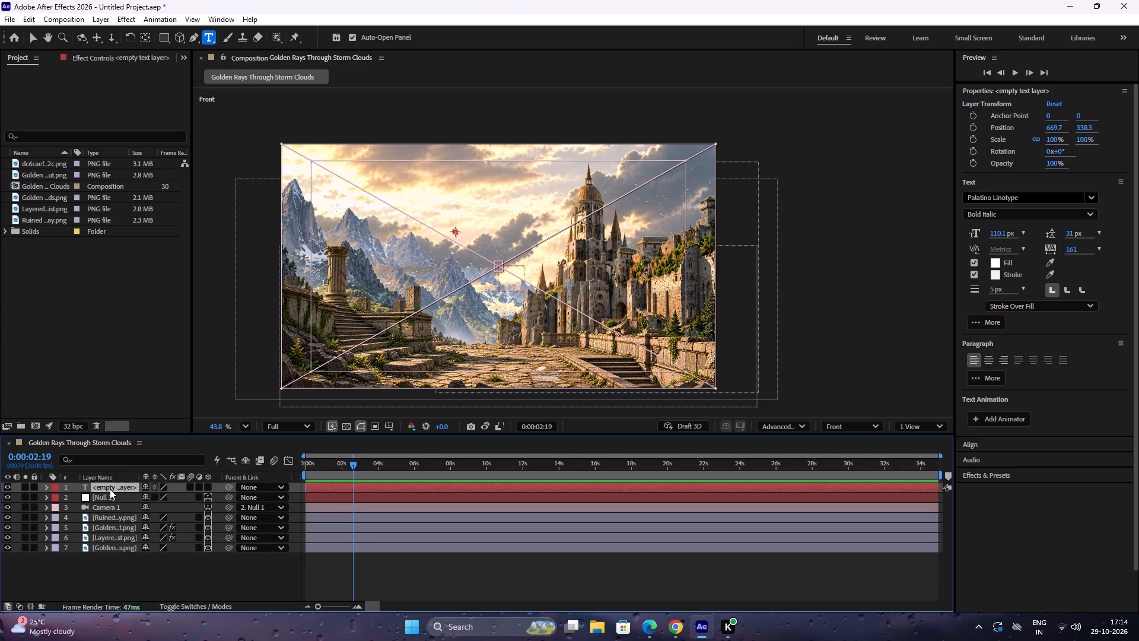
# Delete the empty text layer above Null 1.
pyautogui.click(125, 489)
pyautogui.press('BackSpace')
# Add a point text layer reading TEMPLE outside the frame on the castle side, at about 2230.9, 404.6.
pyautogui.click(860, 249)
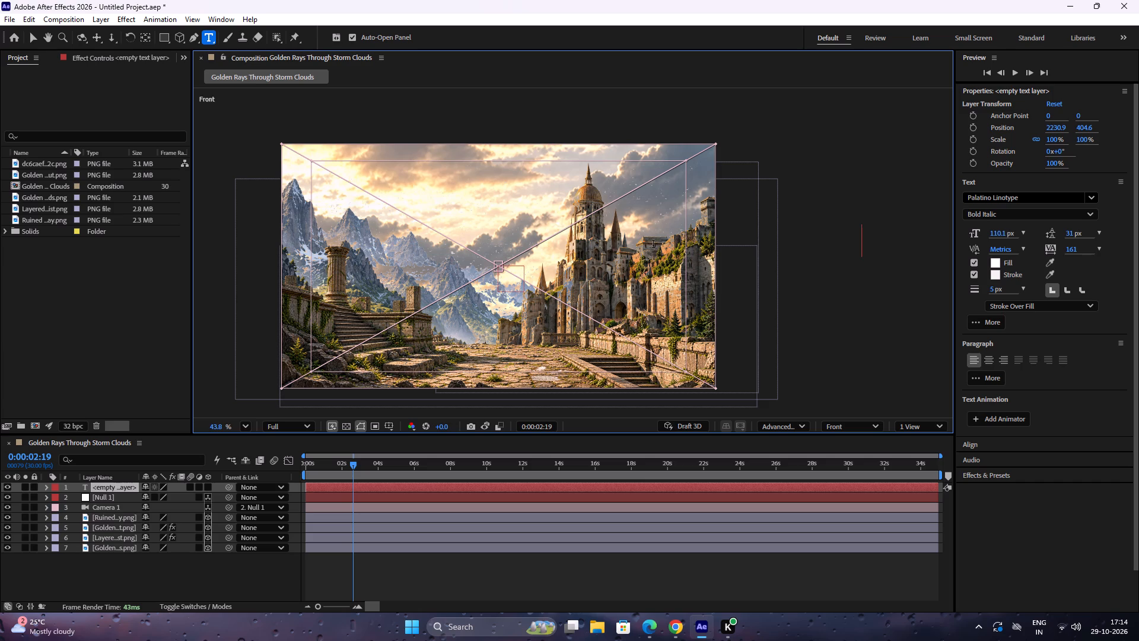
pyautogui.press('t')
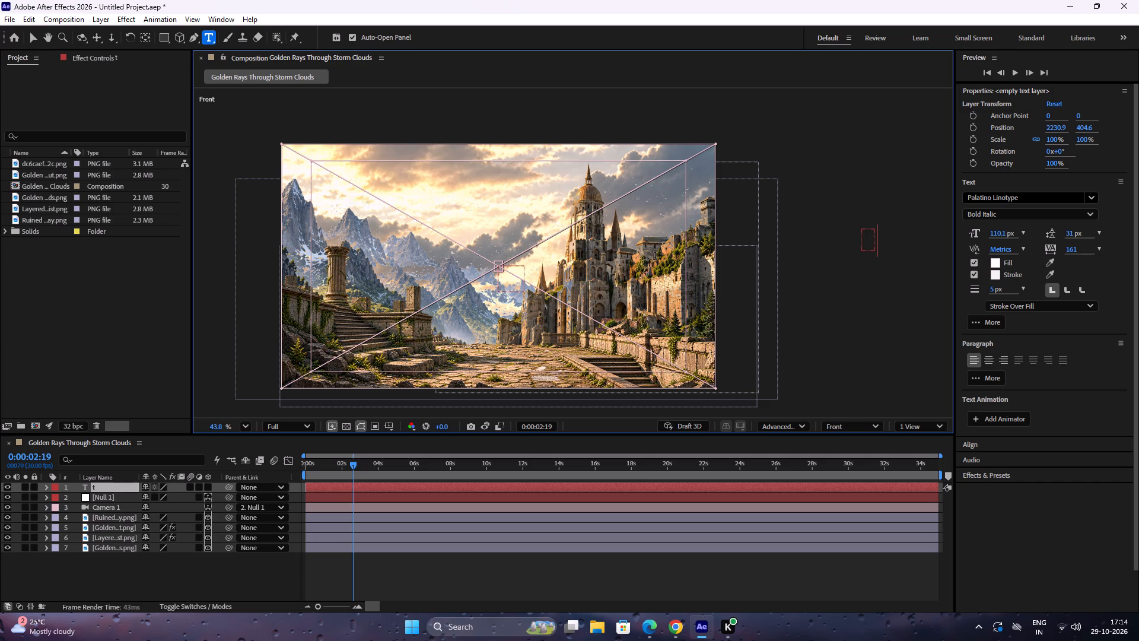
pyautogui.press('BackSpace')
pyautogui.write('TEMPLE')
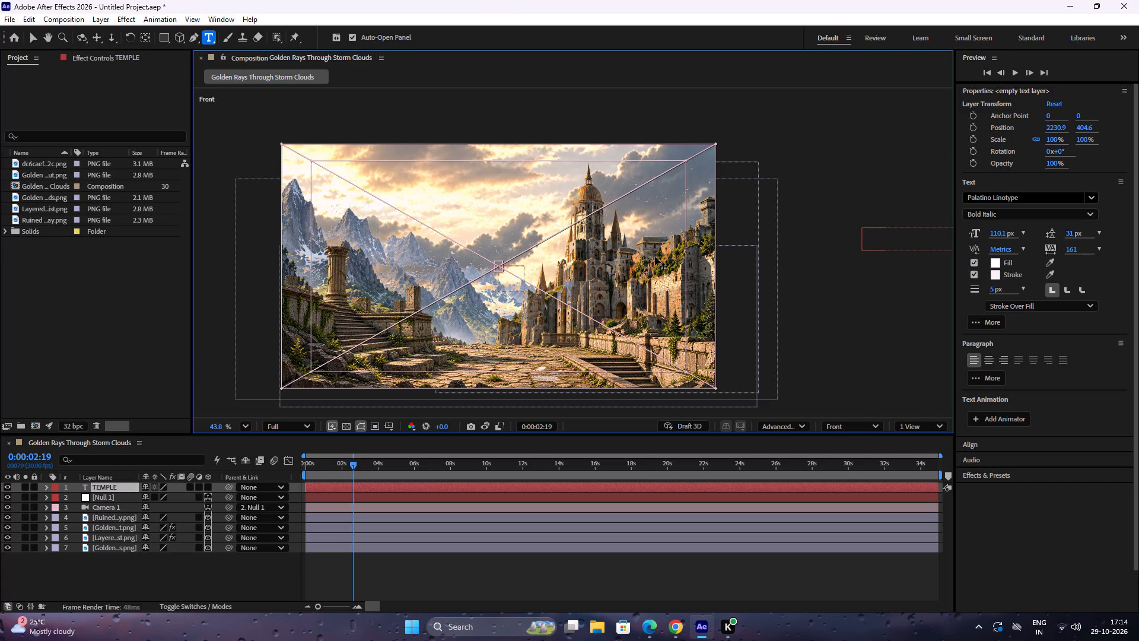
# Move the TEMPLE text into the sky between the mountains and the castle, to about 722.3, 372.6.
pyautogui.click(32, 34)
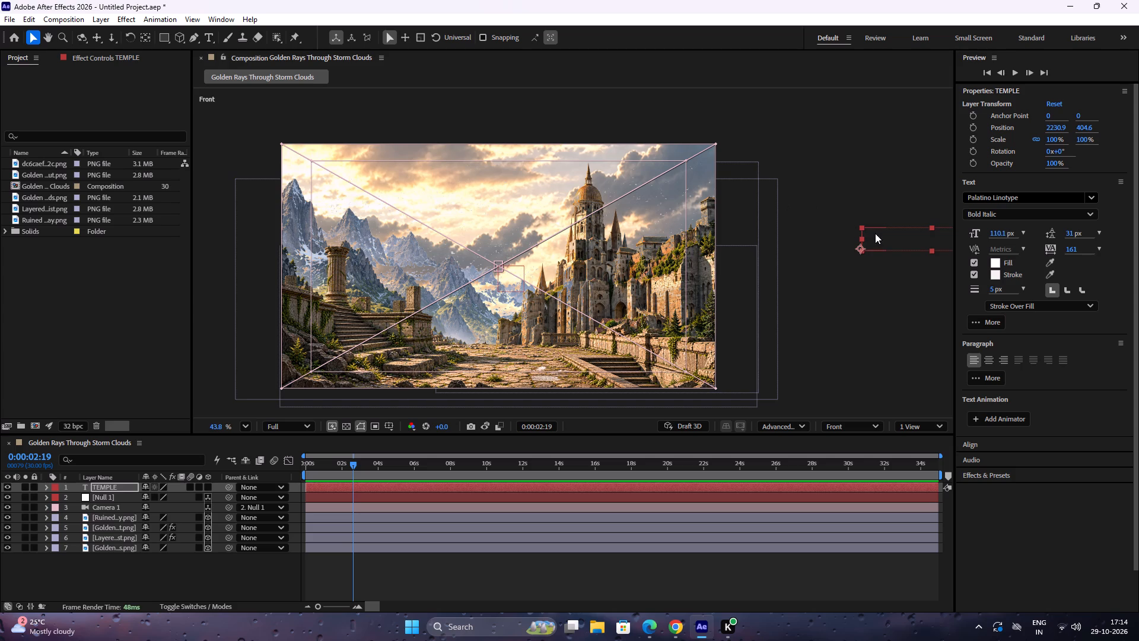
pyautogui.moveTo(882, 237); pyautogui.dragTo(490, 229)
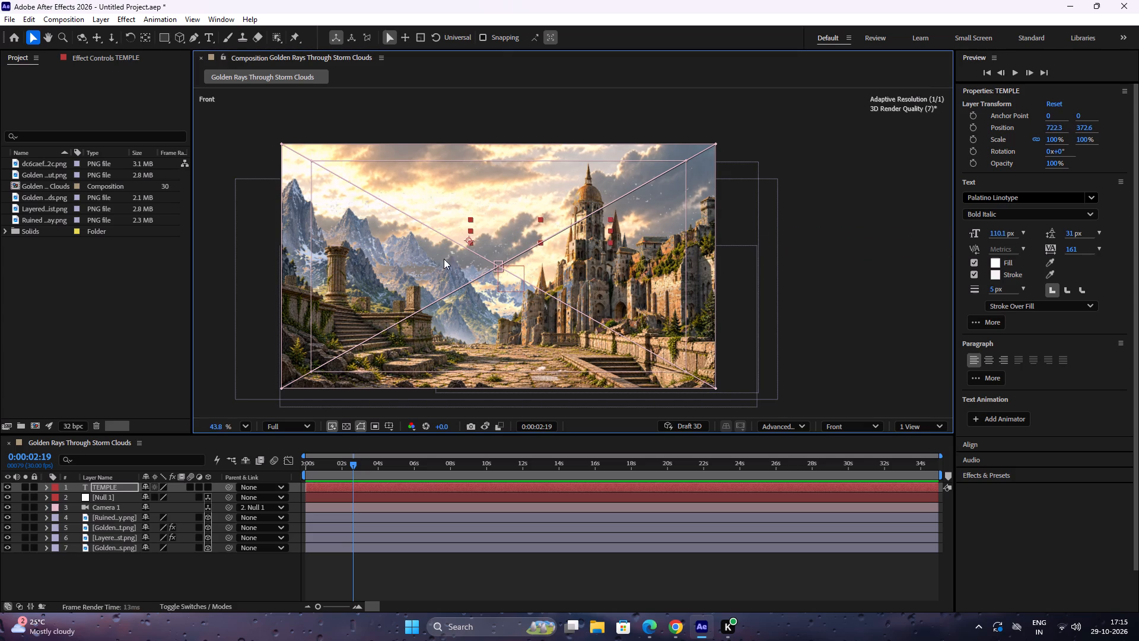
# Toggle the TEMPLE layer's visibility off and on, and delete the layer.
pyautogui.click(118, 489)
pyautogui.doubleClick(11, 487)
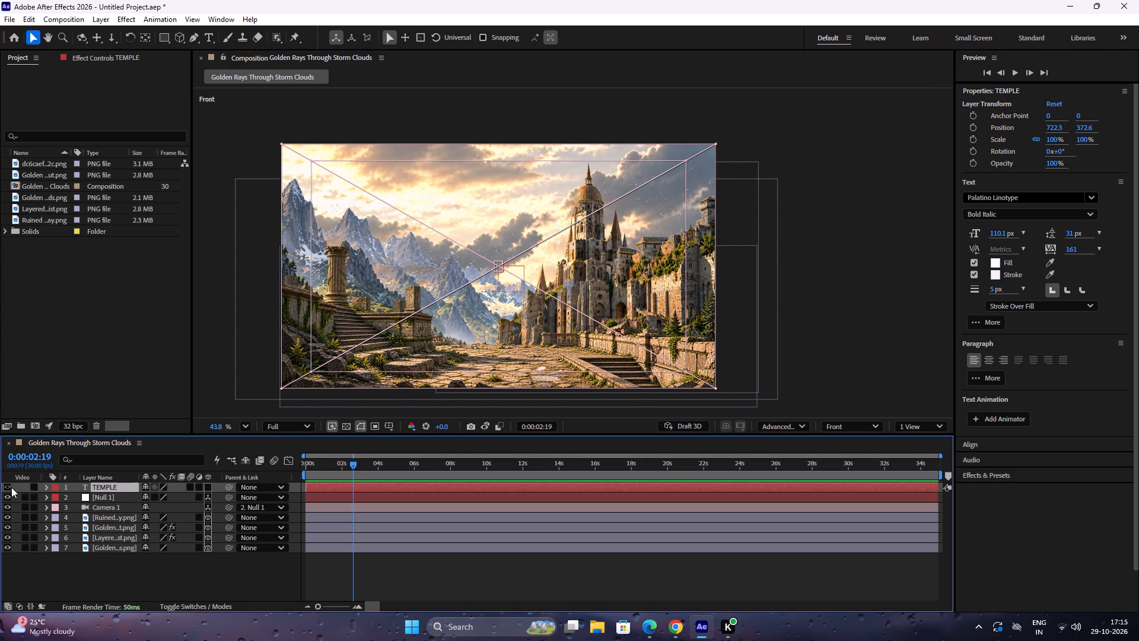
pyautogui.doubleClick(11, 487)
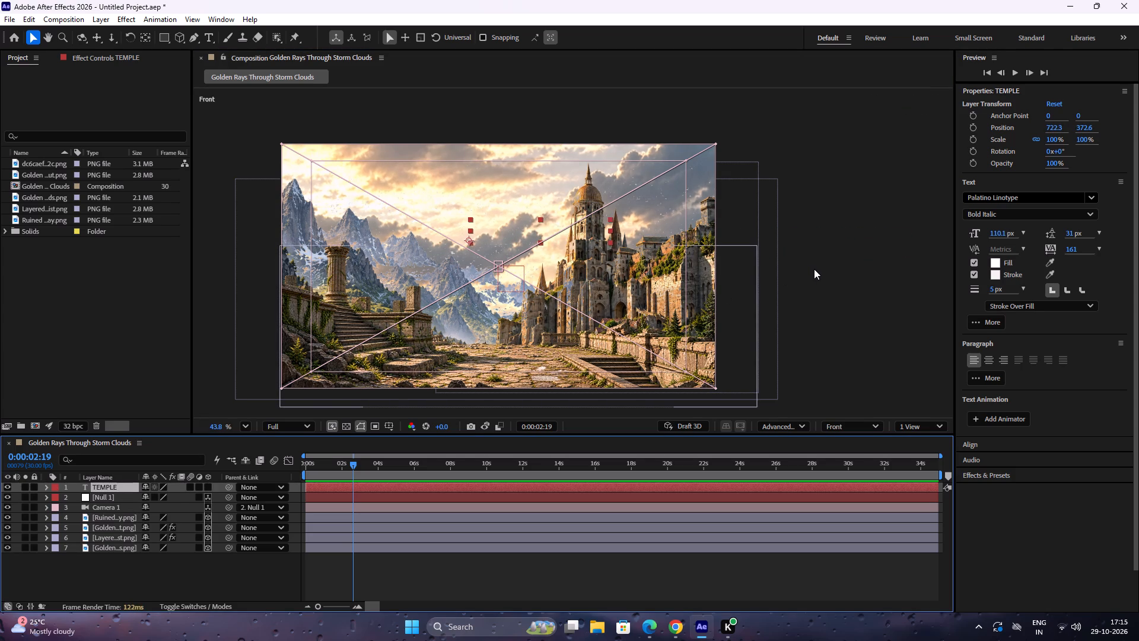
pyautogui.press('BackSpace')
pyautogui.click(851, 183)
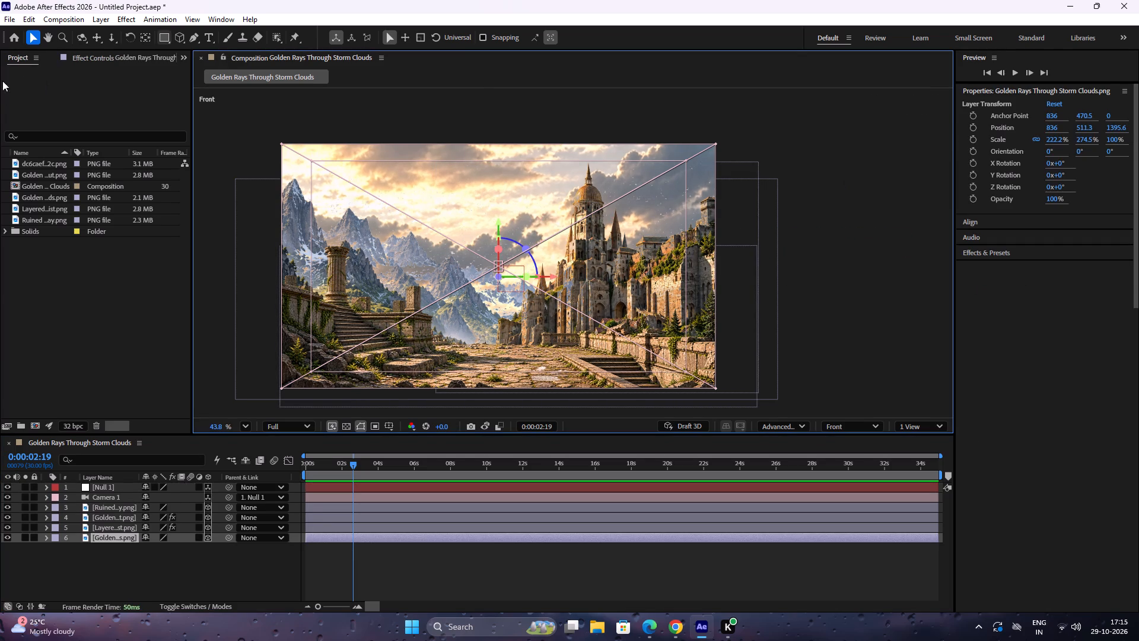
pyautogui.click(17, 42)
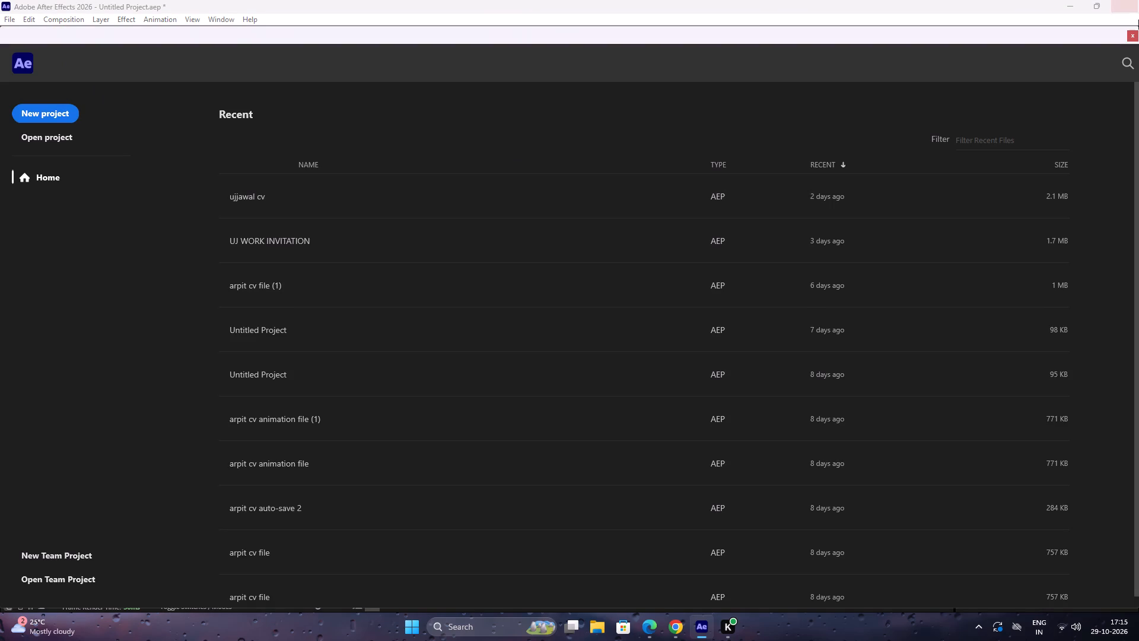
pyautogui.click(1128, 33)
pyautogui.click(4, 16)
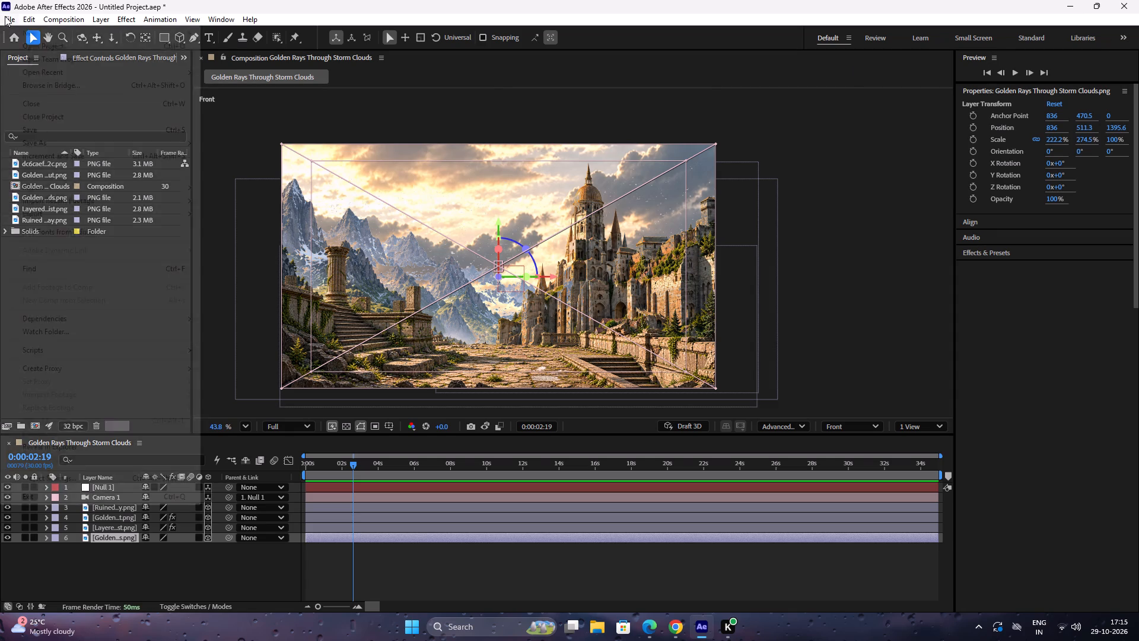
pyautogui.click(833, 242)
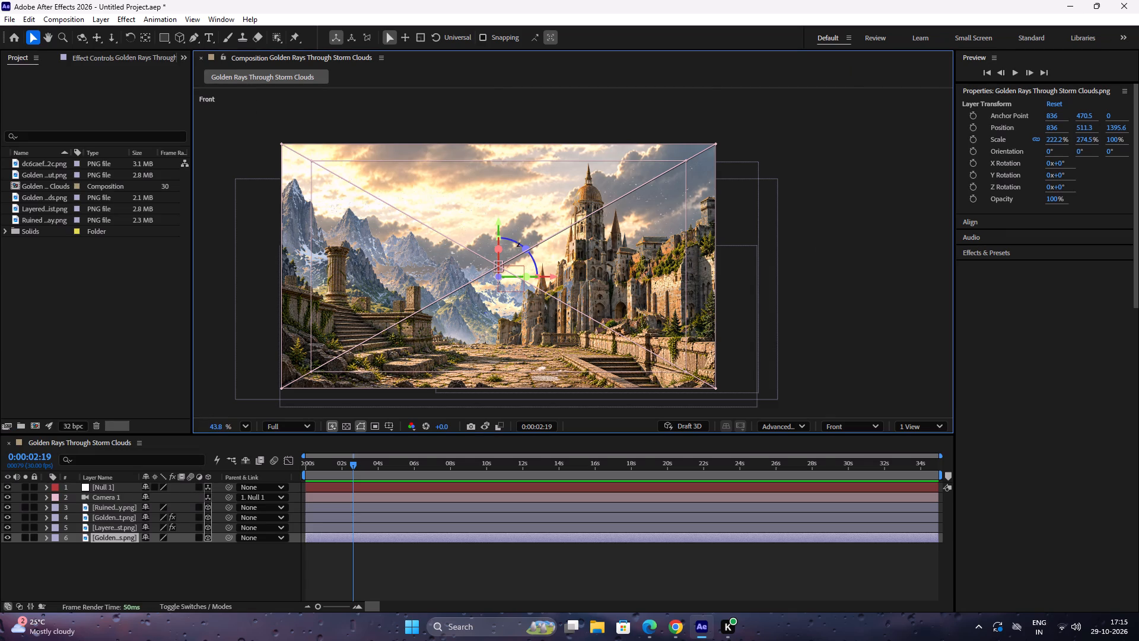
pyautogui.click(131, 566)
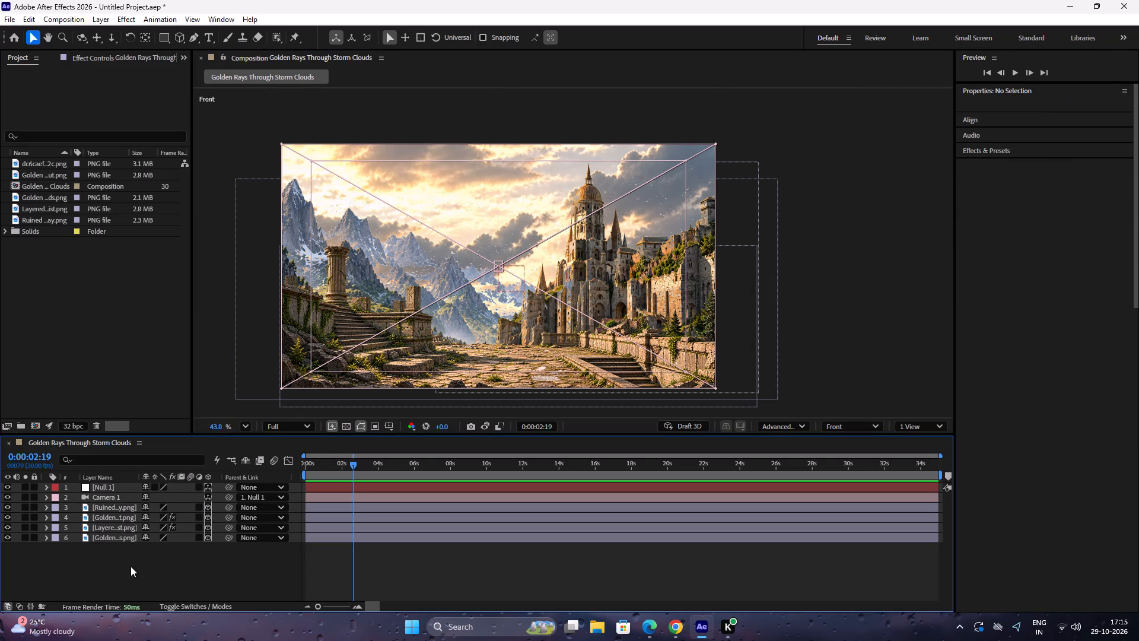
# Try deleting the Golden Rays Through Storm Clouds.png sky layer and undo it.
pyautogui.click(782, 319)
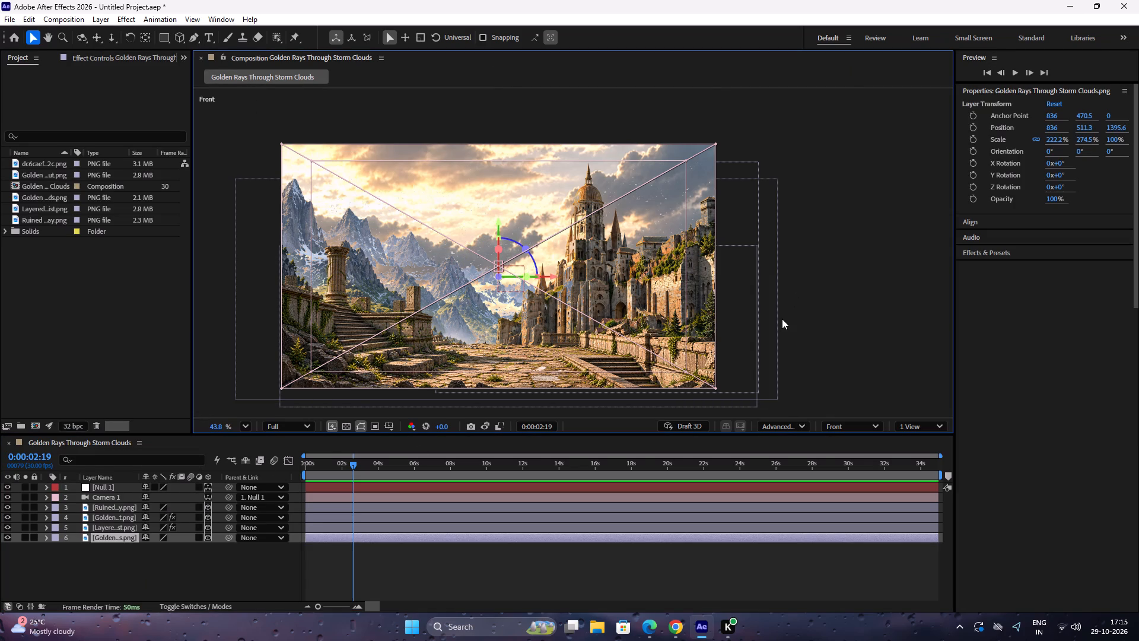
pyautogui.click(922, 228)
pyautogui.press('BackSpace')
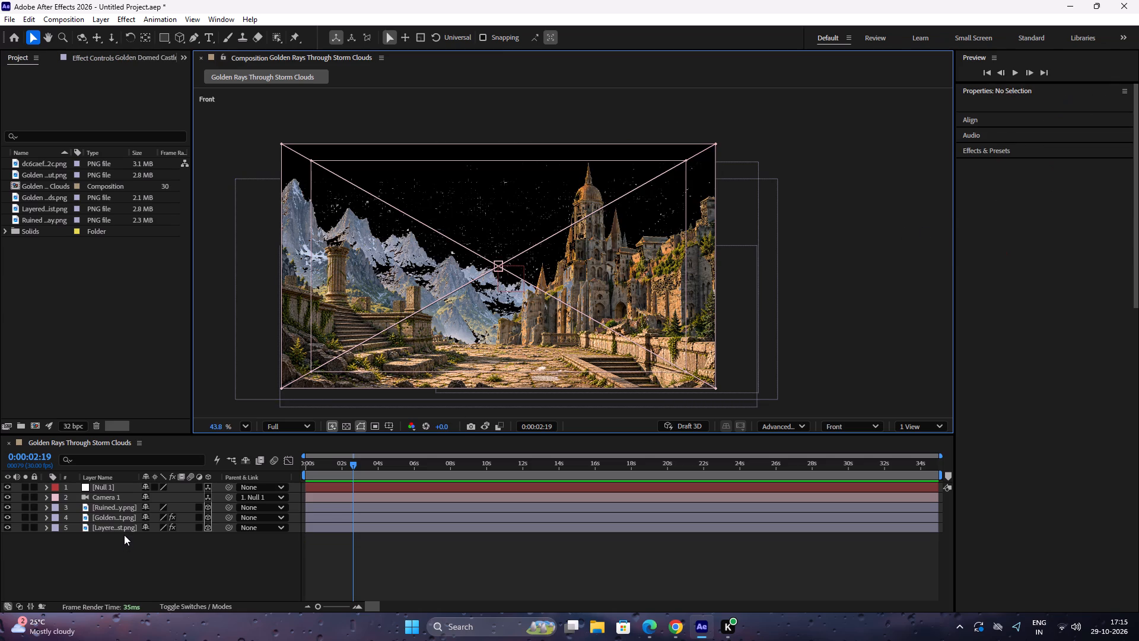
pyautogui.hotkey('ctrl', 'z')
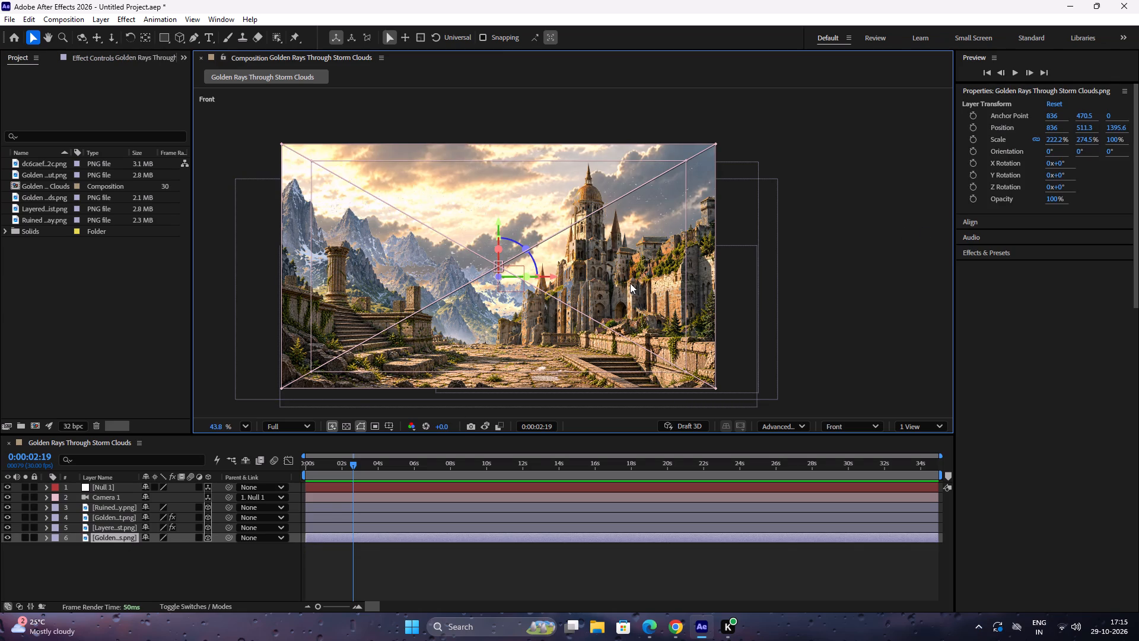
# Switch the composition view from Front to Active Camera (Camera 1) and clear the layer selection.
pyautogui.click(874, 425)
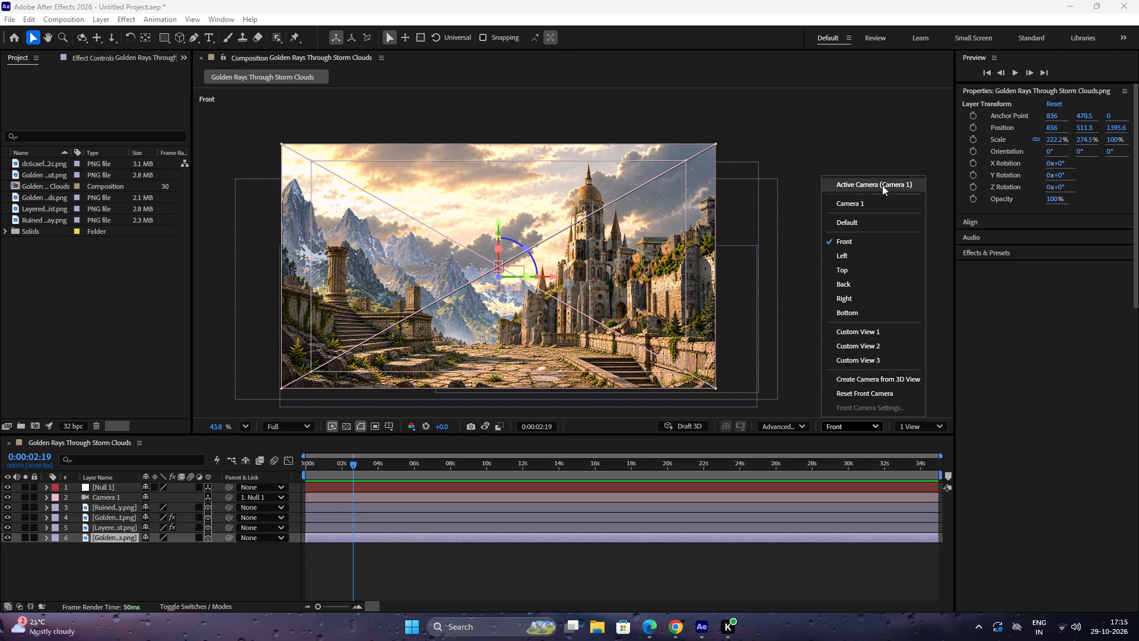
pyautogui.click(882, 185)
pyautogui.click(818, 204)
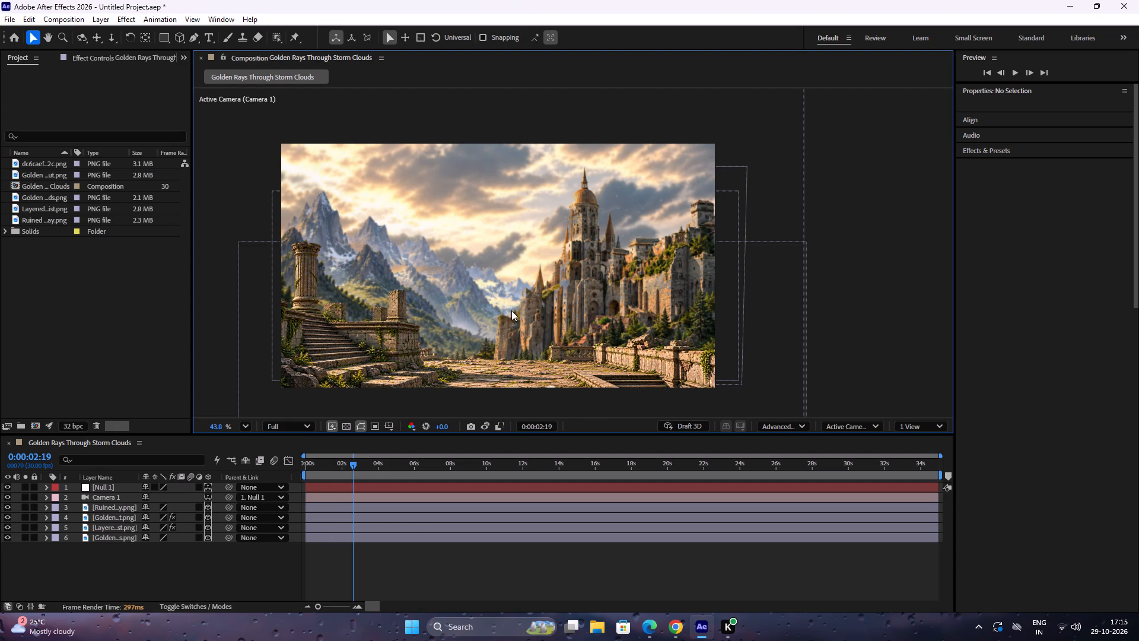
# Add a point text layer reading TREMPLE in the sky beside the castle, at about 745.1, 386.3.
pyautogui.click(205, 42)
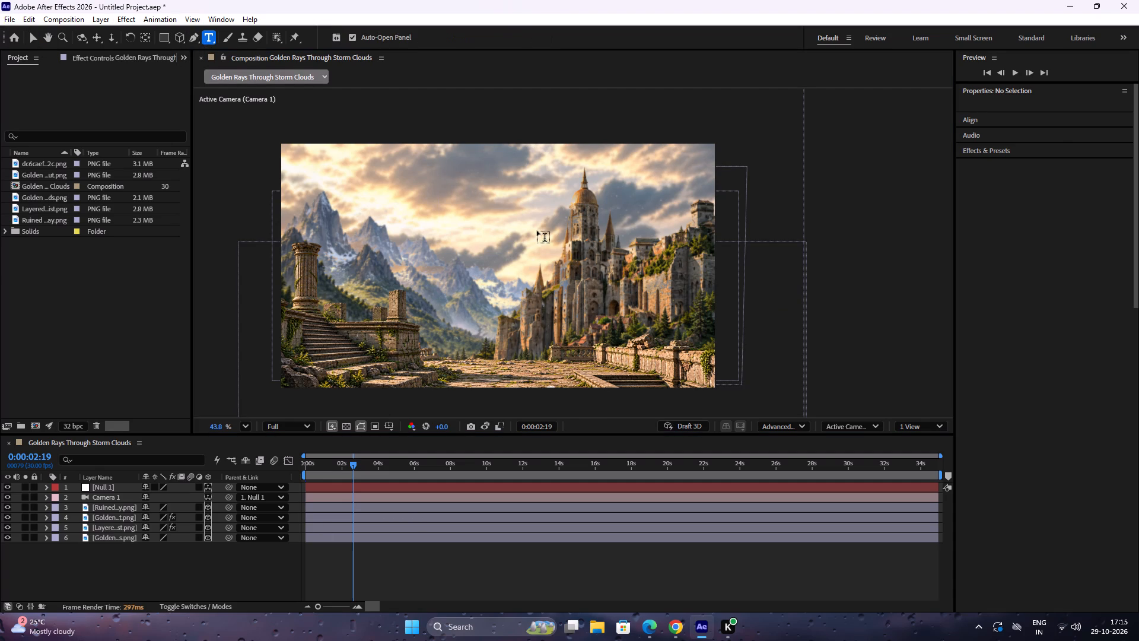
pyautogui.click(475, 244)
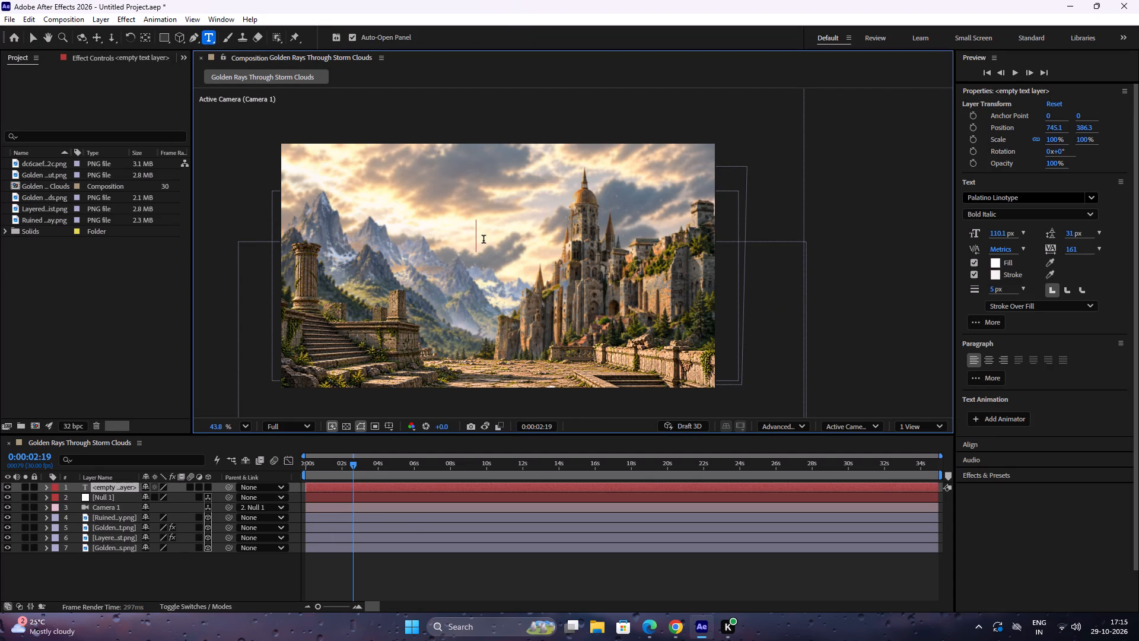
pyautogui.write('TR')
pyautogui.hotkey('shift', 'BackSpace')
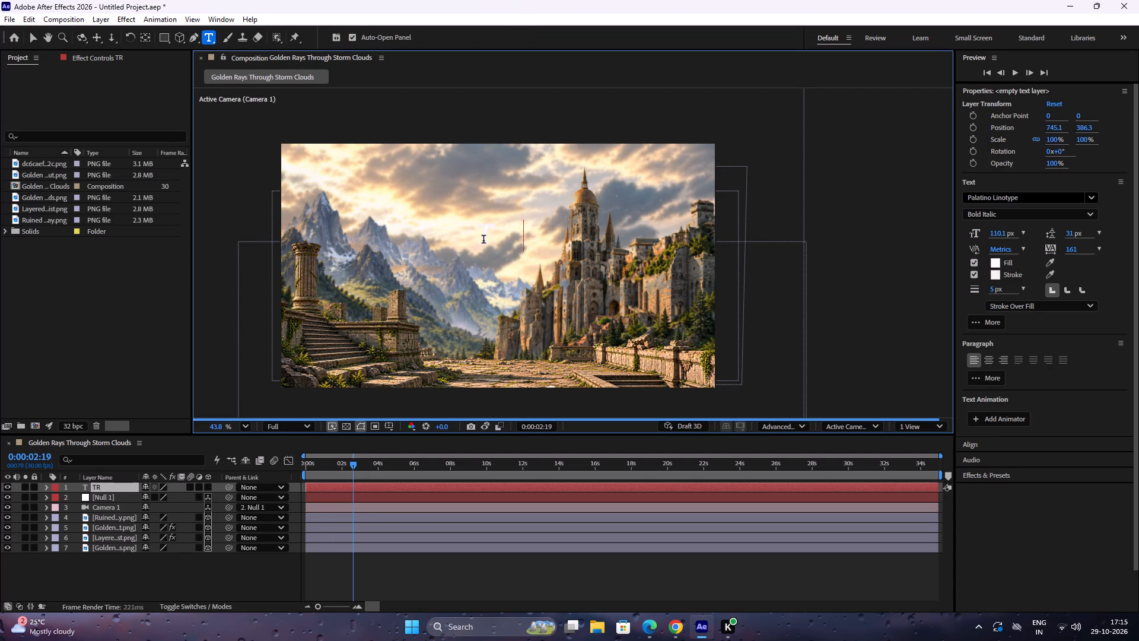
pyautogui.write('EM')
pyautogui.write('PLE')
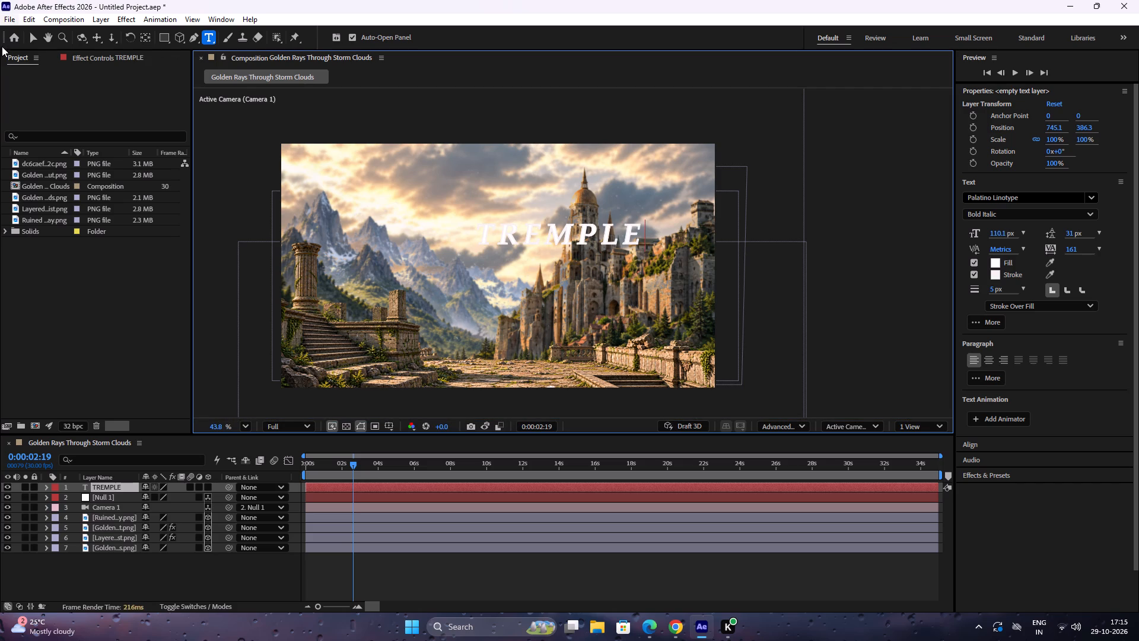
pyautogui.click(35, 37)
# Split the composition viewer into 2 Views and set both of them to Active Camera (Camera 1).
pyautogui.click(925, 426)
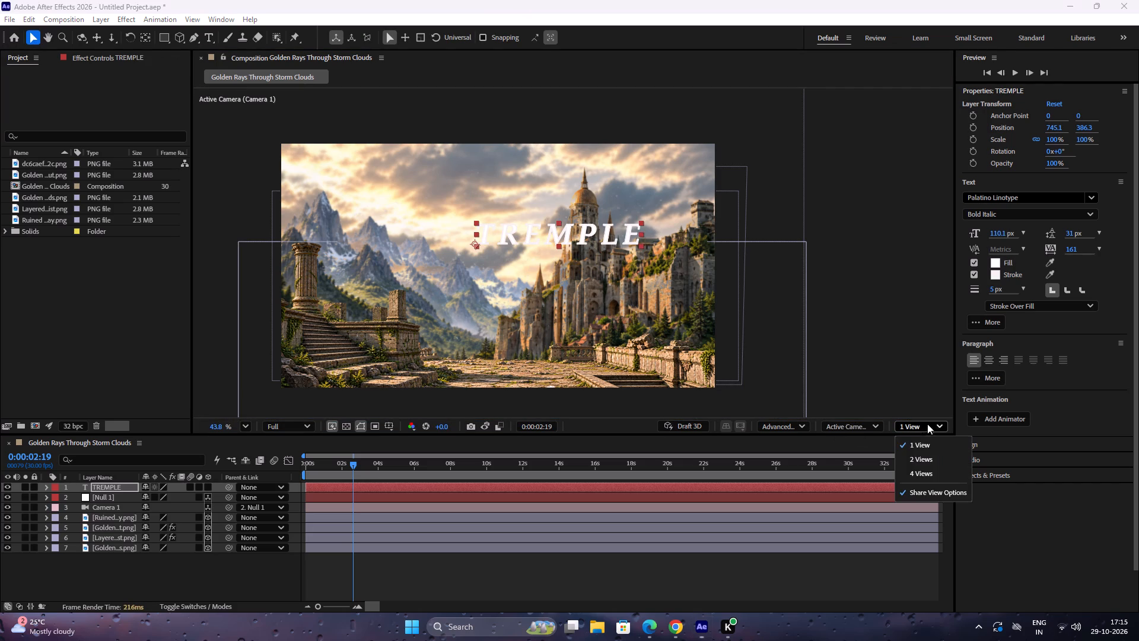
pyautogui.click(928, 459)
pyautogui.click(864, 424)
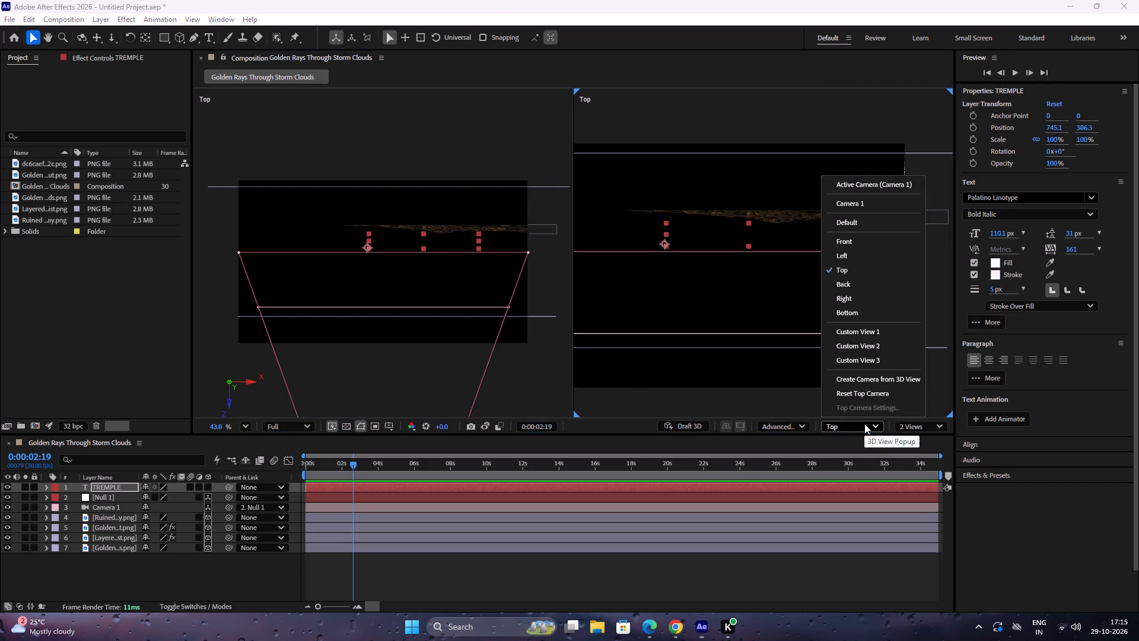
pyautogui.click(845, 189)
pyautogui.click(867, 426)
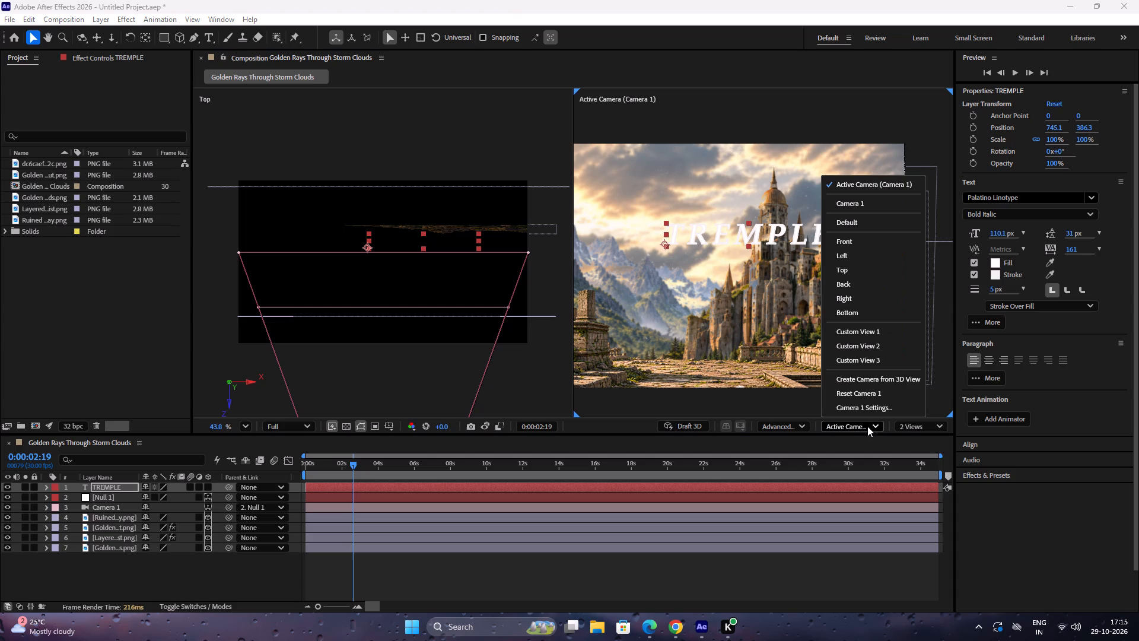
pyautogui.click(508, 317)
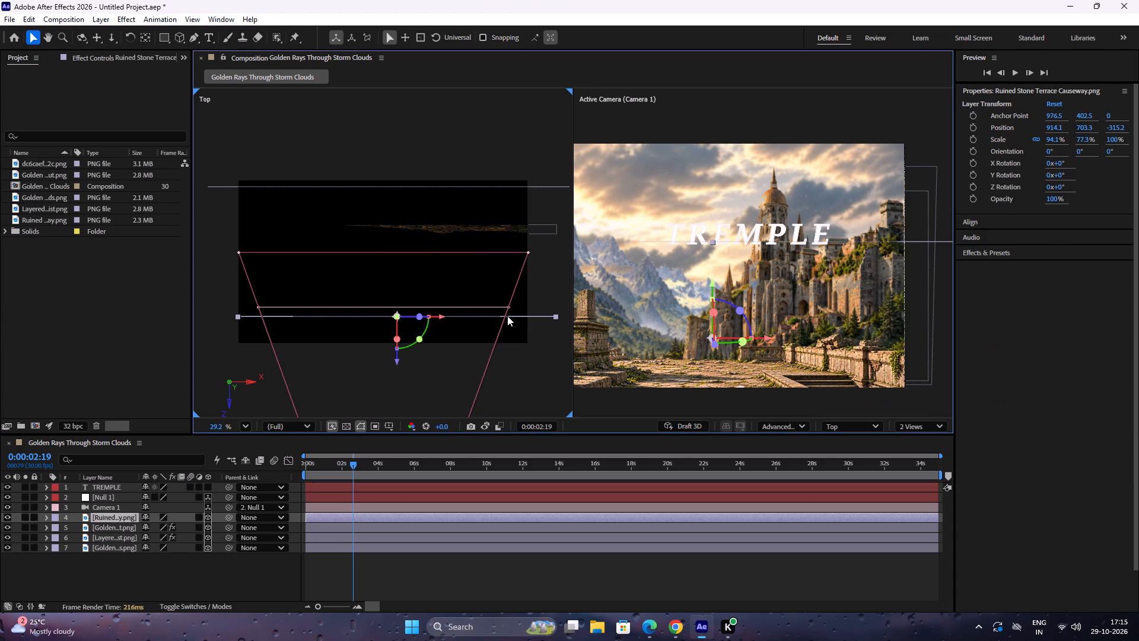
pyautogui.click(454, 272)
pyautogui.click(459, 271)
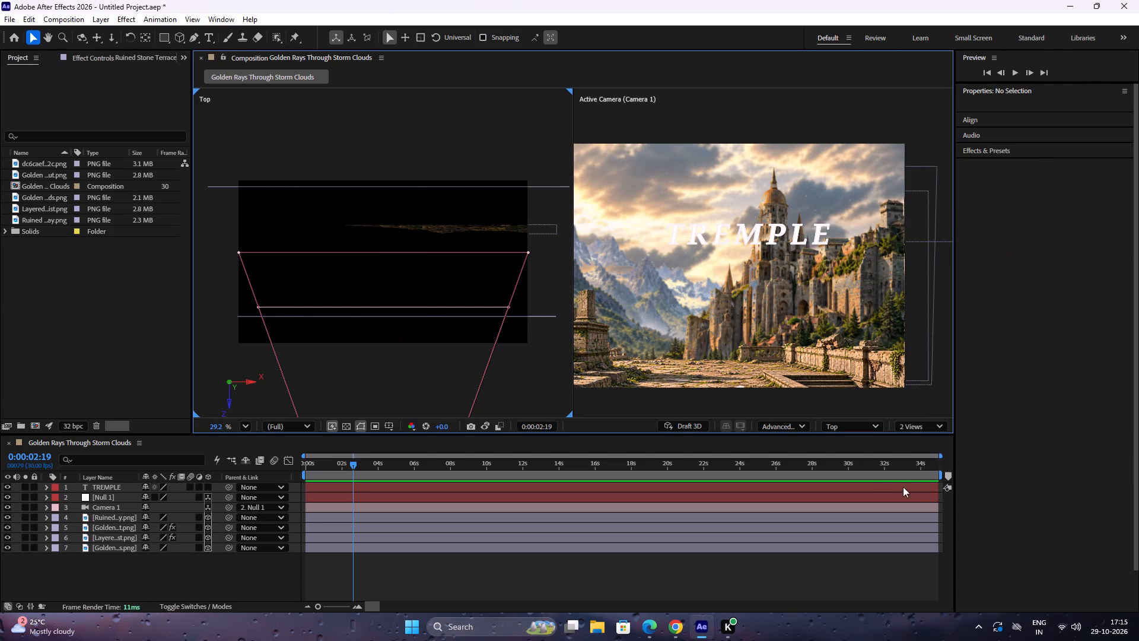
pyautogui.click(866, 427)
pyautogui.click(870, 189)
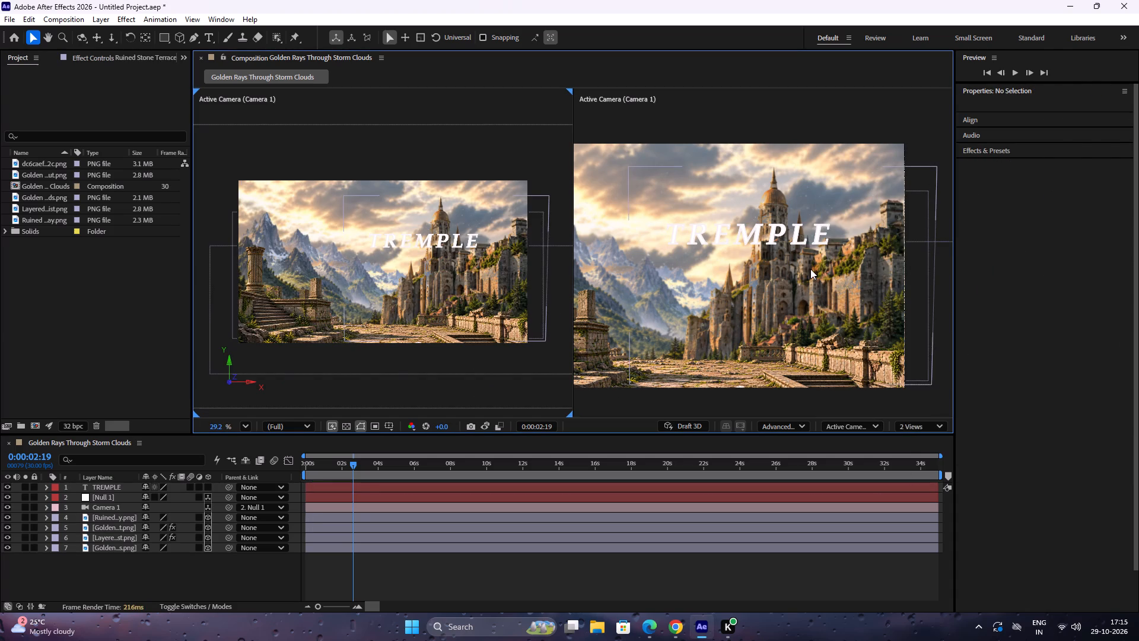
# Set the second of the two views to Front, trying the Top and Back views first.
pyautogui.click(810, 269)
pyautogui.click(872, 203)
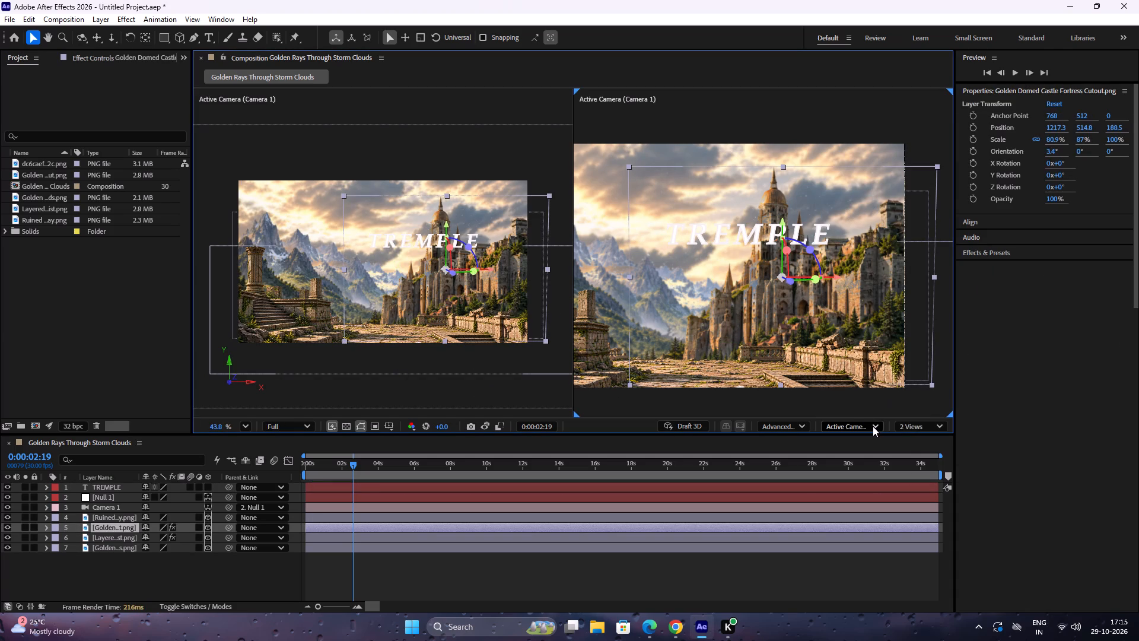
pyautogui.click(873, 426)
pyautogui.click(862, 271)
pyautogui.click(939, 311)
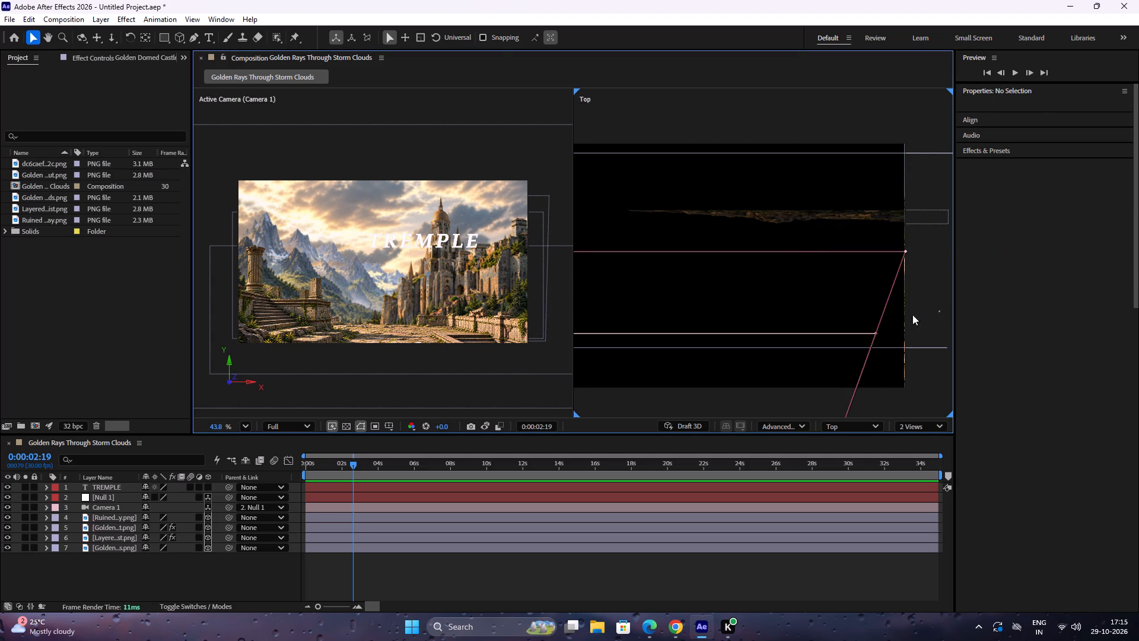
pyautogui.scroll(-5, 902, 317)
pyautogui.click(877, 427)
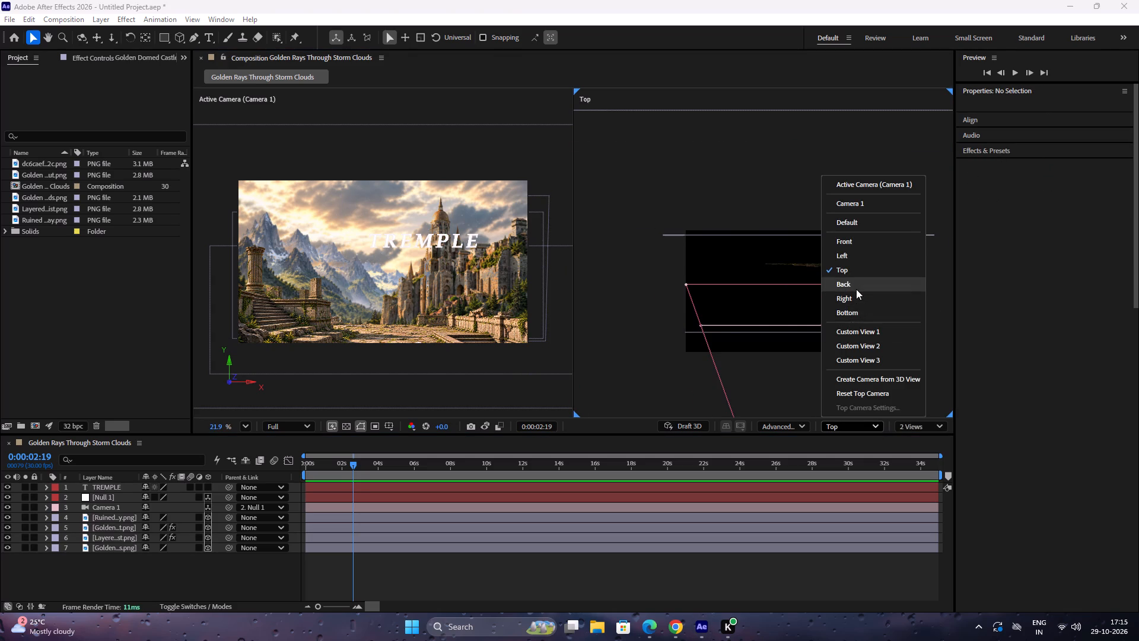
pyautogui.click(856, 289)
pyautogui.click(878, 425)
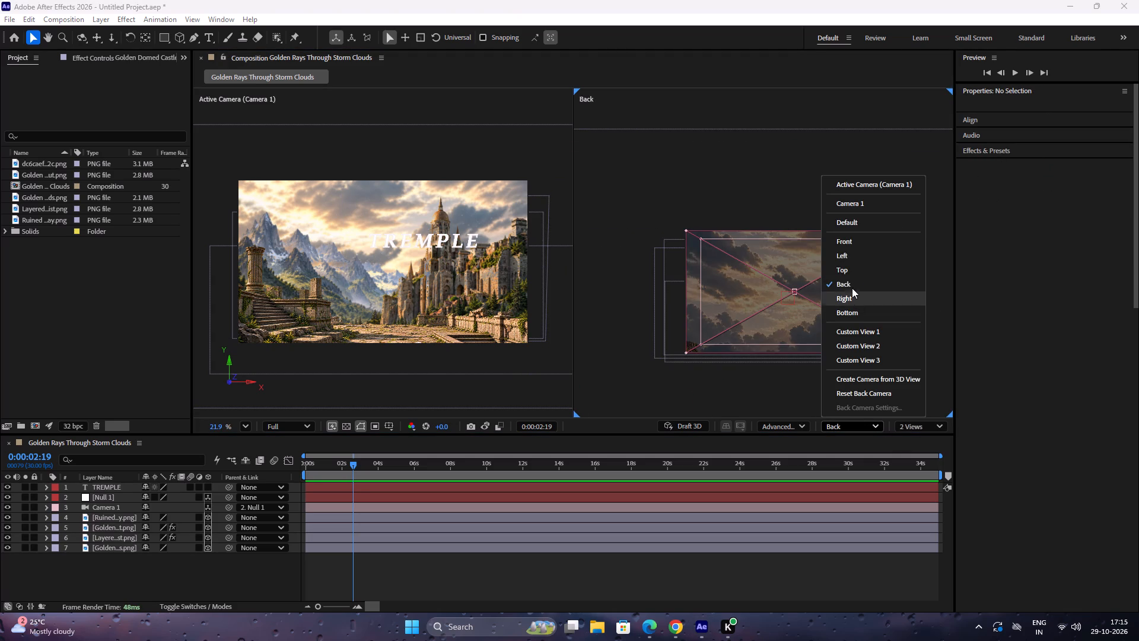
pyautogui.click(853, 244)
pyautogui.scroll(5, 856, 305)
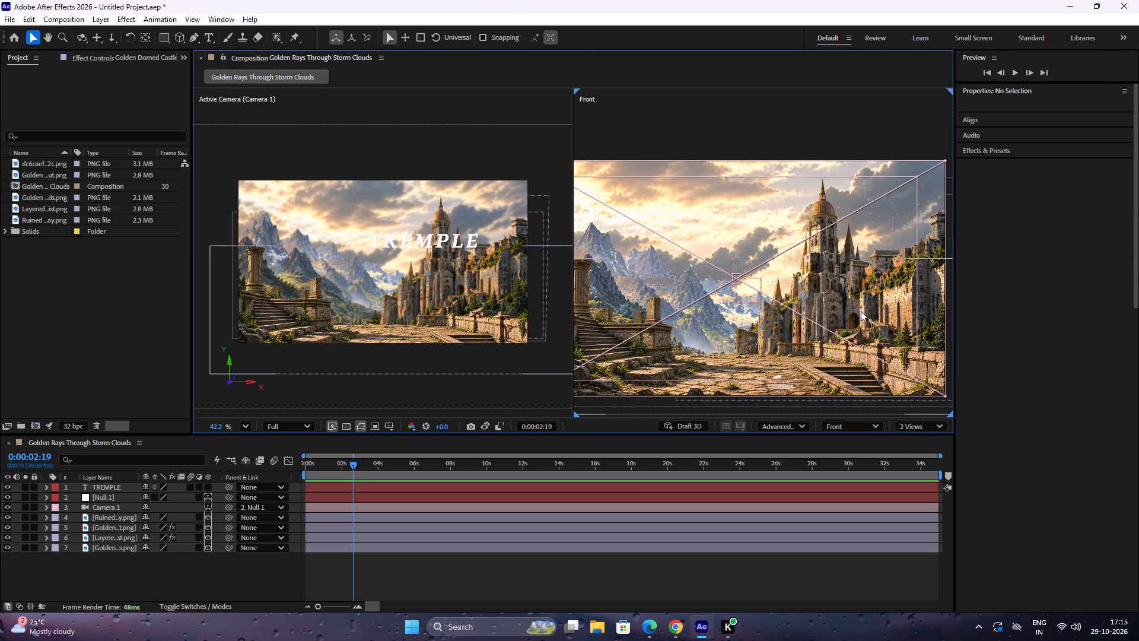
pyautogui.scroll(-2, 861, 311)
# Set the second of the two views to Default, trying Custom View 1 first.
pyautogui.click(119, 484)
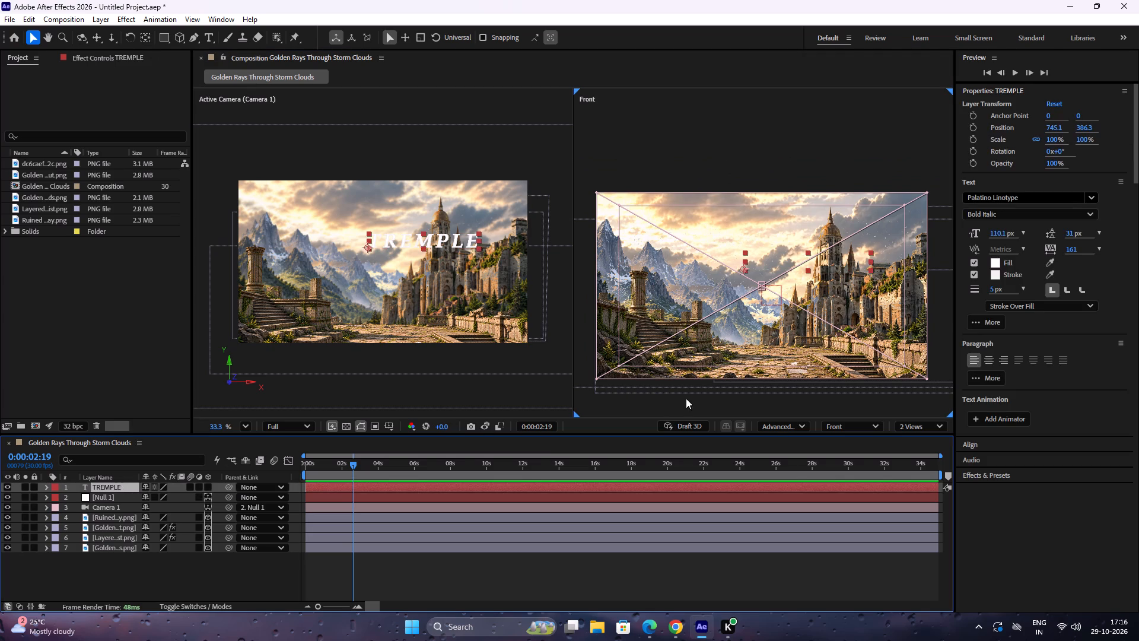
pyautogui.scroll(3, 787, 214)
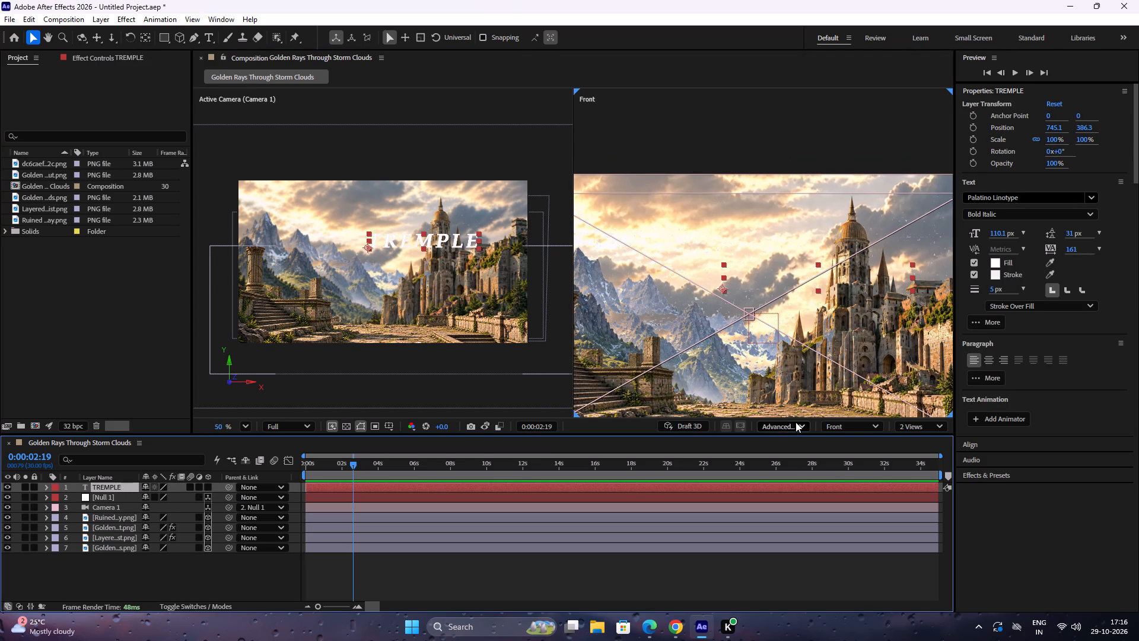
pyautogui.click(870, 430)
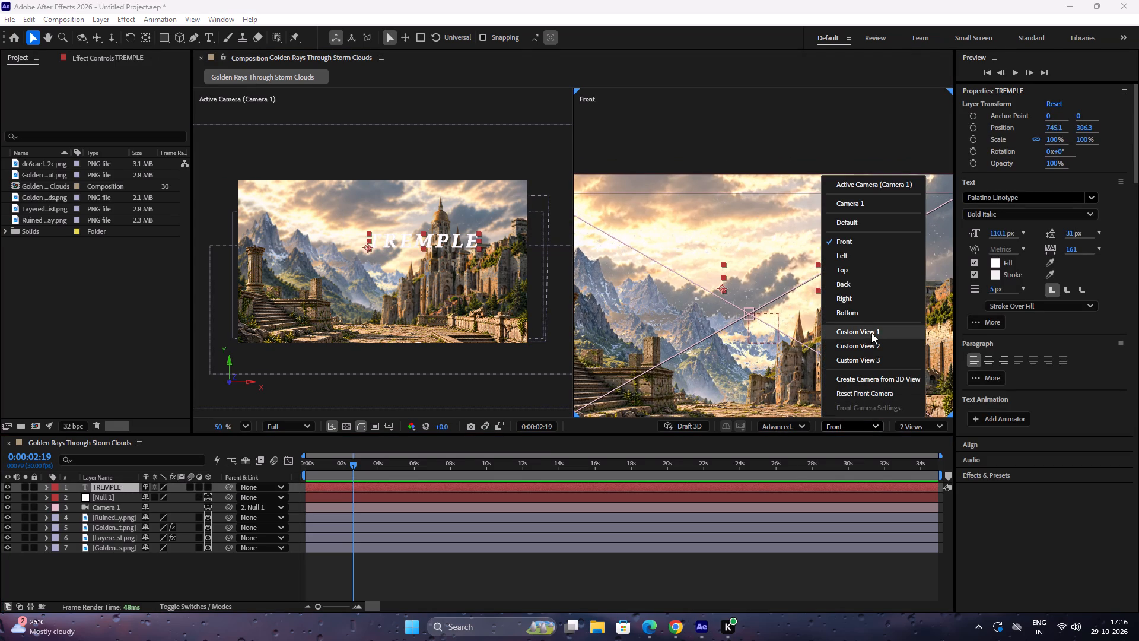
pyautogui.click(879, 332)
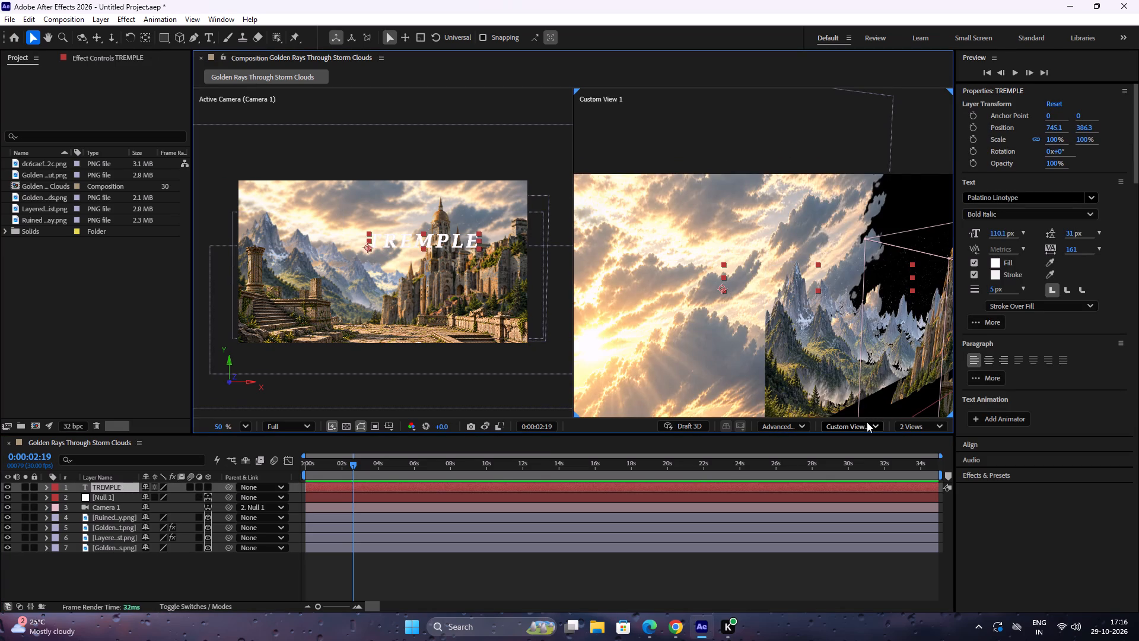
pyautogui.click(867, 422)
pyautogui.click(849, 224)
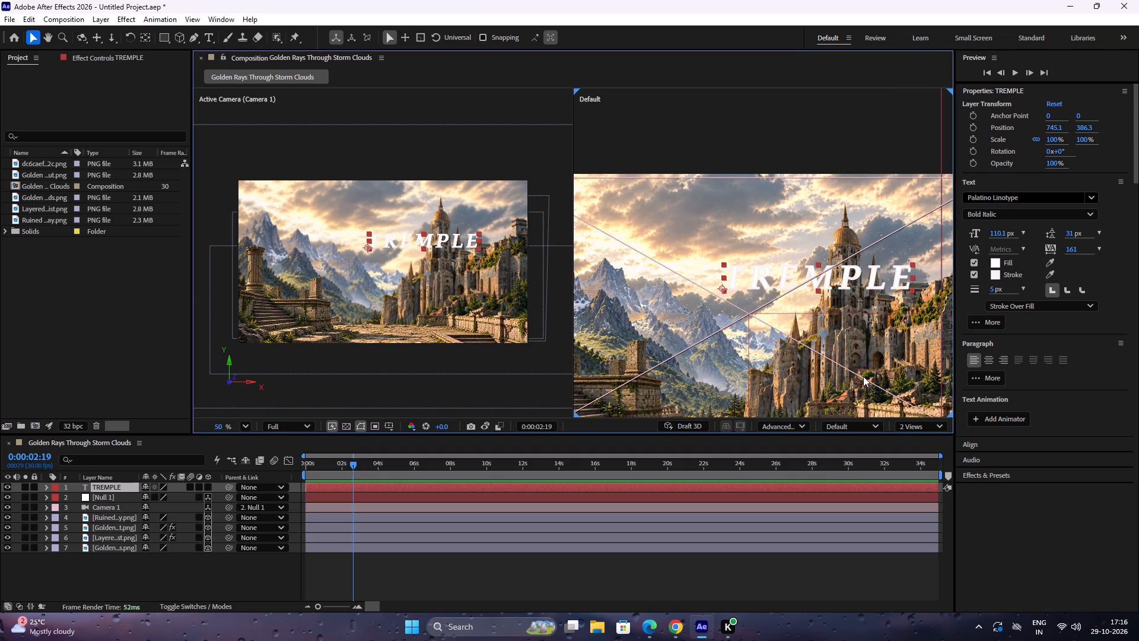
# Turn the TREMPLE text layer into a 3D layer.
pyautogui.click(774, 285)
pyautogui.click(781, 276)
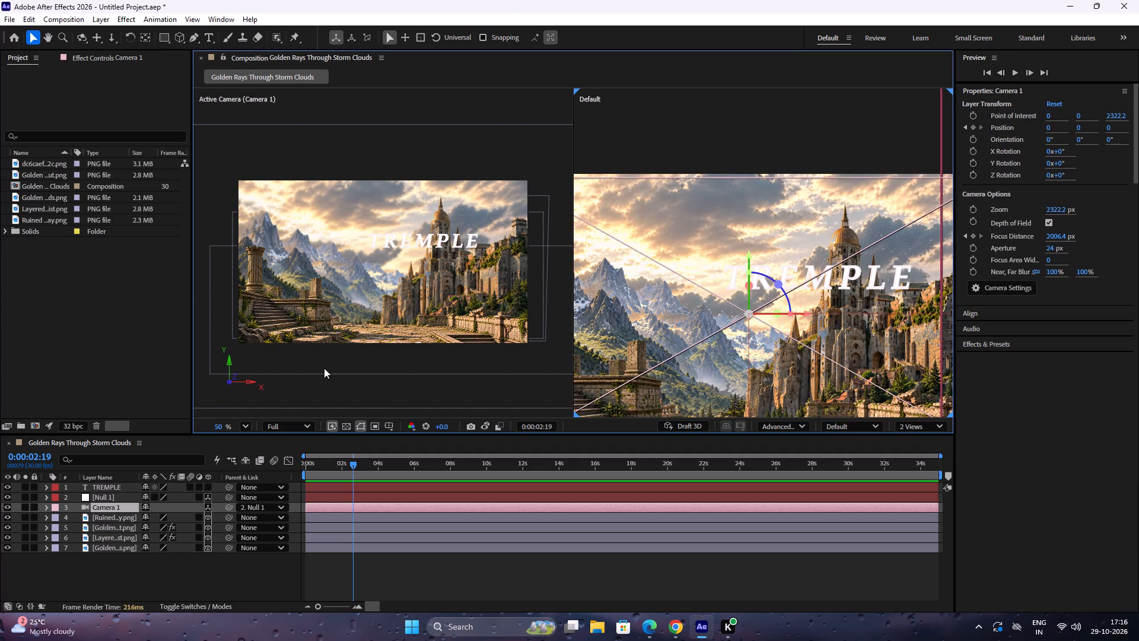
pyautogui.click(209, 488)
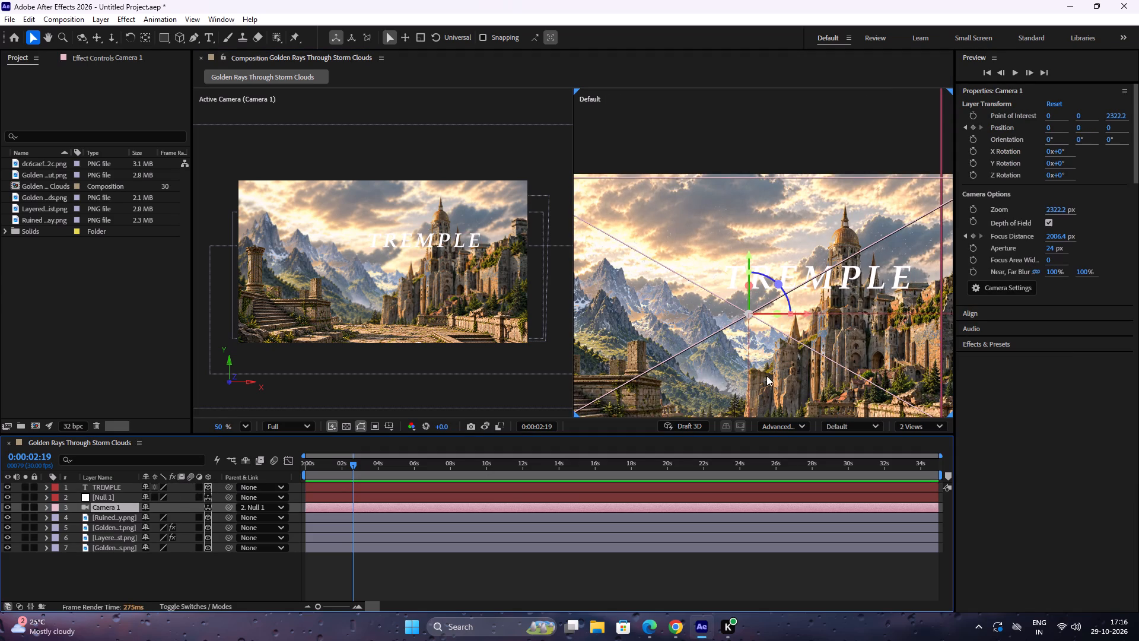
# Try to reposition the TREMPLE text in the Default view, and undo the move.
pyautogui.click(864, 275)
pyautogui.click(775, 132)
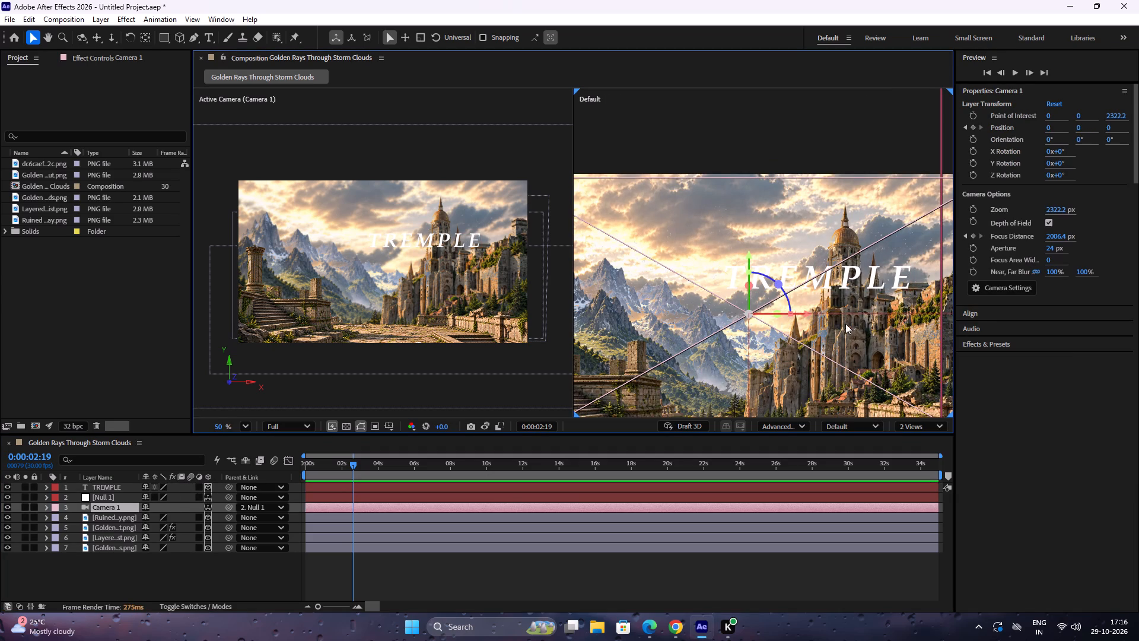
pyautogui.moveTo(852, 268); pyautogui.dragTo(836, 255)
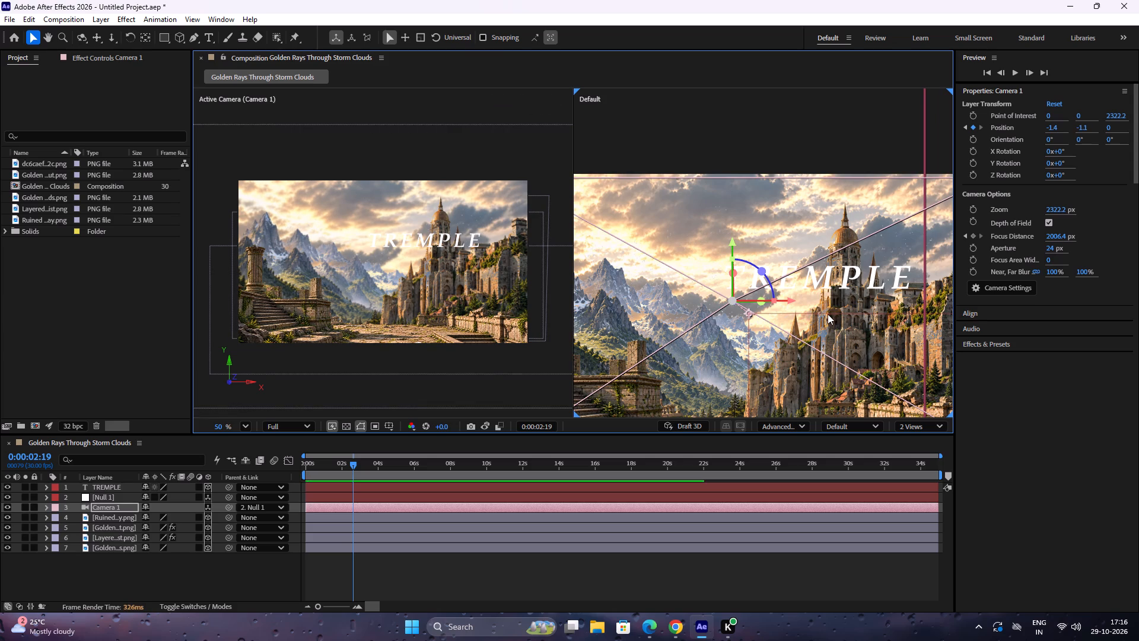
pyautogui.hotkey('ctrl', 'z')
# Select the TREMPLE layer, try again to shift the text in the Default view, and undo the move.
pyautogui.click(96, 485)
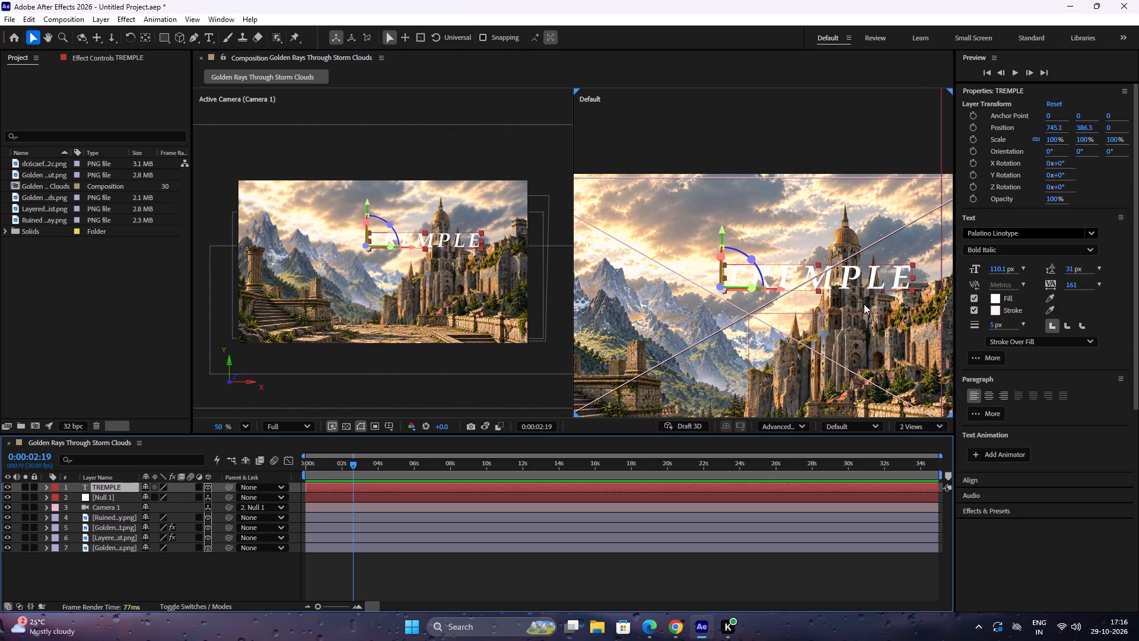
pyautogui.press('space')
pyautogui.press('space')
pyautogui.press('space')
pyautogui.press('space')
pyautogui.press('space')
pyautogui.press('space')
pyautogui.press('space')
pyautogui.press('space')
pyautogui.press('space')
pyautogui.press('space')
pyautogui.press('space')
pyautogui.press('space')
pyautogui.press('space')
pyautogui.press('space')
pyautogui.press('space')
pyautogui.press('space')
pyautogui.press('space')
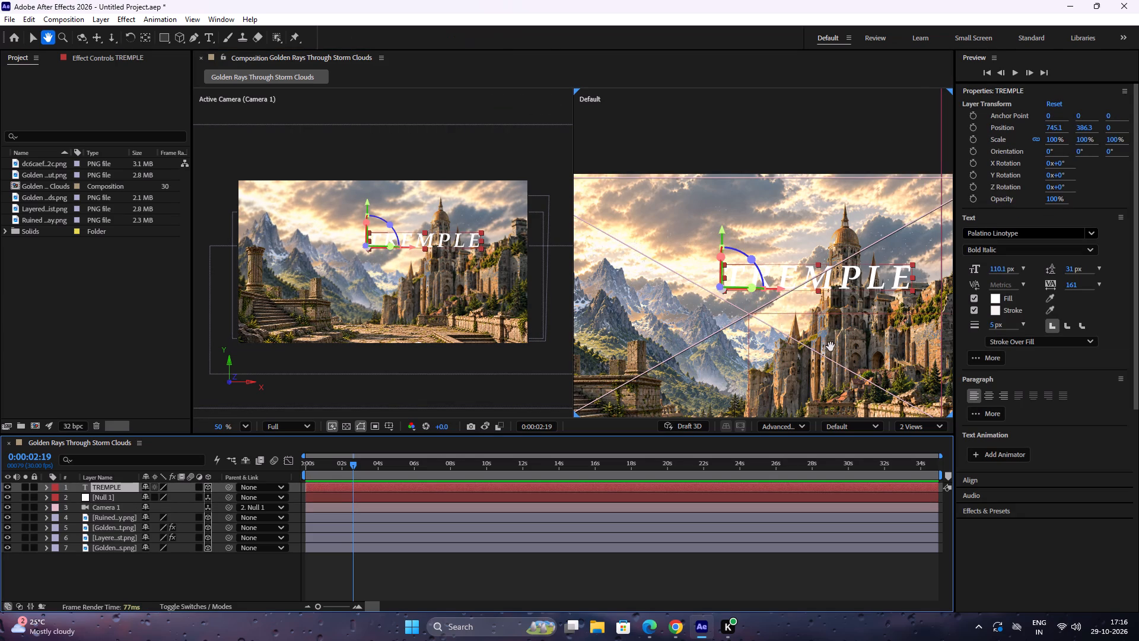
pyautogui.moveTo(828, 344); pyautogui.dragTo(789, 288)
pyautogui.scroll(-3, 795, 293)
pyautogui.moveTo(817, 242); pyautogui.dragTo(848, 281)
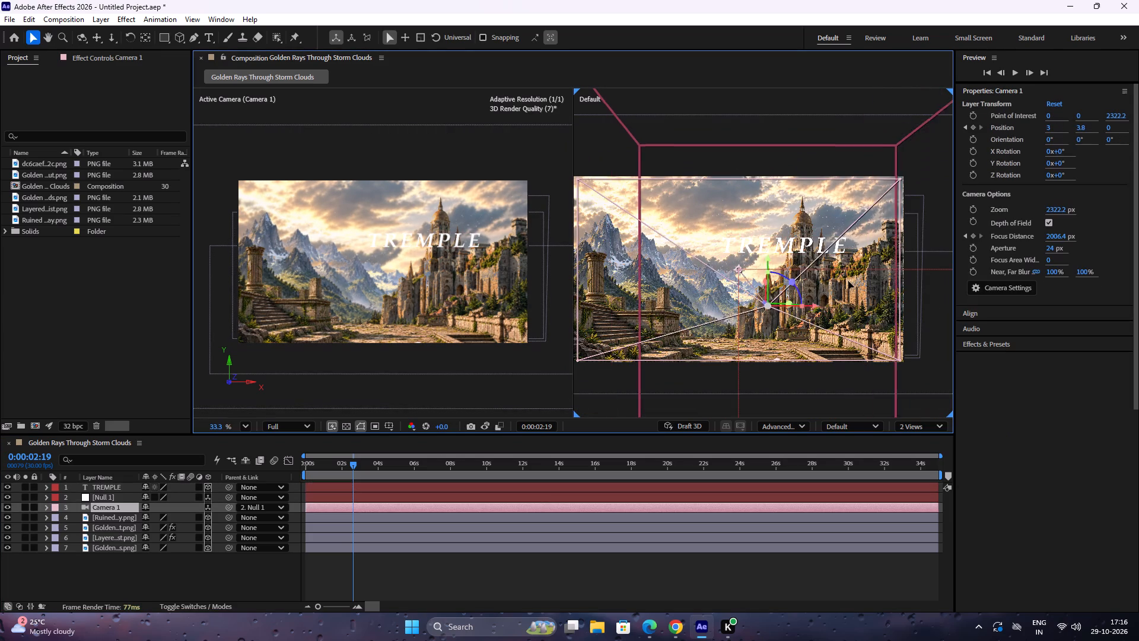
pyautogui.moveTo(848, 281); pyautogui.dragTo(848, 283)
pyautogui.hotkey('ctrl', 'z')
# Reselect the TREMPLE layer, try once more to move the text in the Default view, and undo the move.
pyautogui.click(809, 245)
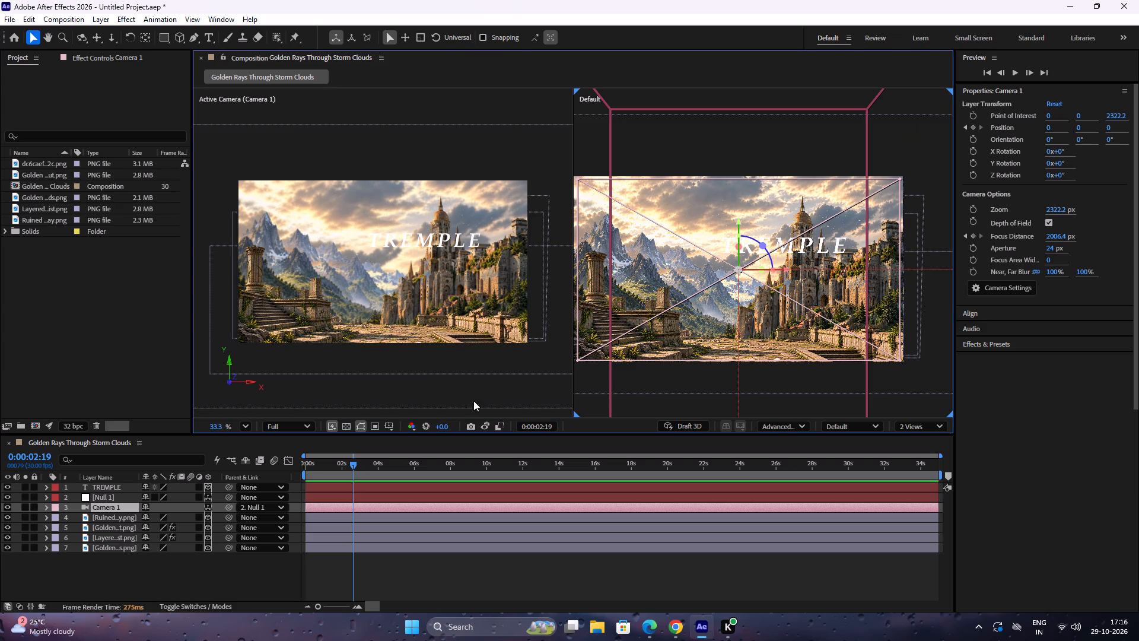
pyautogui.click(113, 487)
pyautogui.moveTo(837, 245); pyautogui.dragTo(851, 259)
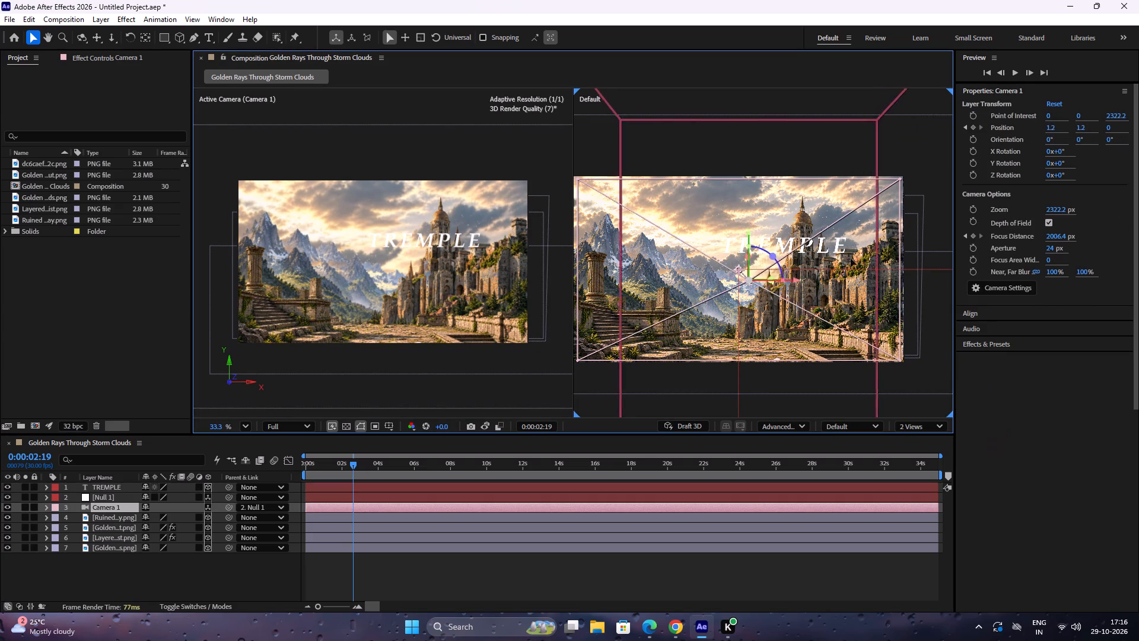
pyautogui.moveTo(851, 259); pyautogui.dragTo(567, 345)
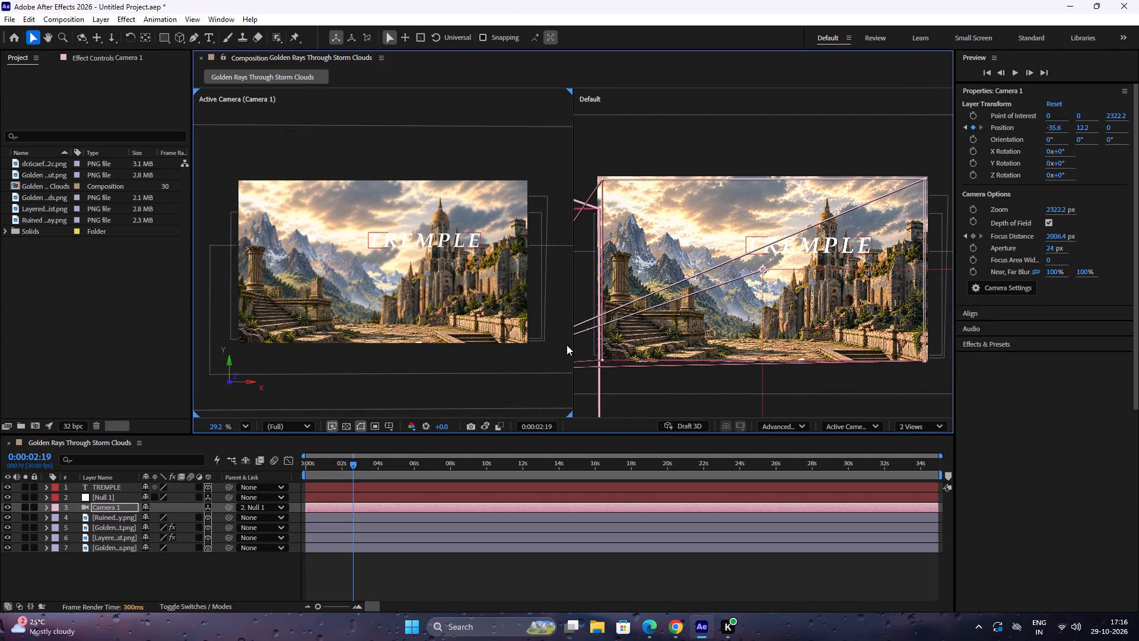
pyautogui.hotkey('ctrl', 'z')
# Set the first of the two views to Default, replacing Active Camera (Camera 1).
pyautogui.click(861, 424)
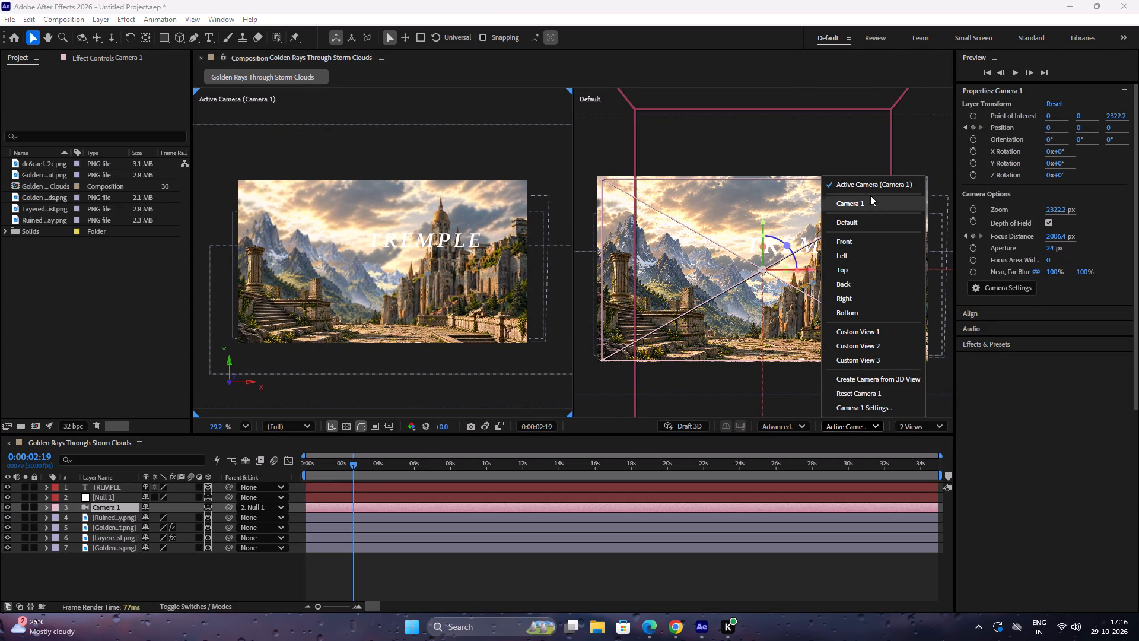
pyautogui.click(864, 219)
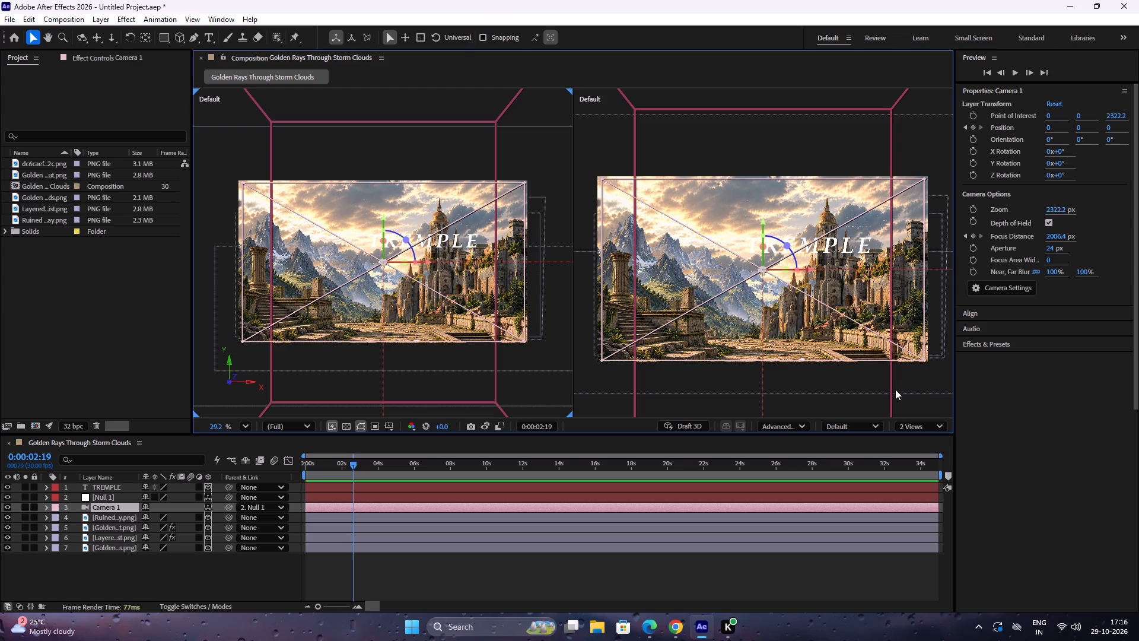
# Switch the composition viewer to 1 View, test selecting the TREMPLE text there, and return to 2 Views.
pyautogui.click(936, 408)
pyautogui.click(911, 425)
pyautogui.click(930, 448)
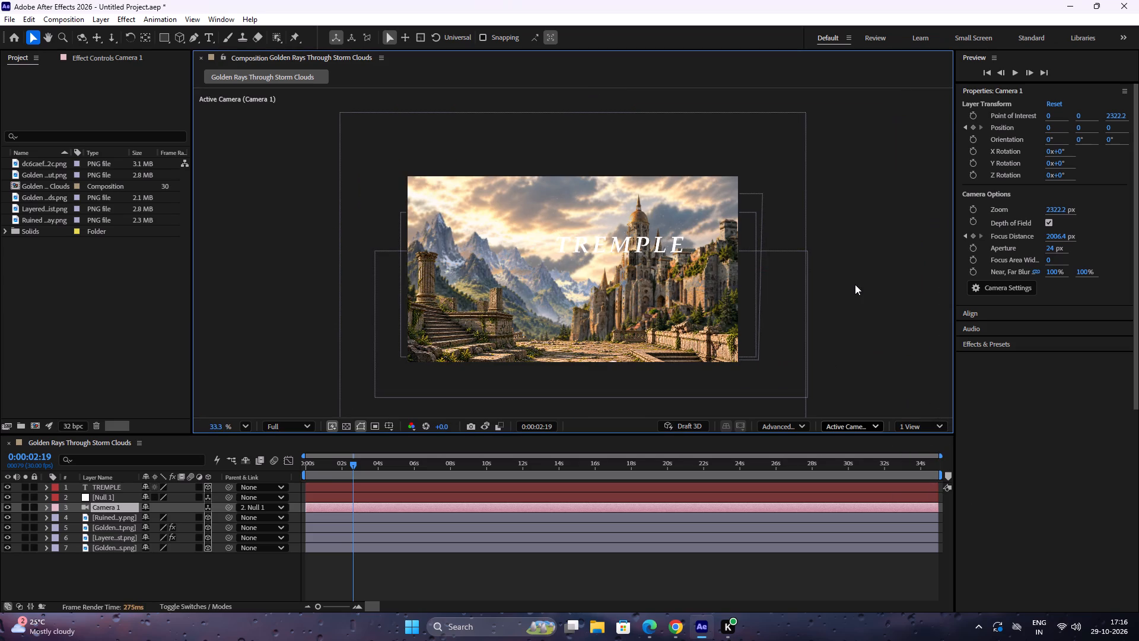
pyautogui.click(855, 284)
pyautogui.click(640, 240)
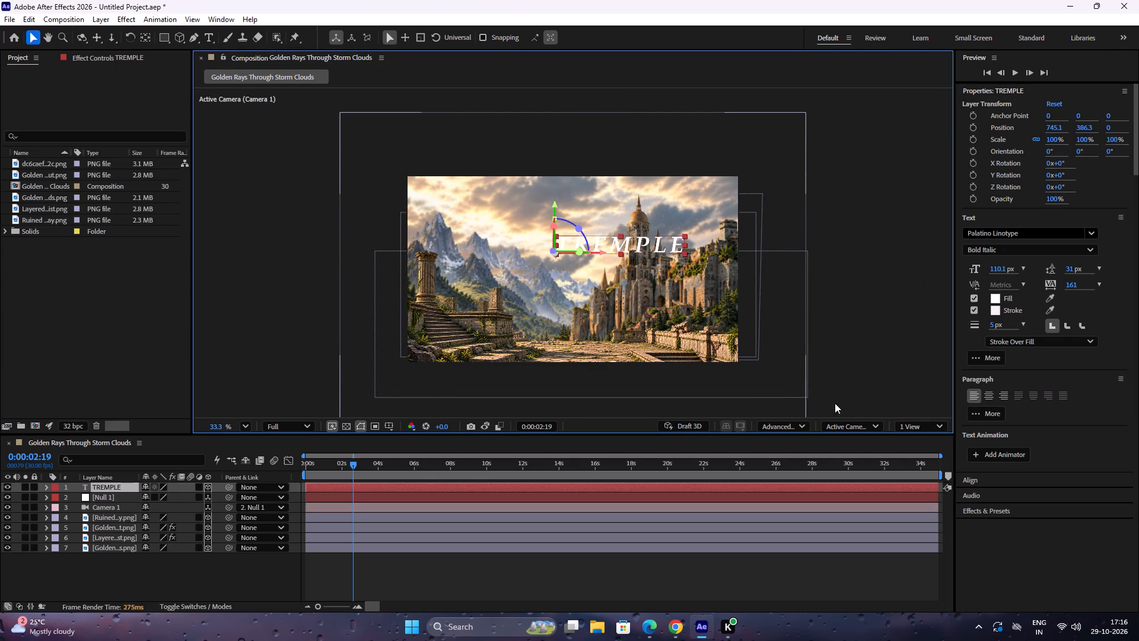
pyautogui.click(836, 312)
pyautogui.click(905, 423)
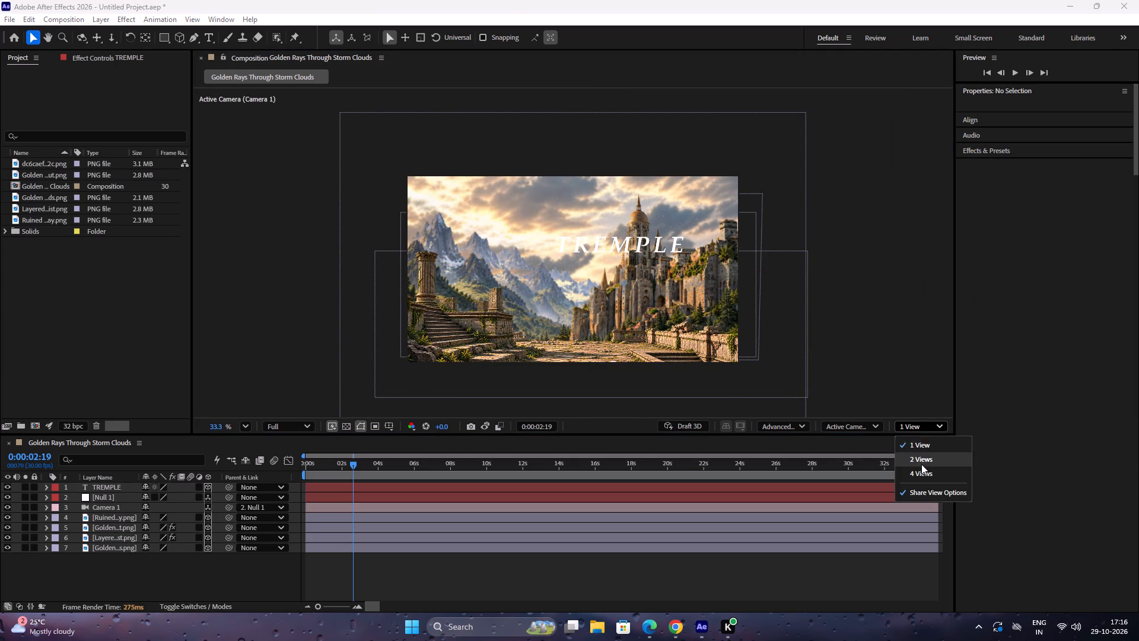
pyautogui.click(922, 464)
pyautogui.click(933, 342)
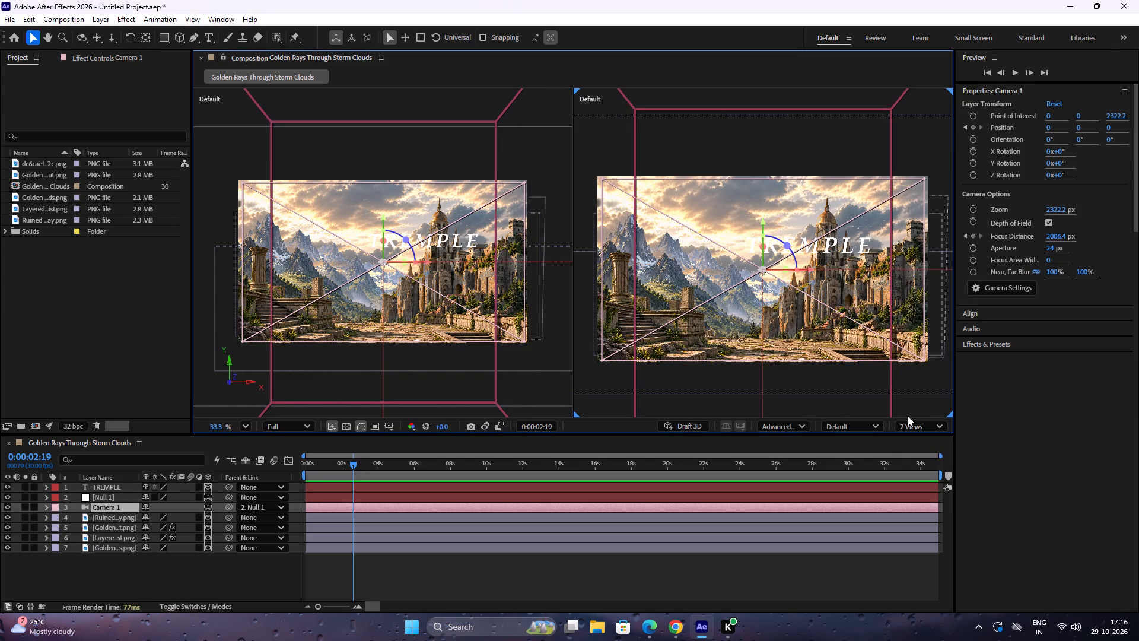
# Set the second of the two views to Camera 1.
pyautogui.click(945, 391)
pyautogui.click(868, 431)
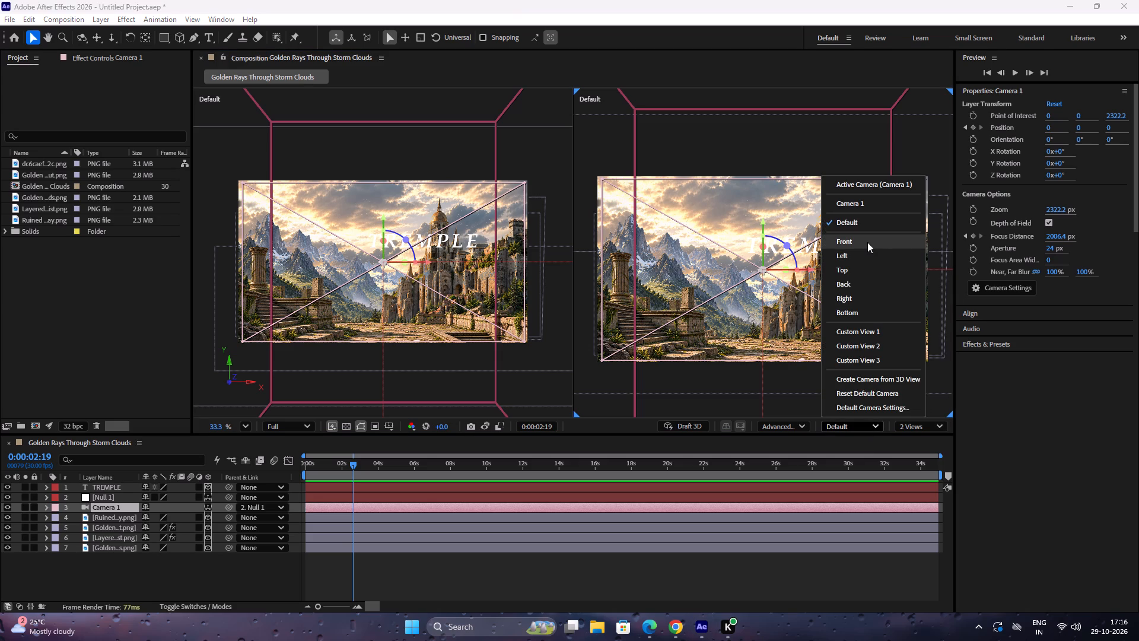
pyautogui.click(852, 211)
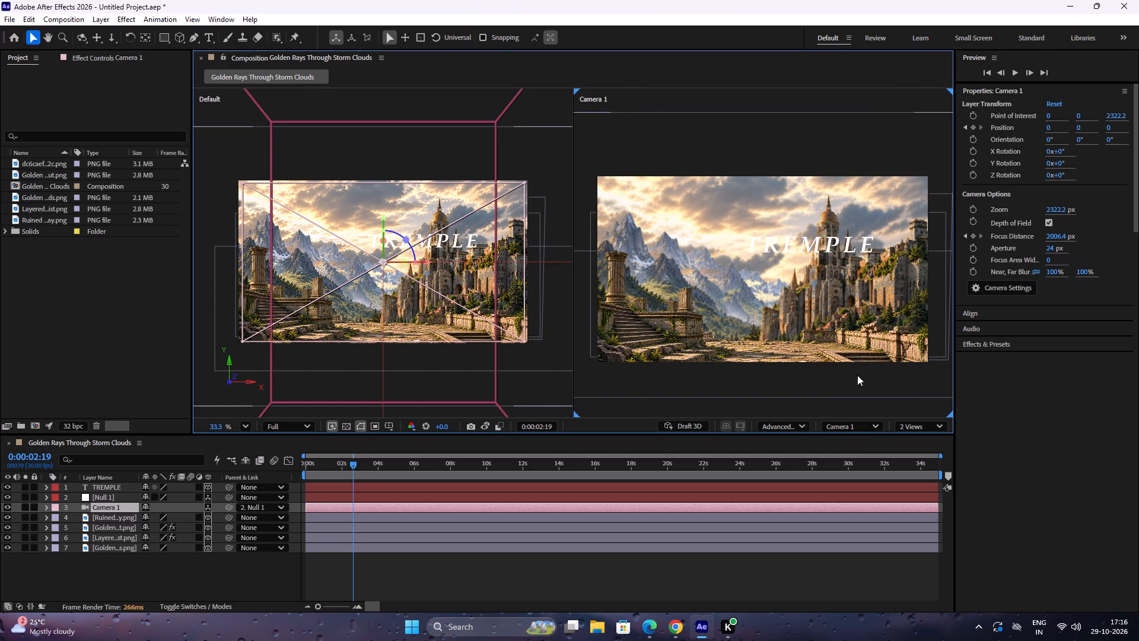
# Rotate the TREMPLE text around its Y axis to an orientation of about 59.8°.
pyautogui.click(846, 245)
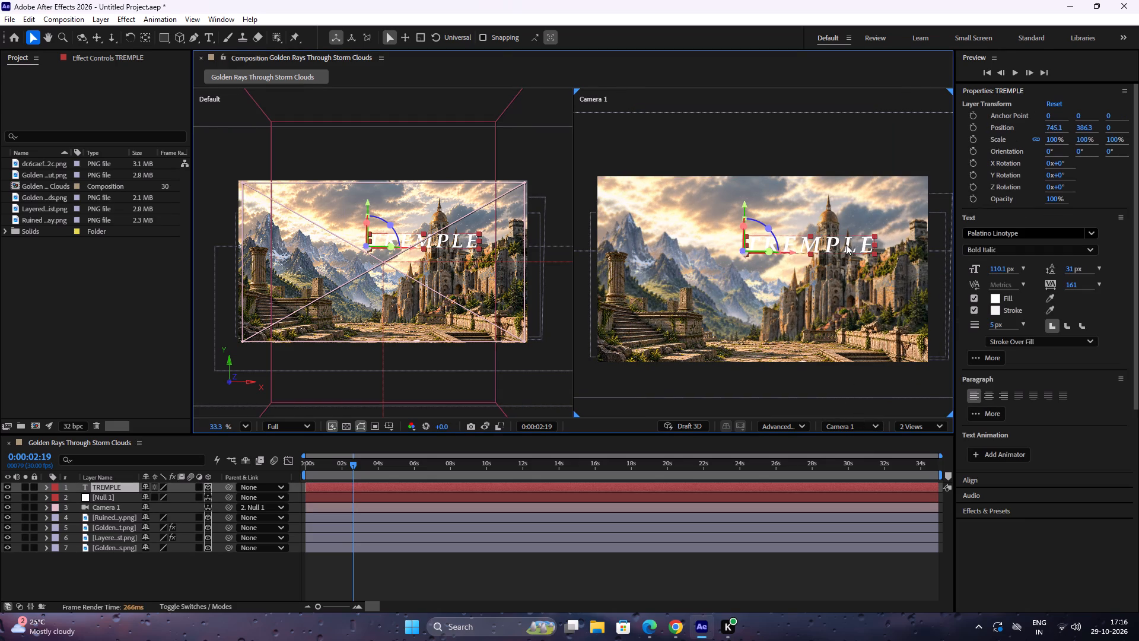
pyautogui.moveTo(771, 251); pyautogui.dragTo(740, 279)
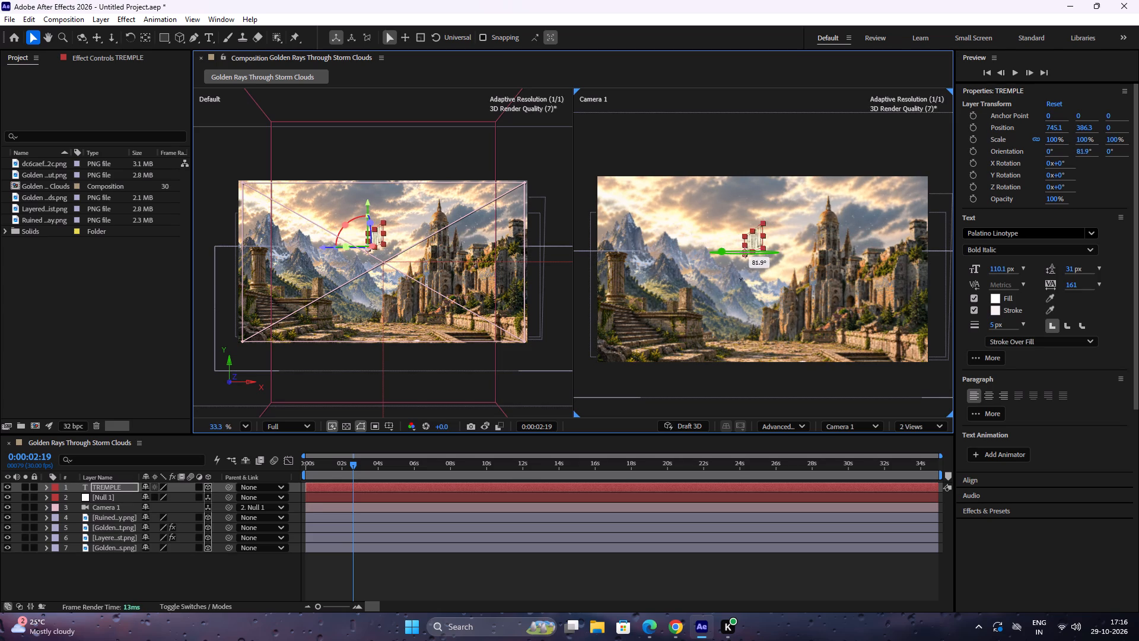
pyautogui.moveTo(740, 279); pyautogui.dragTo(752, 278)
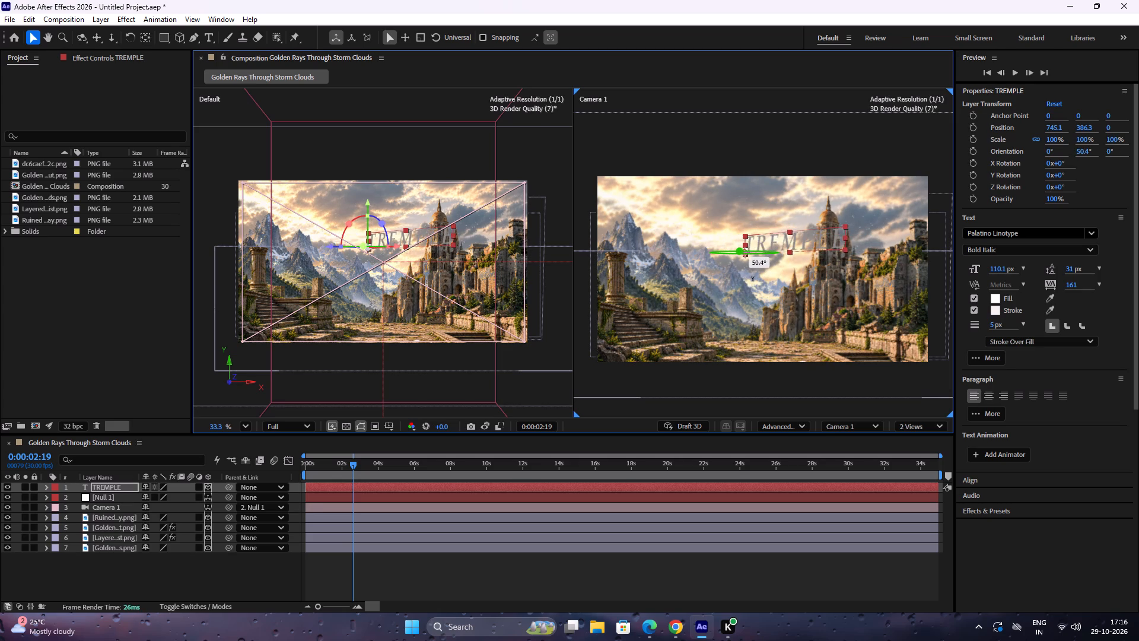
pyautogui.moveTo(752, 278); pyautogui.dragTo(749, 278)
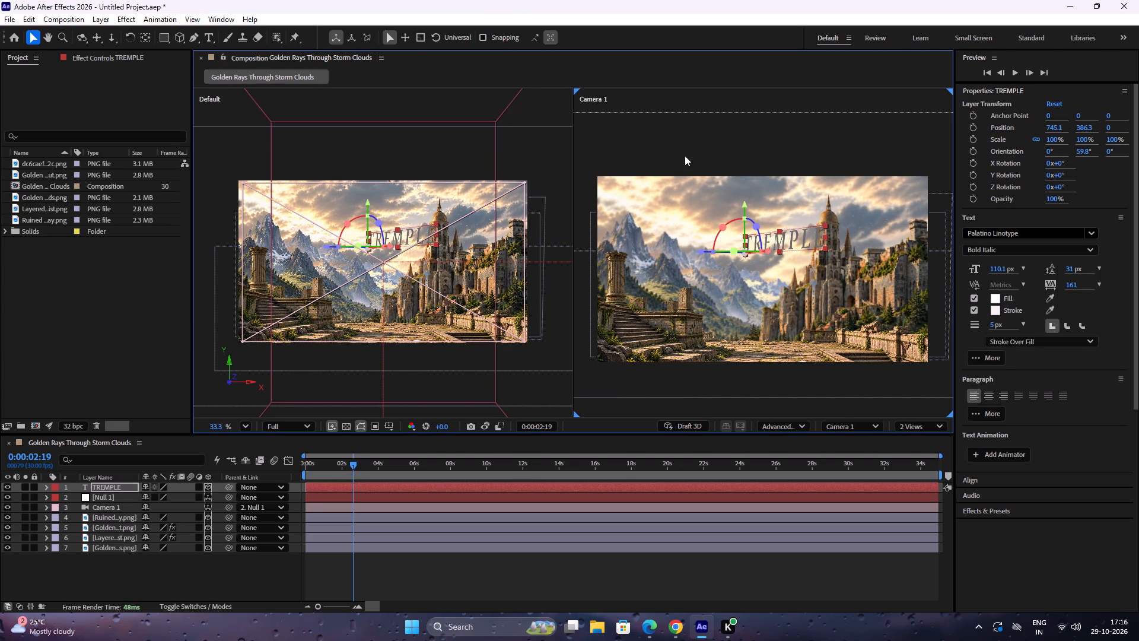
# Move the TREMPLE text down onto the stone path in the foreground, to about 739.9, 790.5.
pyautogui.moveTo(775, 239); pyautogui.dragTo(856, 329)
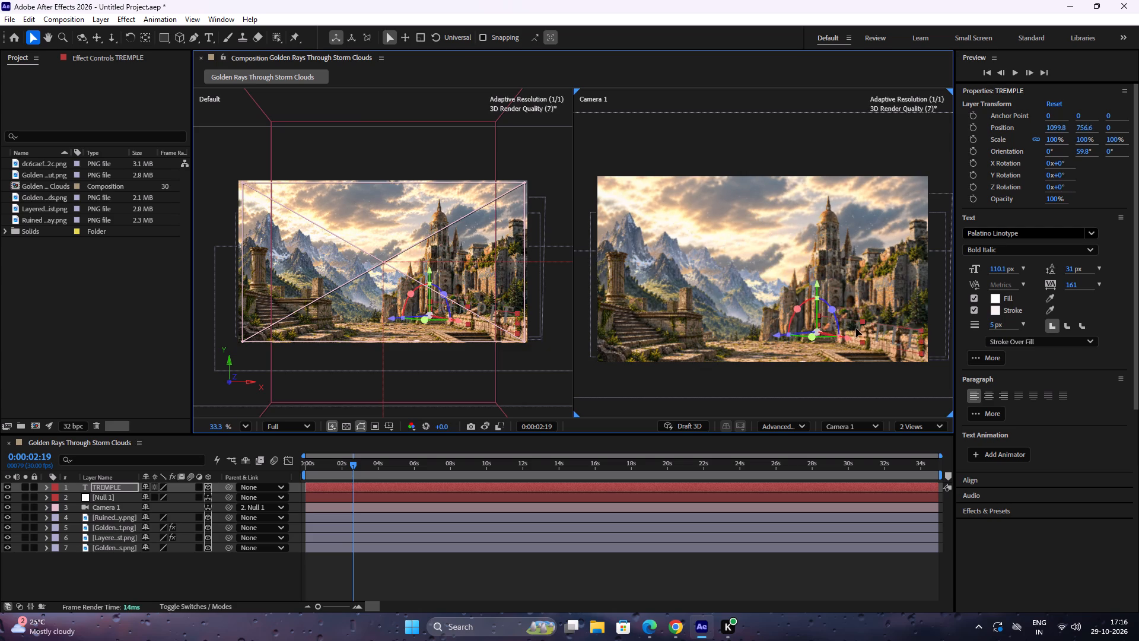
pyautogui.moveTo(856, 329); pyautogui.dragTo(858, 341)
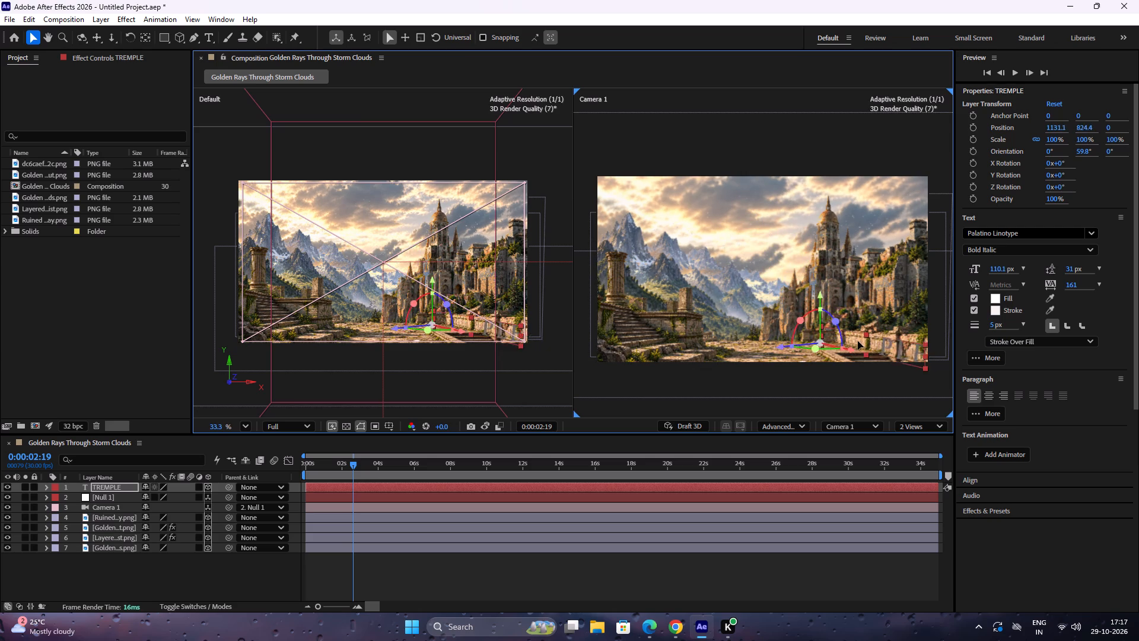
pyautogui.moveTo(858, 341); pyautogui.dragTo(861, 342)
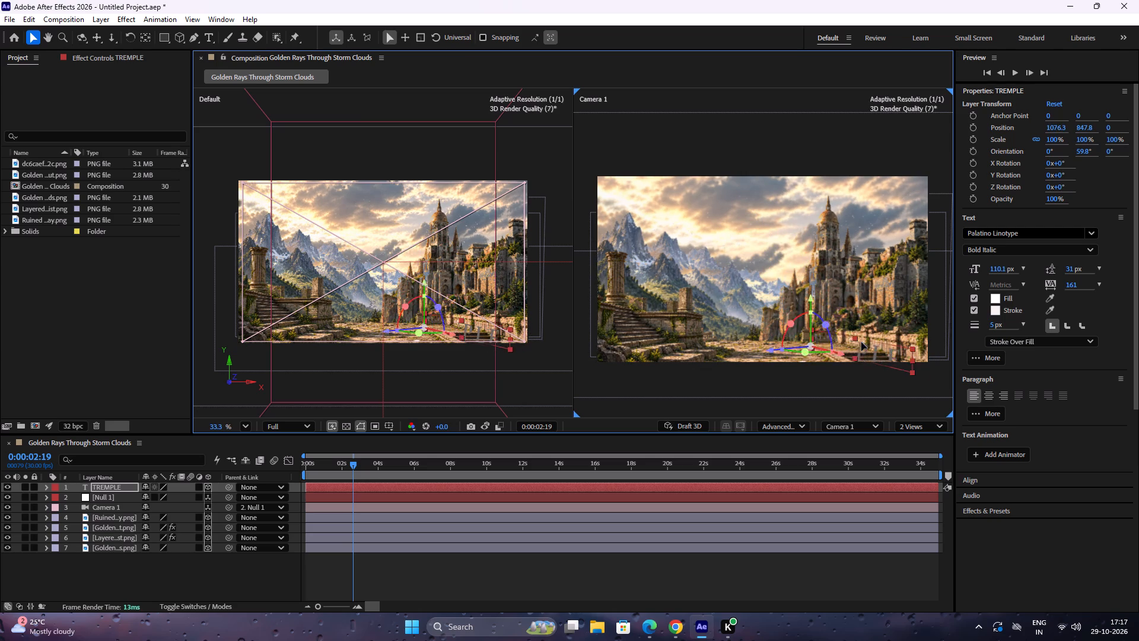
pyautogui.moveTo(861, 342); pyautogui.dragTo(774, 331)
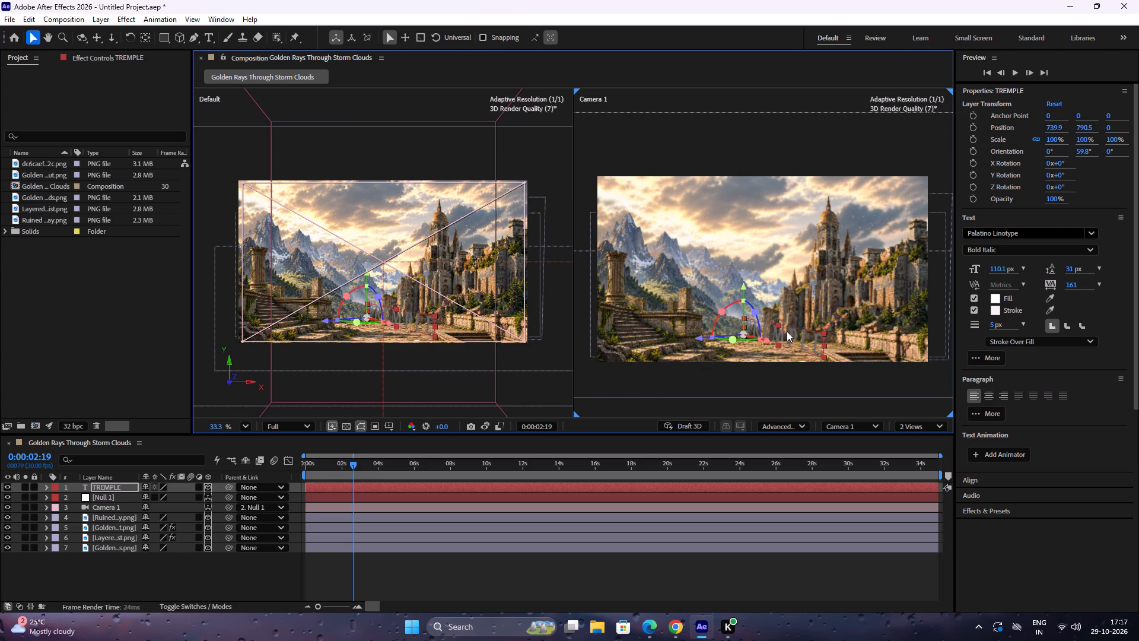
# Change the TREMPLE text's fill color to red, FF0000.
pyautogui.click(995, 296)
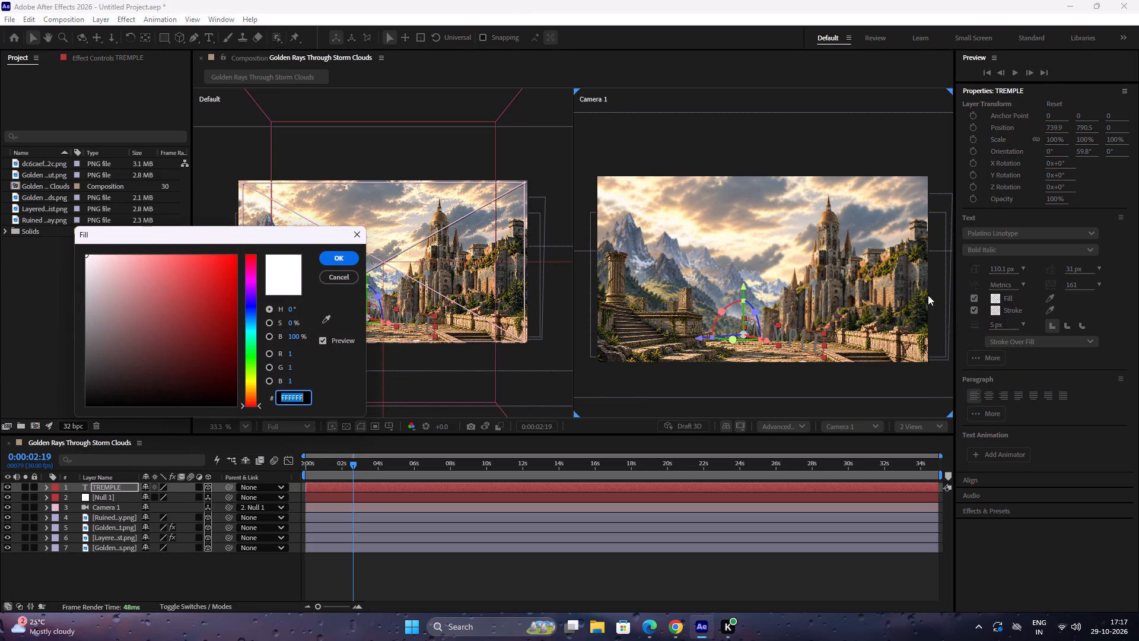
pyautogui.moveTo(207, 310); pyautogui.dragTo(251, 251)
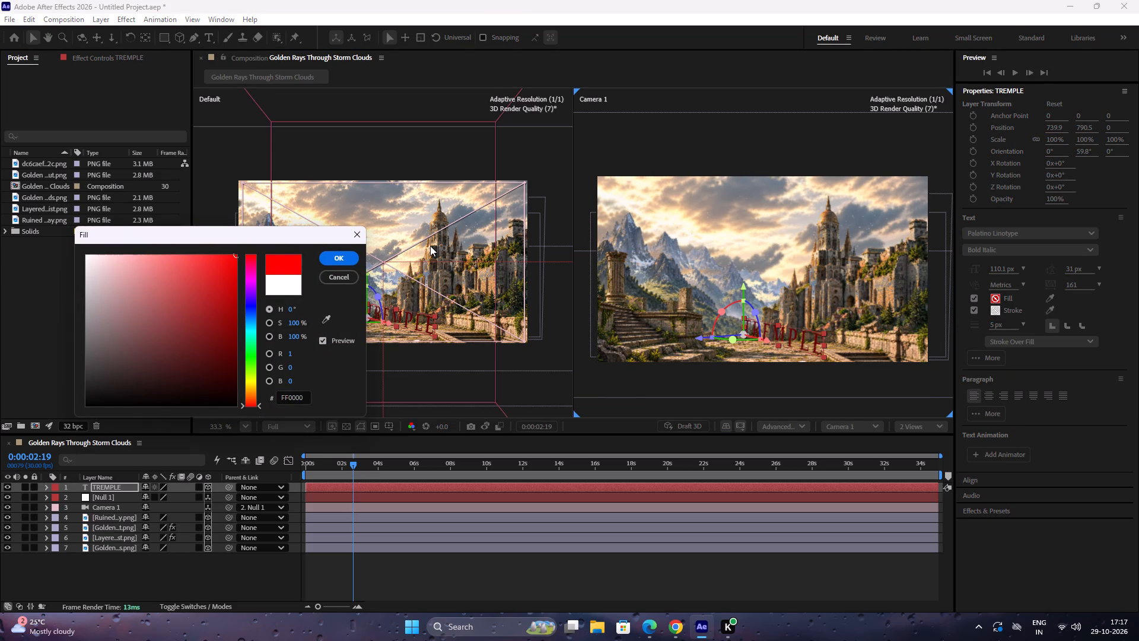
pyautogui.click(345, 258)
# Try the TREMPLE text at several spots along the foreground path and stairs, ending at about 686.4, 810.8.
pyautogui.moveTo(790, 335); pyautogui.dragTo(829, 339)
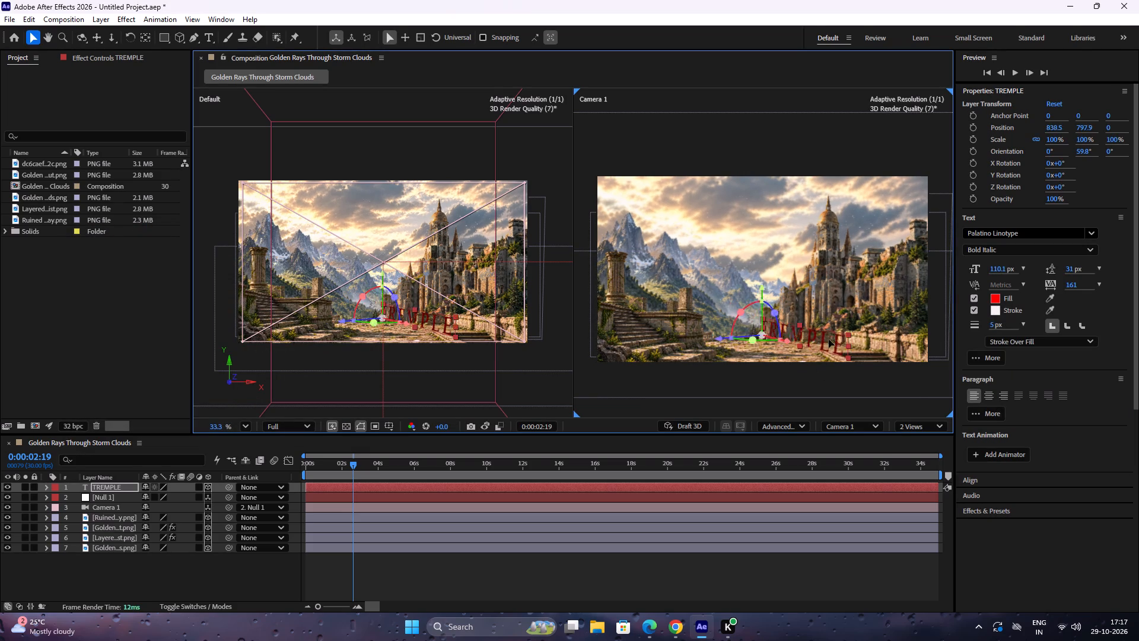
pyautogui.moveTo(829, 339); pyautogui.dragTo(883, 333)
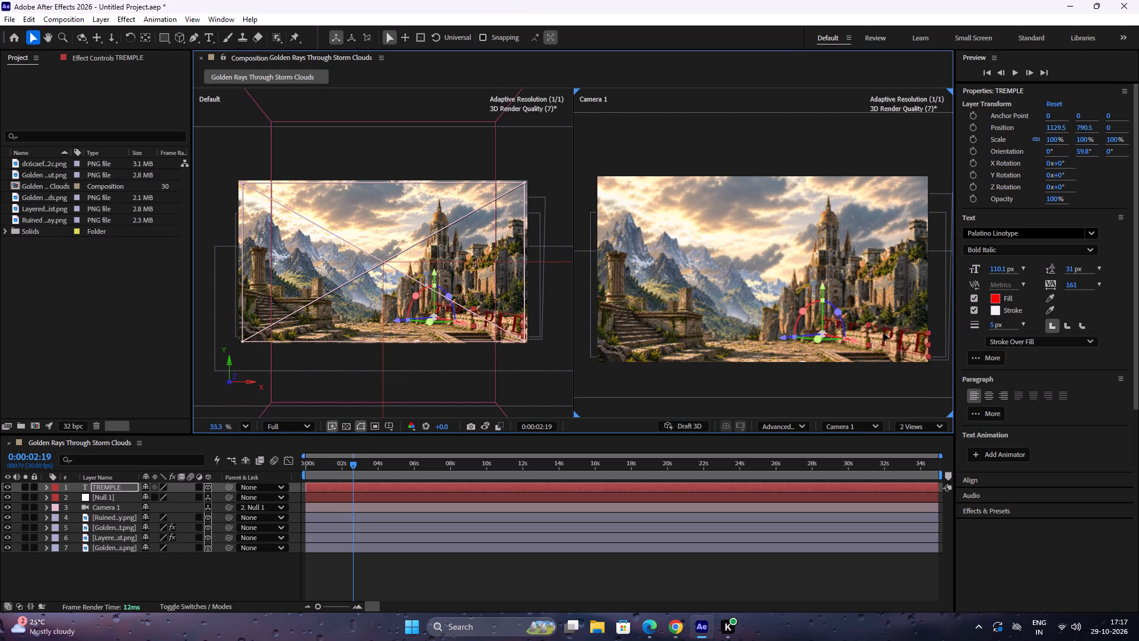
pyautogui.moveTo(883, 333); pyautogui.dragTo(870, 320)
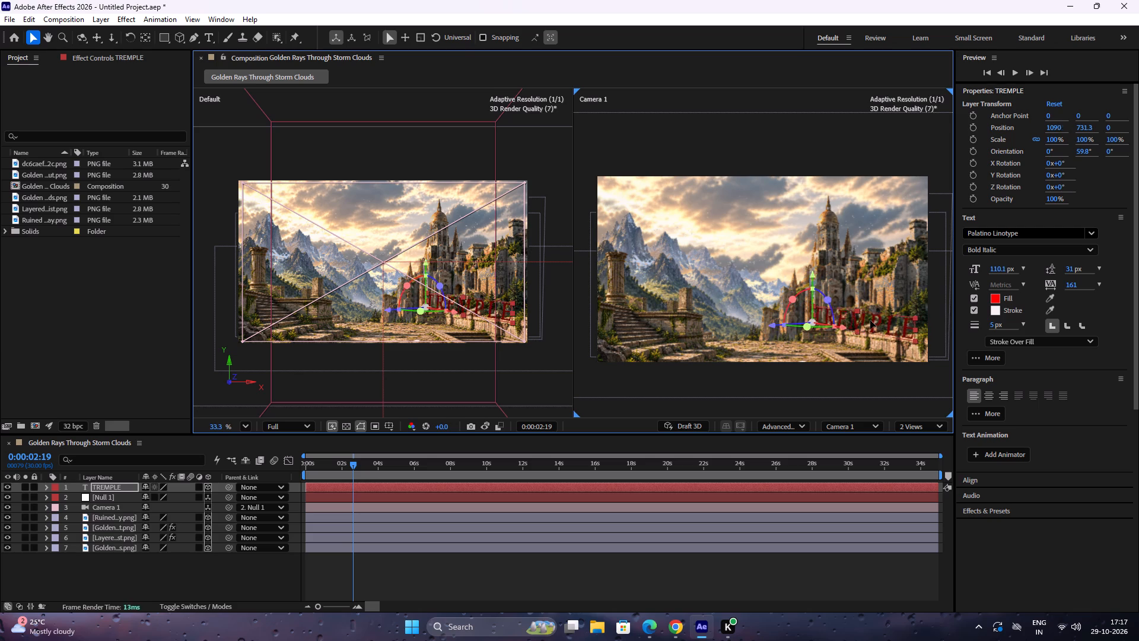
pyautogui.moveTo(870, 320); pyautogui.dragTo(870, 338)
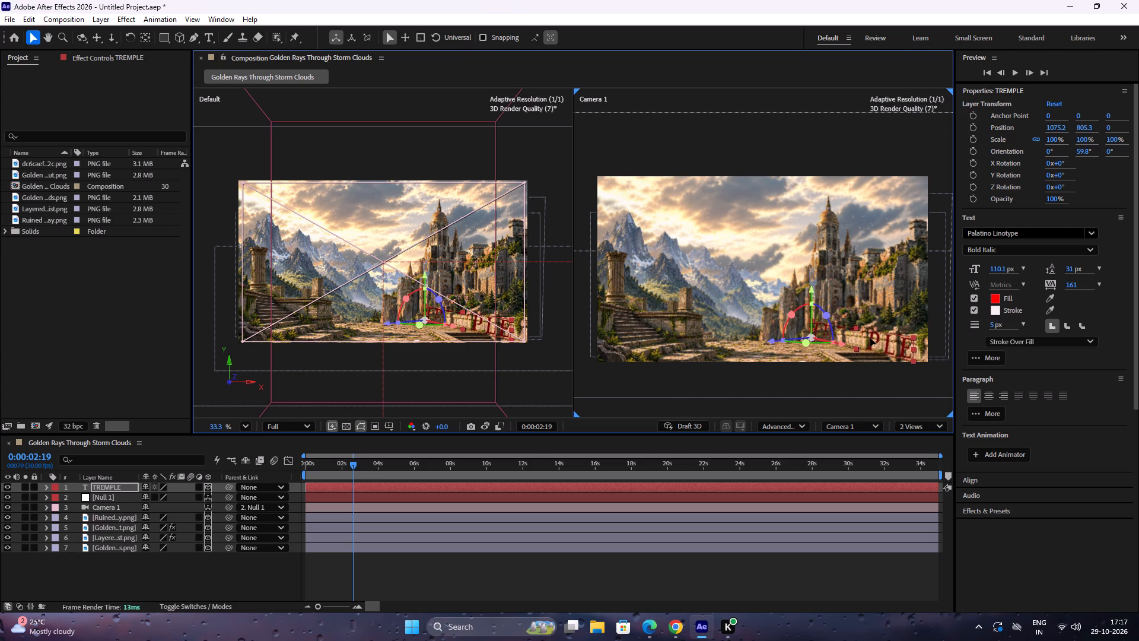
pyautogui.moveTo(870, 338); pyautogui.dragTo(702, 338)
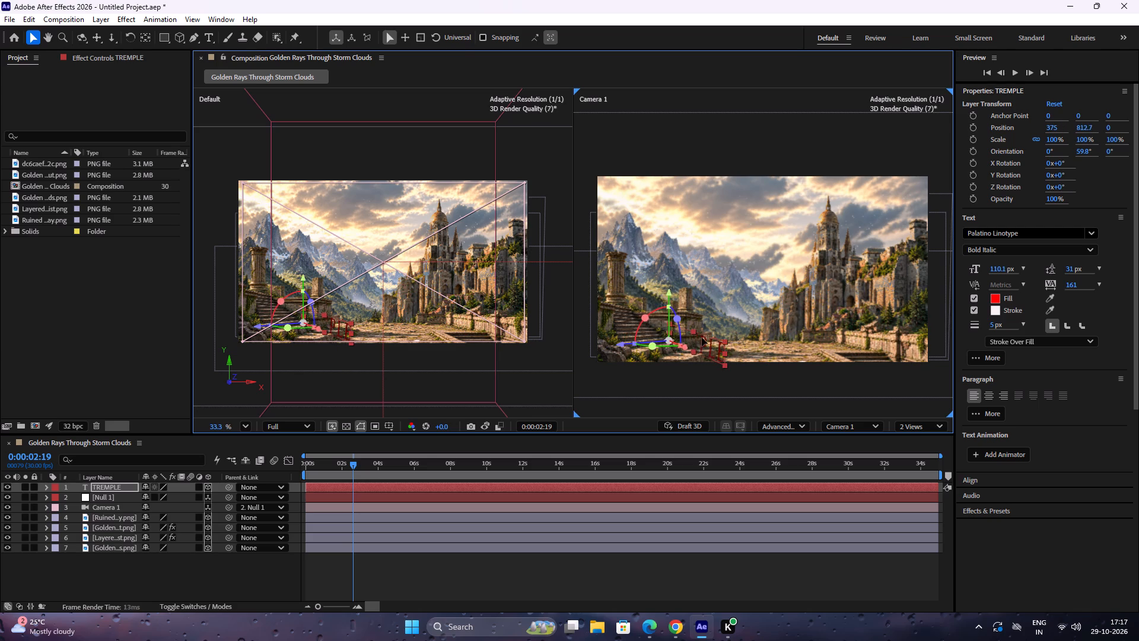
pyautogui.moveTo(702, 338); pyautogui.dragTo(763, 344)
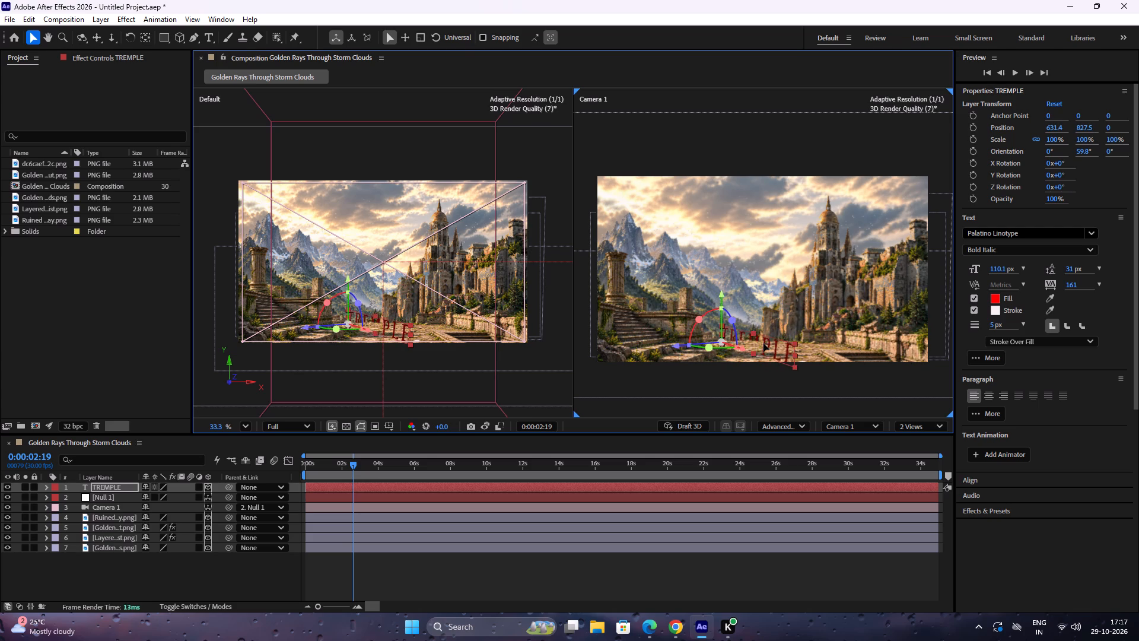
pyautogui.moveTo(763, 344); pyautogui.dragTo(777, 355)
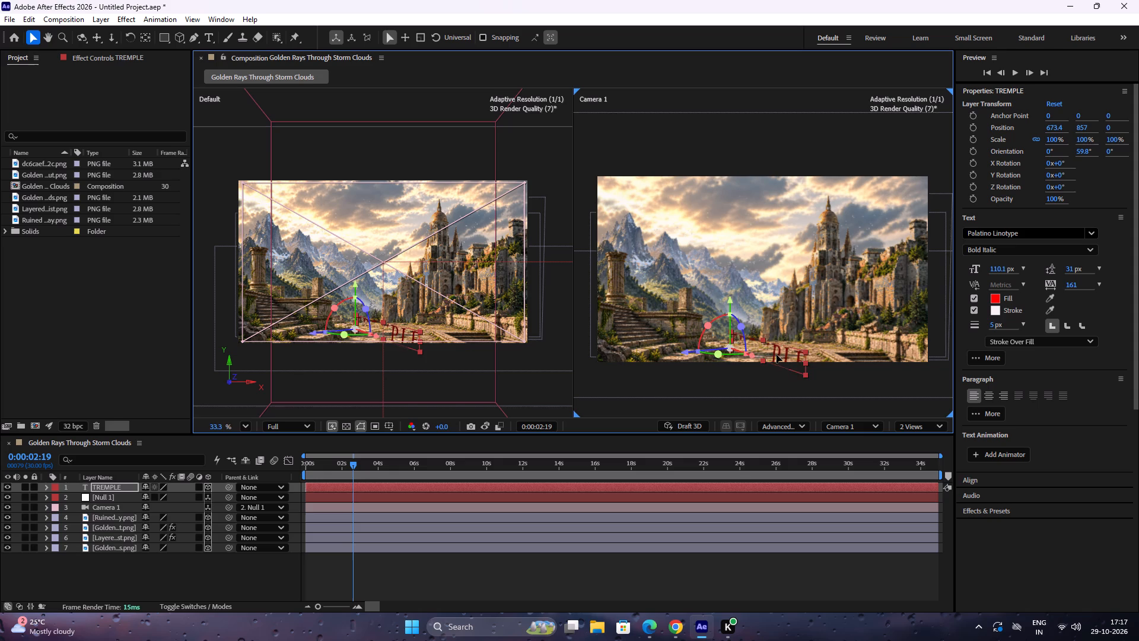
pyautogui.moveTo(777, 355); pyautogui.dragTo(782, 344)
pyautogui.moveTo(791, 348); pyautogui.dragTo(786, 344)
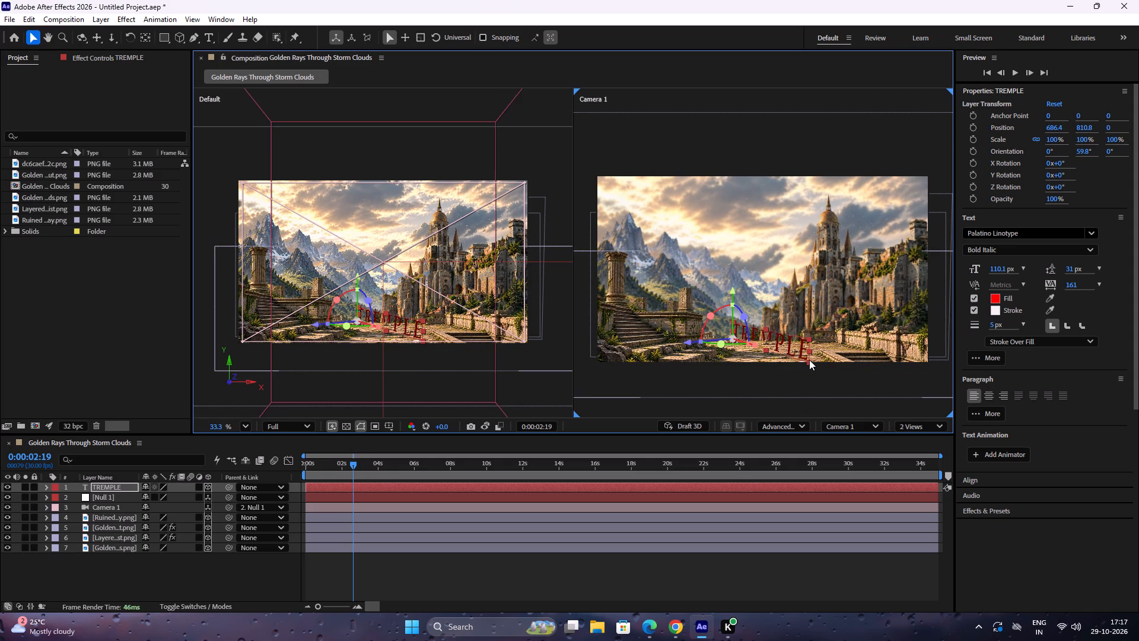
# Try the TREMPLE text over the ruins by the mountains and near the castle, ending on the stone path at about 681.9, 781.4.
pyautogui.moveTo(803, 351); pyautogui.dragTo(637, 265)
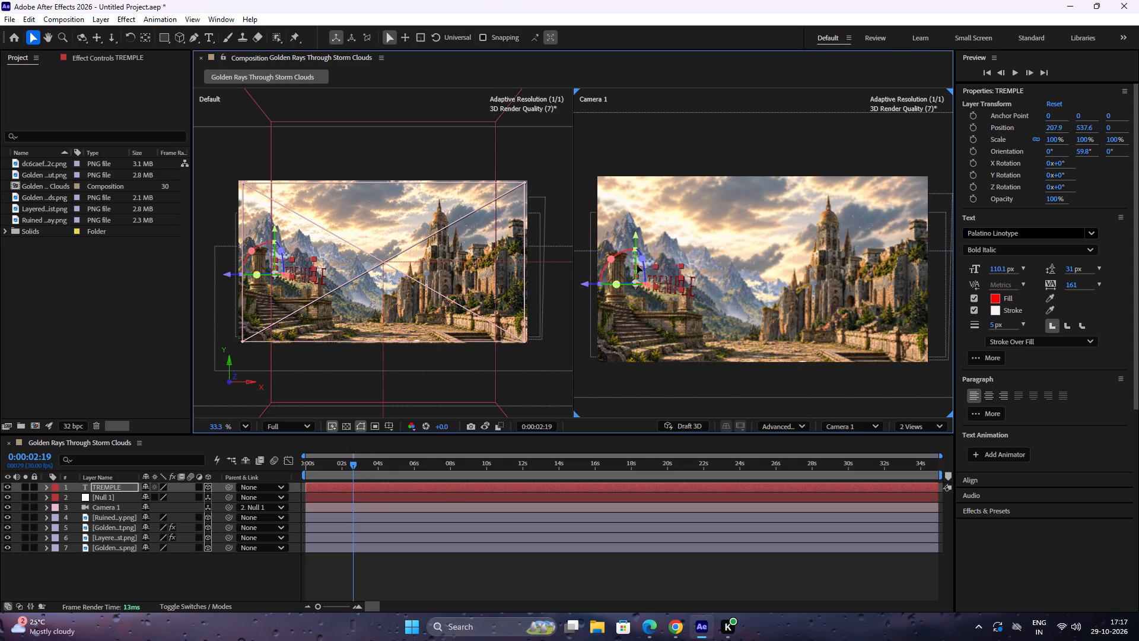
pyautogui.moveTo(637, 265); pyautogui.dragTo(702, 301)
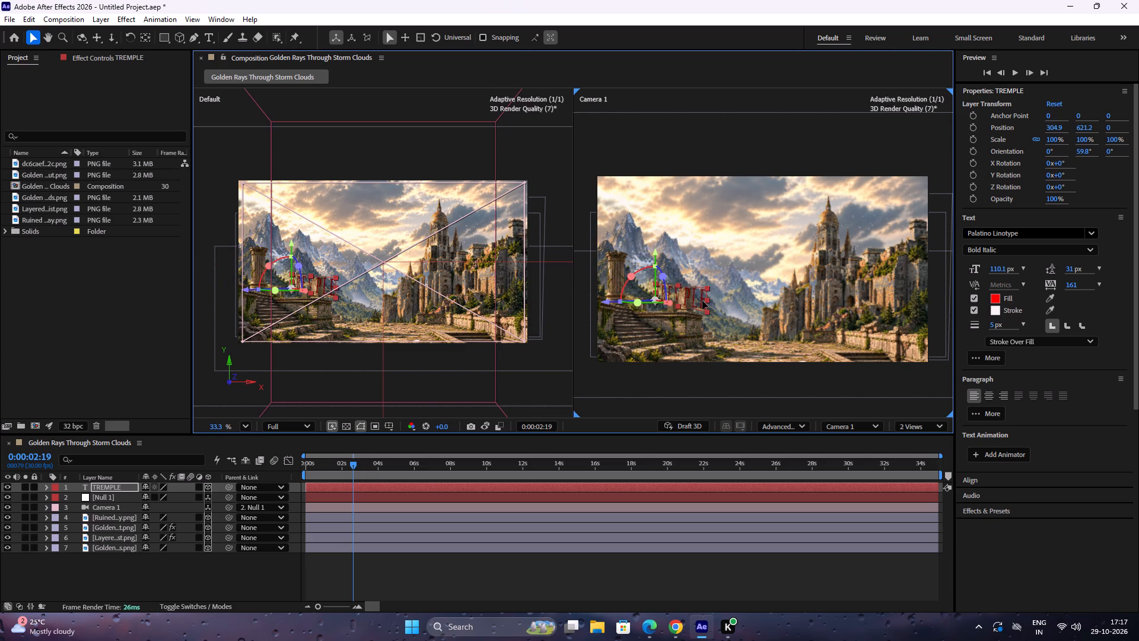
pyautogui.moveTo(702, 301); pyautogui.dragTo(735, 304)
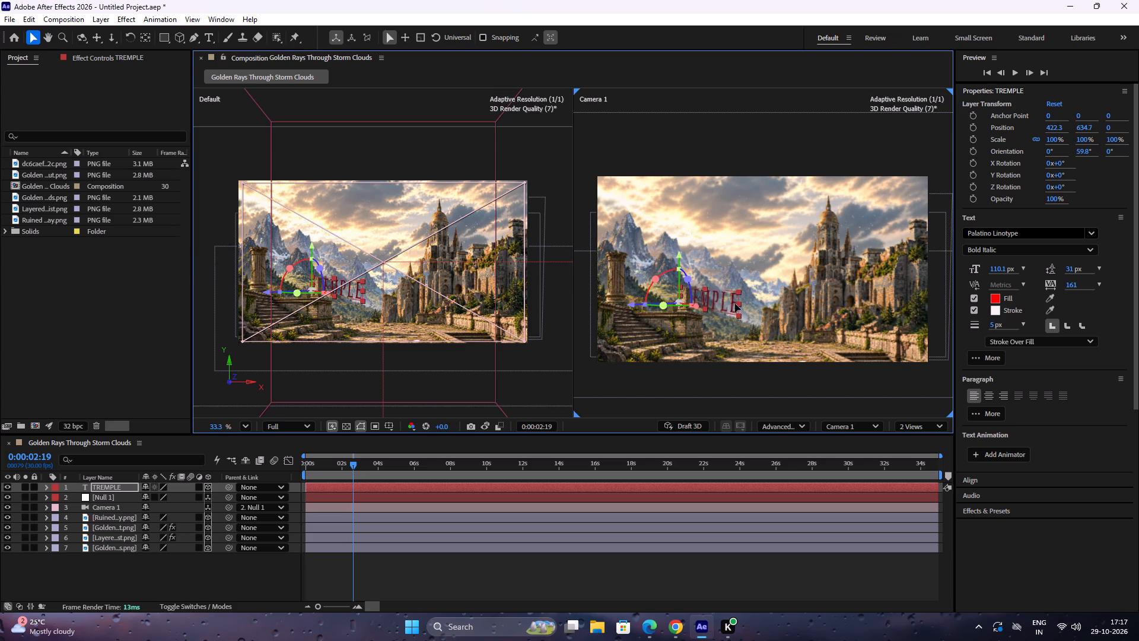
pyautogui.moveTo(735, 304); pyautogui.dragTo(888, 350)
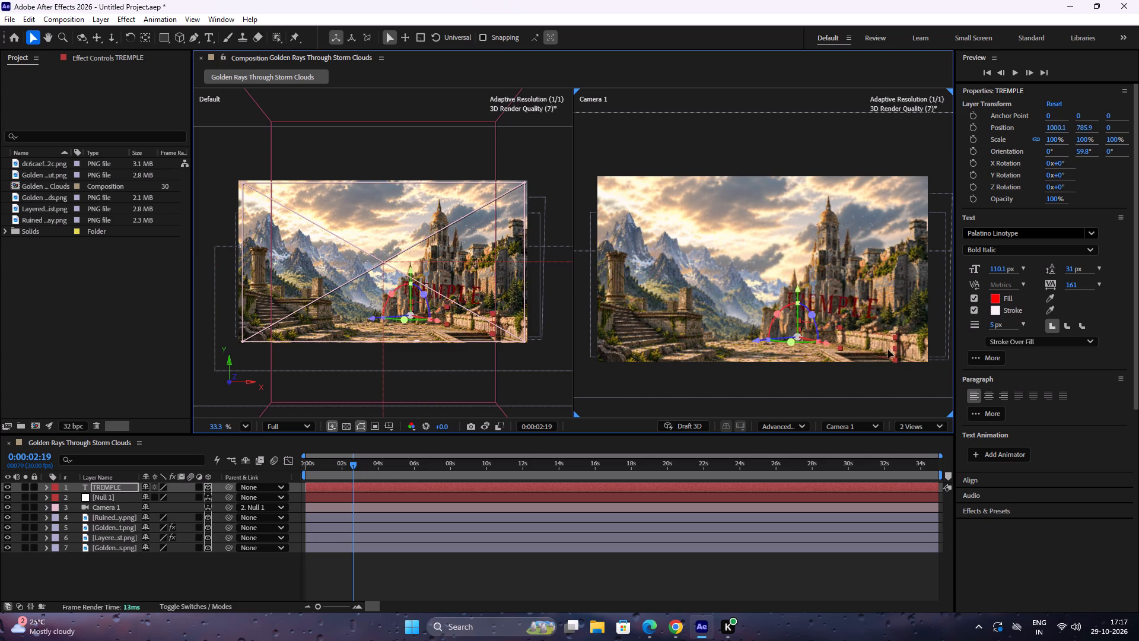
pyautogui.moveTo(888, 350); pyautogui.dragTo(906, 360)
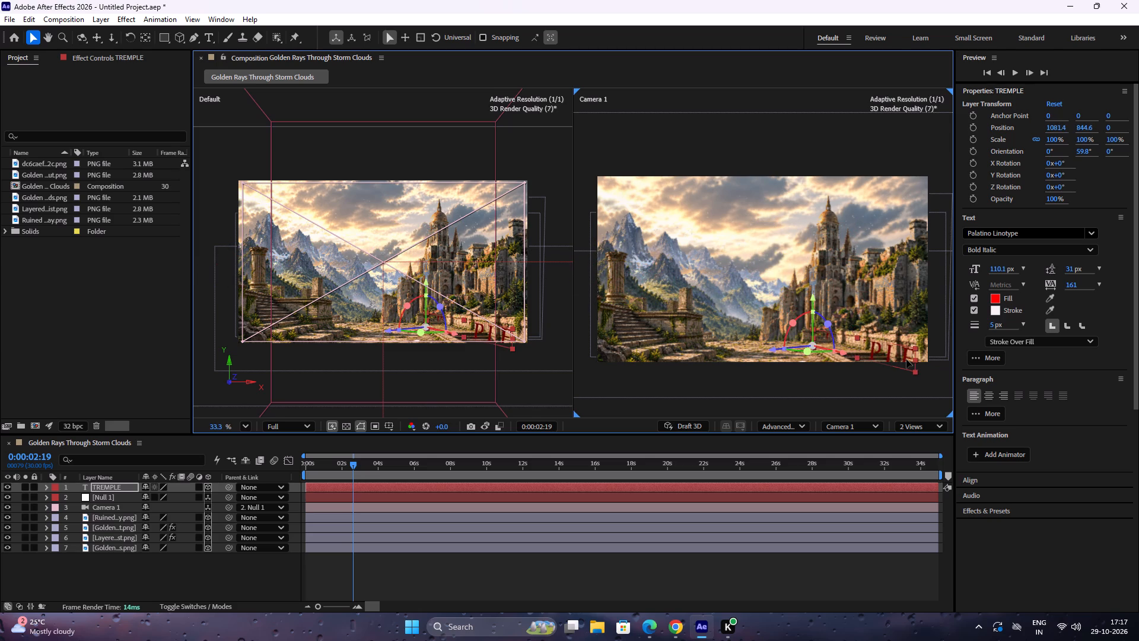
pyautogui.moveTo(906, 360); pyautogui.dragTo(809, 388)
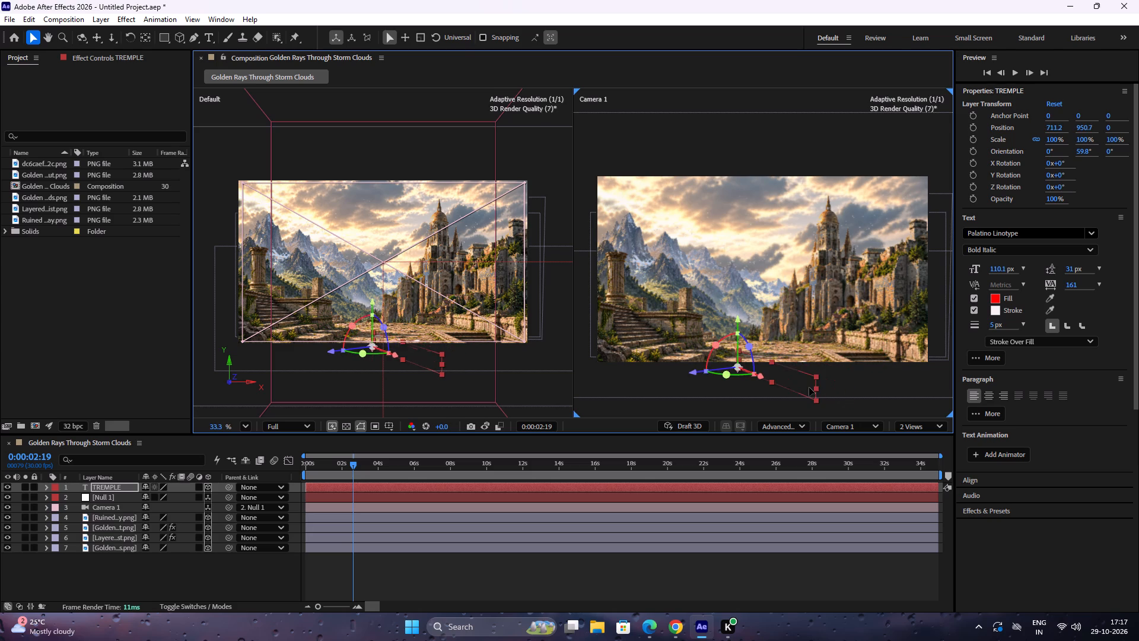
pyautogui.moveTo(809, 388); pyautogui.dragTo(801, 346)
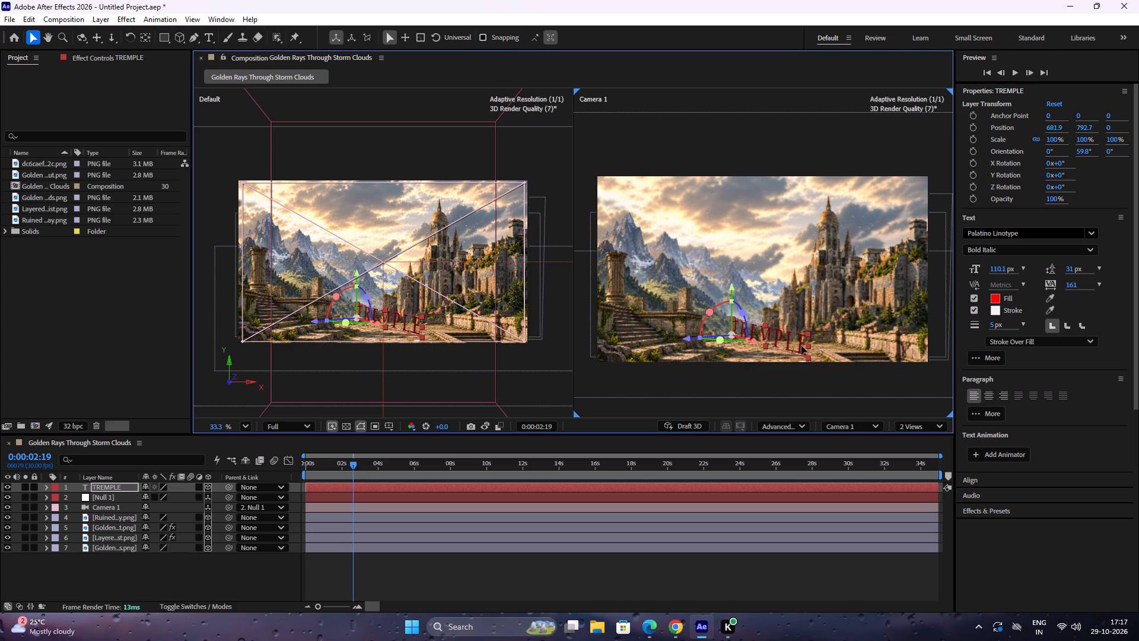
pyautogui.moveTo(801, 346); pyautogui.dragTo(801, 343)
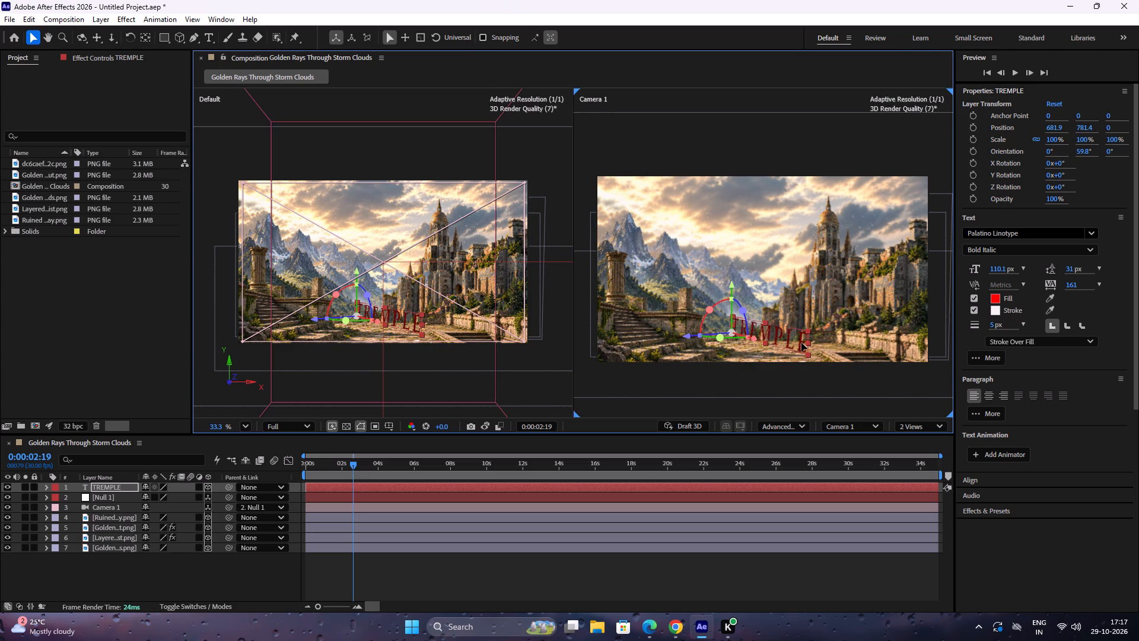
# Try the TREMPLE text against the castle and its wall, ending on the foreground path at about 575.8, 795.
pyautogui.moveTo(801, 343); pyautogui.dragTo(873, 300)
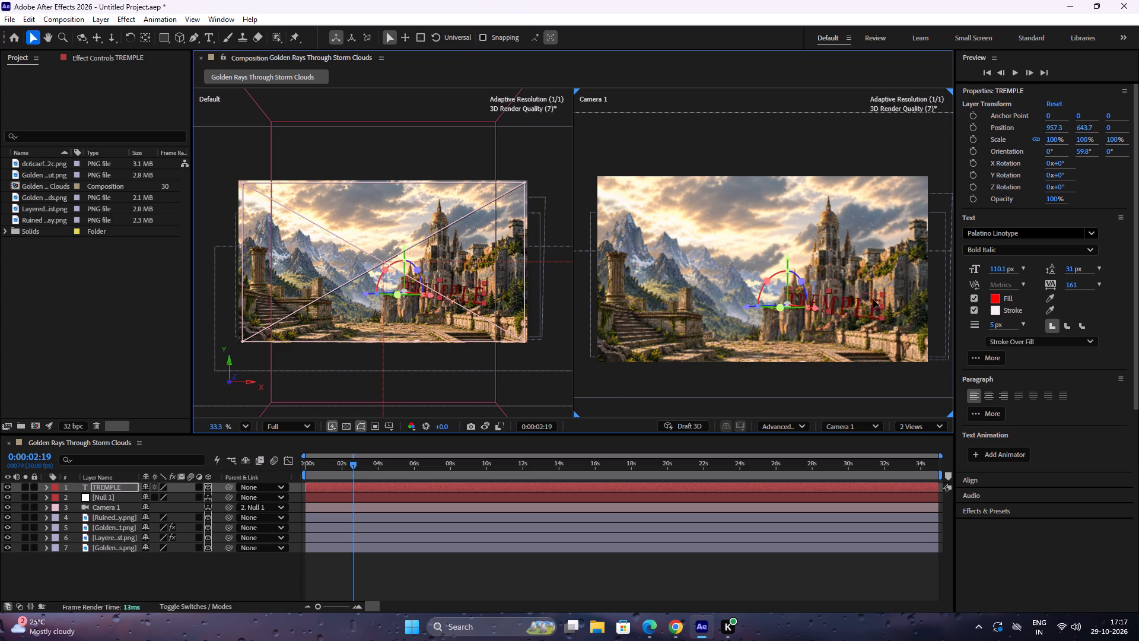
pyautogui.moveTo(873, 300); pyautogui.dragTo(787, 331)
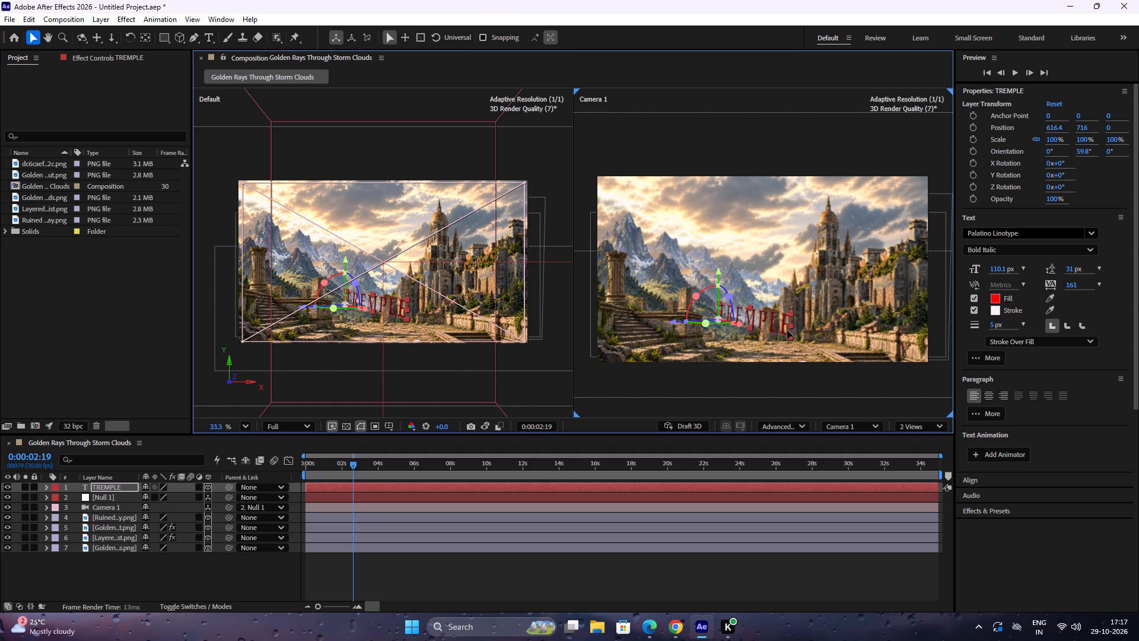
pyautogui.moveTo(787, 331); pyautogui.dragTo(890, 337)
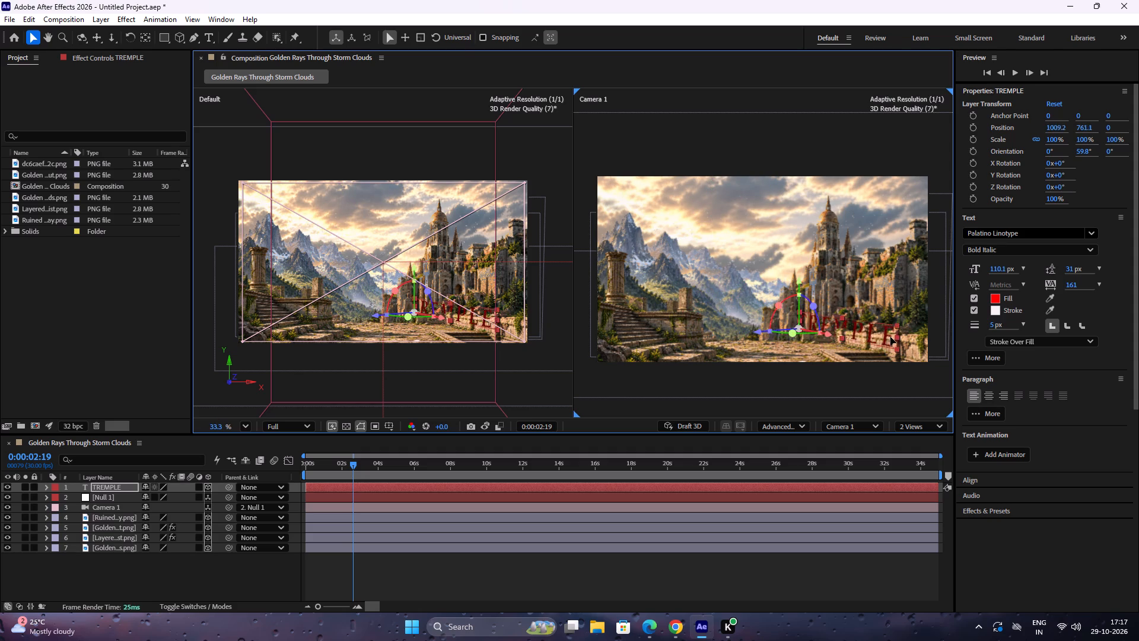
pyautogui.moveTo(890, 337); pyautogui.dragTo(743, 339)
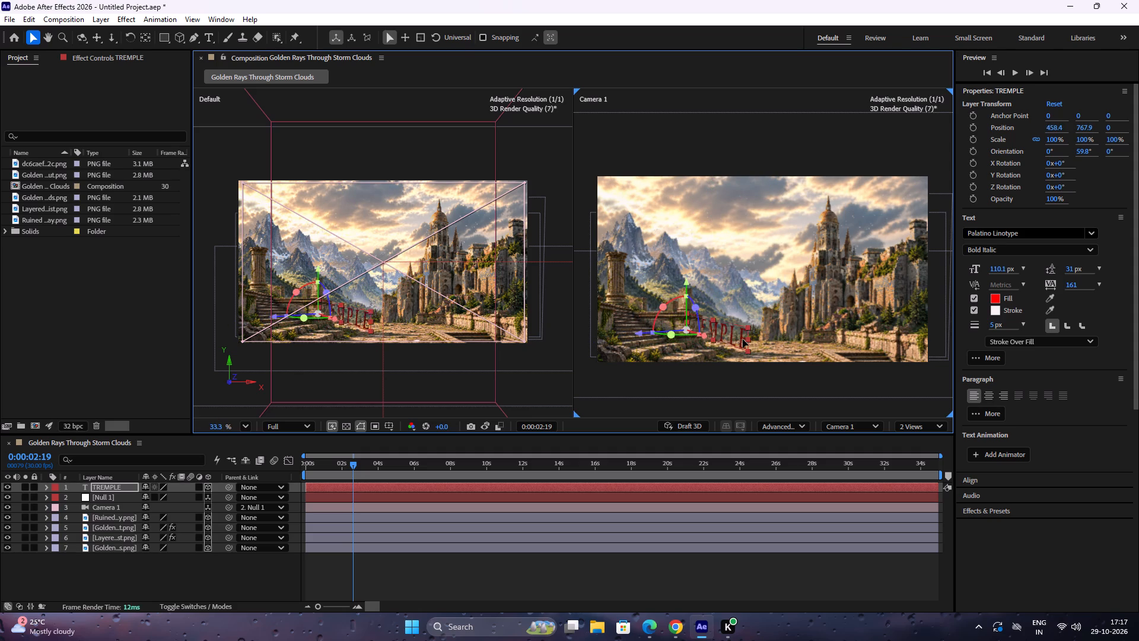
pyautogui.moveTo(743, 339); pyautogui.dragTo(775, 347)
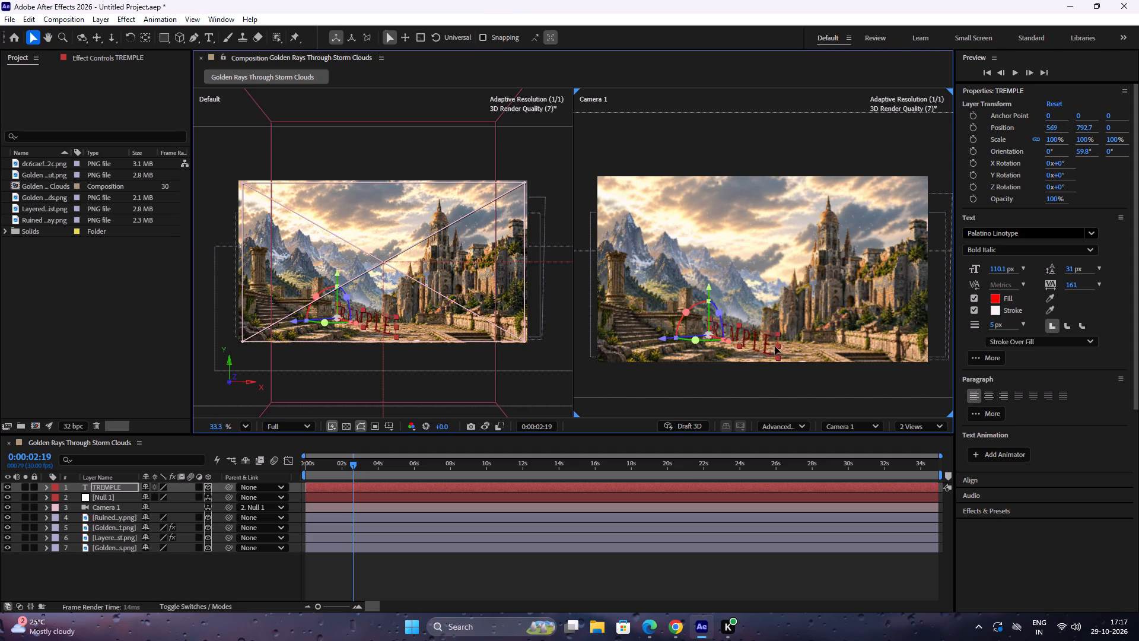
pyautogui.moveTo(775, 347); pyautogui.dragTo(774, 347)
# Scale the TREMPLE text to about 110.6% in X and 120.4% in Y.
pyautogui.moveTo(779, 356); pyautogui.dragTo(771, 358)
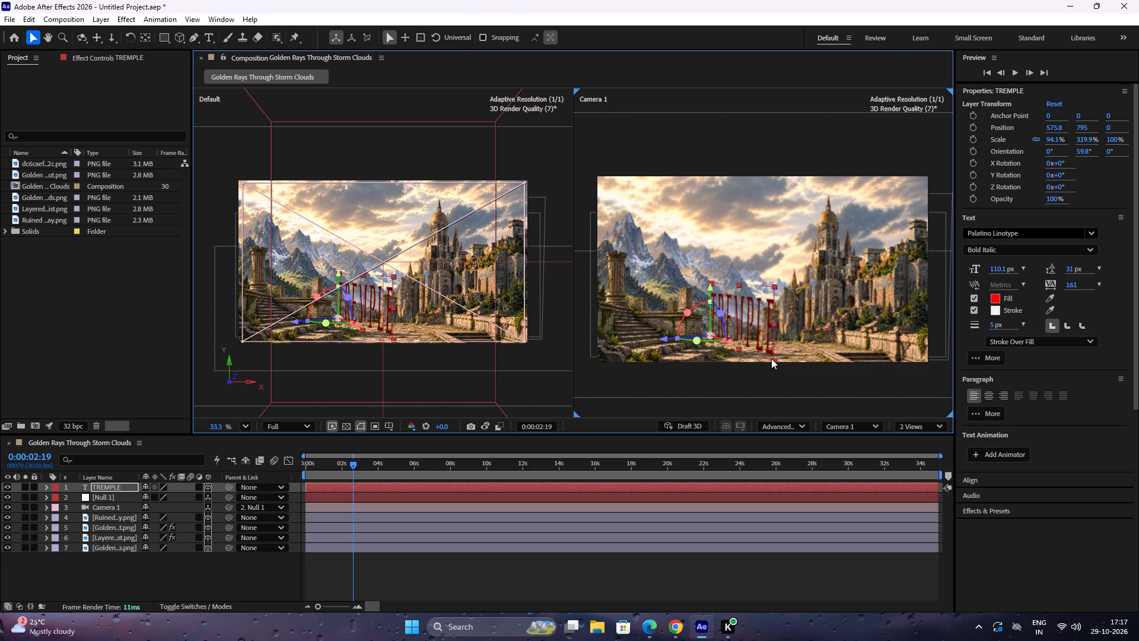
pyautogui.moveTo(771, 358); pyautogui.dragTo(789, 360)
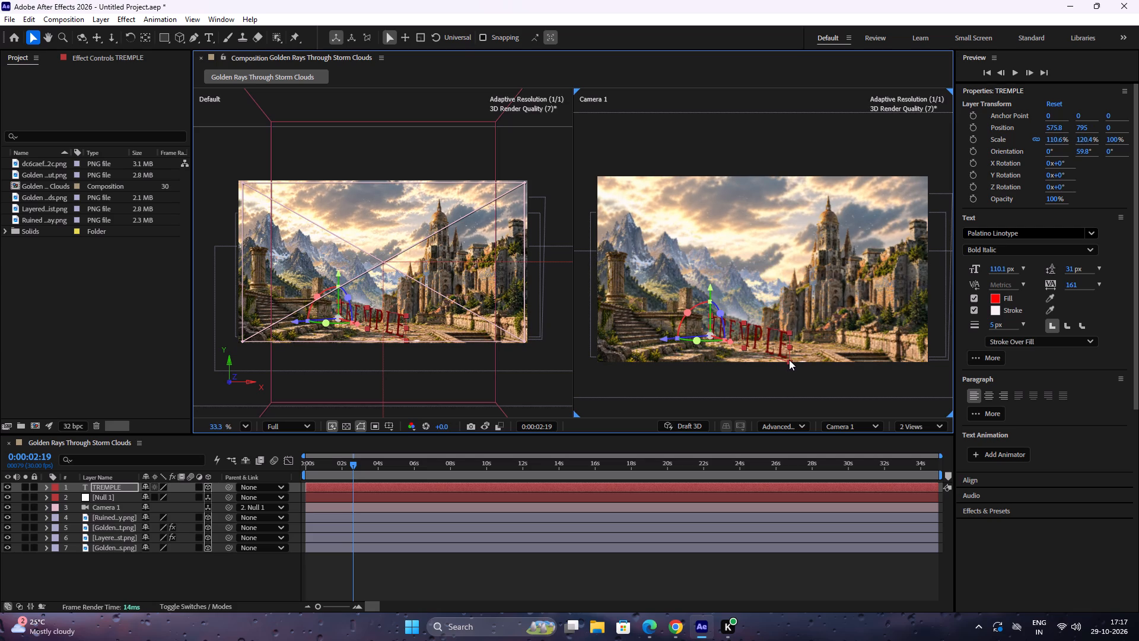
# Place the TREMPLE text in front of the castle at about 1067.7, 715.5 and rotate its Y orientation to about 50.4°.
pyautogui.moveTo(756, 337); pyautogui.dragTo(863, 339)
pyautogui.moveTo(863, 339); pyautogui.dragTo(864, 340)
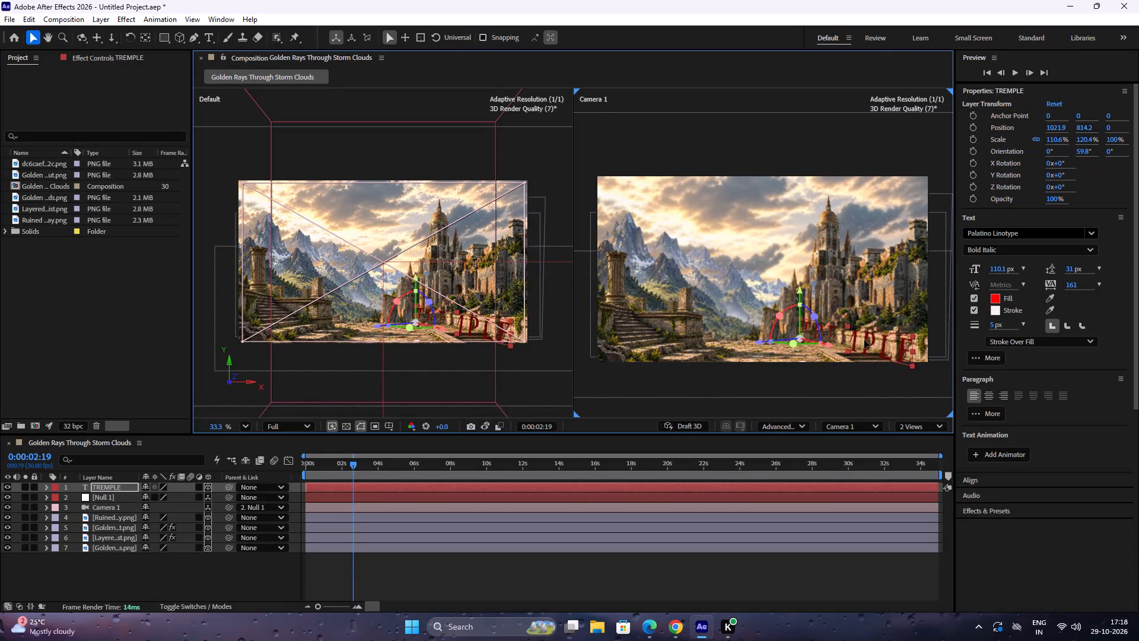
pyautogui.moveTo(864, 340); pyautogui.dragTo(873, 319)
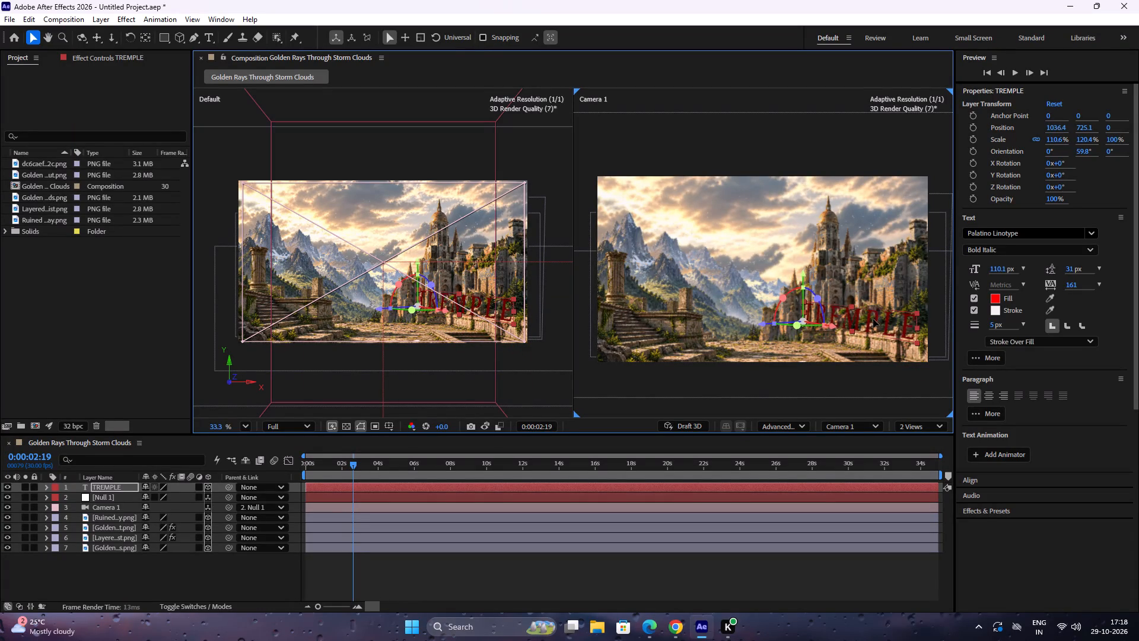
pyautogui.moveTo(873, 319); pyautogui.dragTo(877, 317)
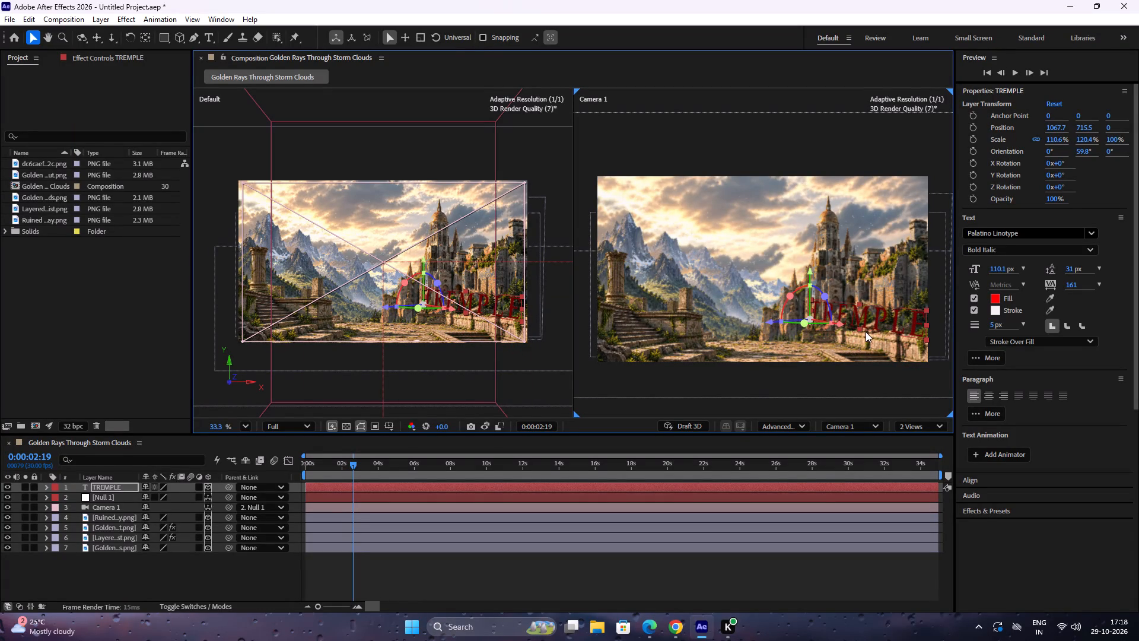
pyautogui.click(814, 327)
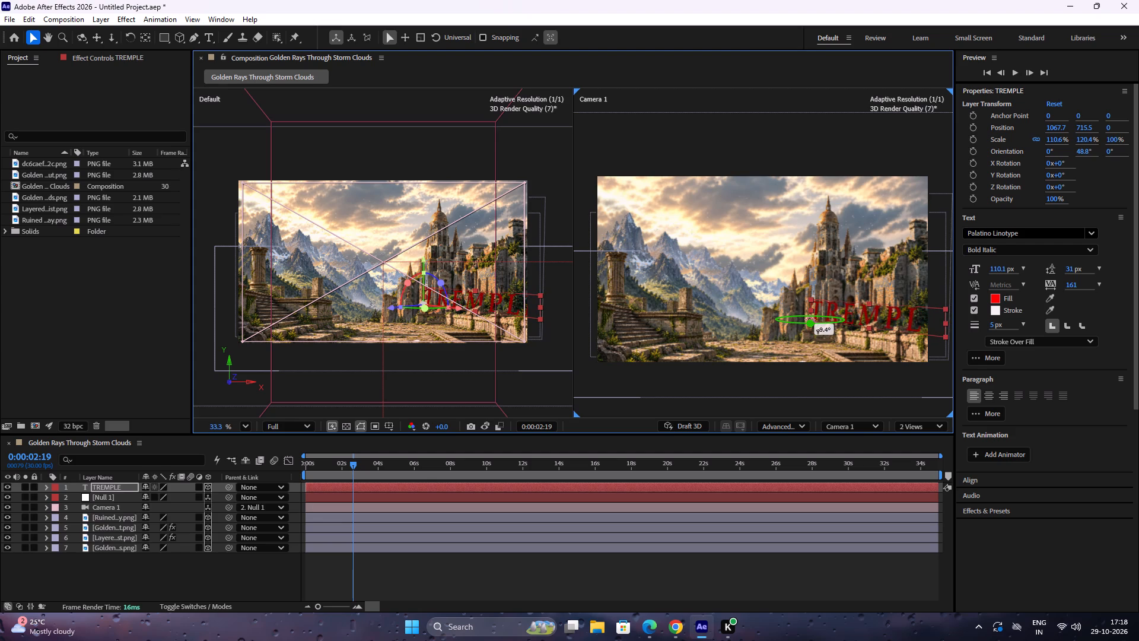
# Set the first of the two views to Active Camera (Camera 1).
pyautogui.click(514, 340)
pyautogui.click(877, 430)
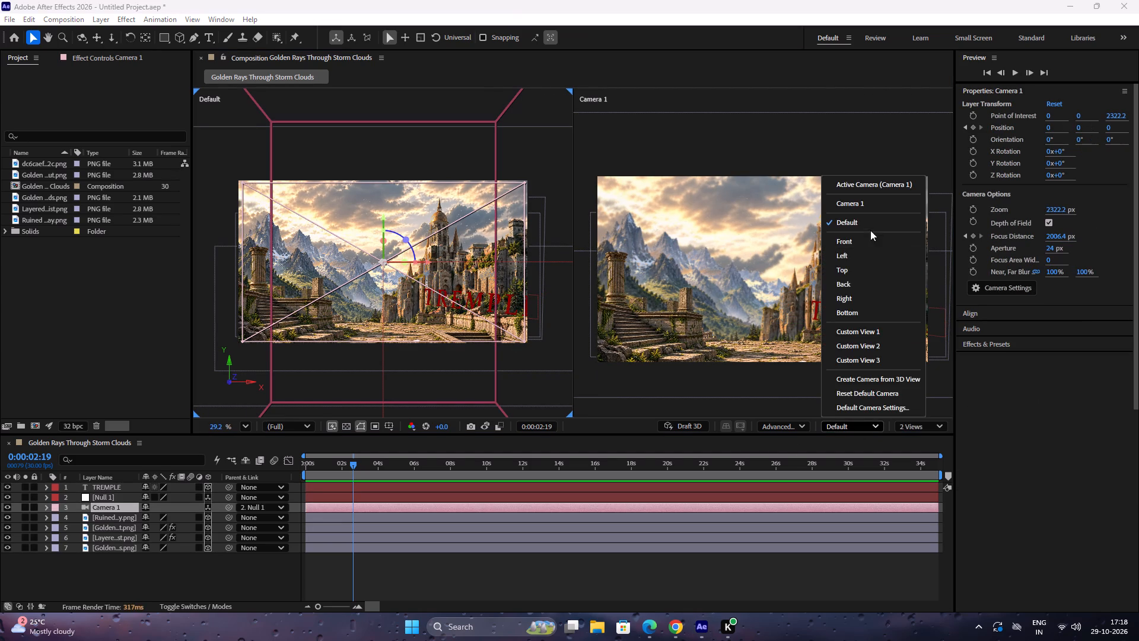
pyautogui.click(861, 220)
pyautogui.click(857, 423)
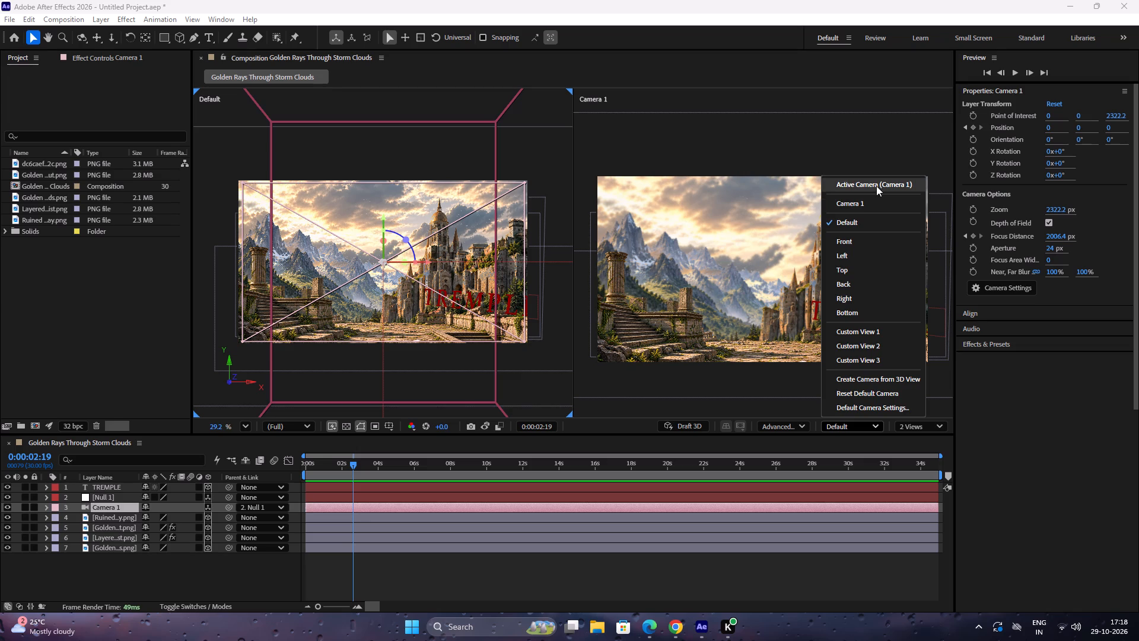
pyautogui.click(876, 186)
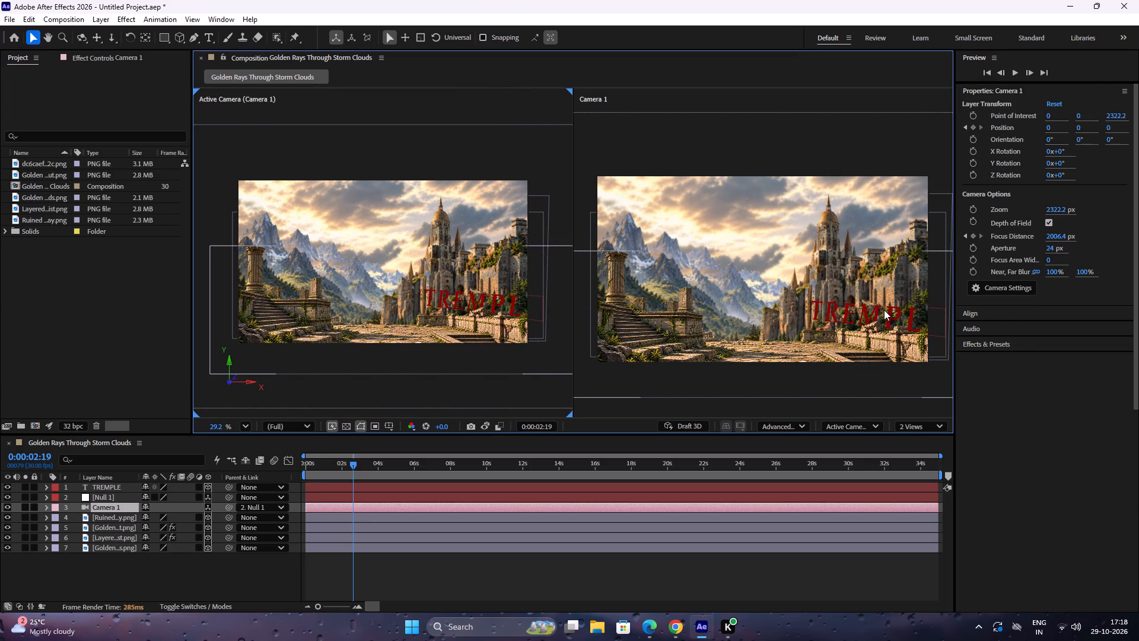
# Move the TREMPLE text up across the castle walls to about 1136, 551.8.
pyautogui.click(883, 310)
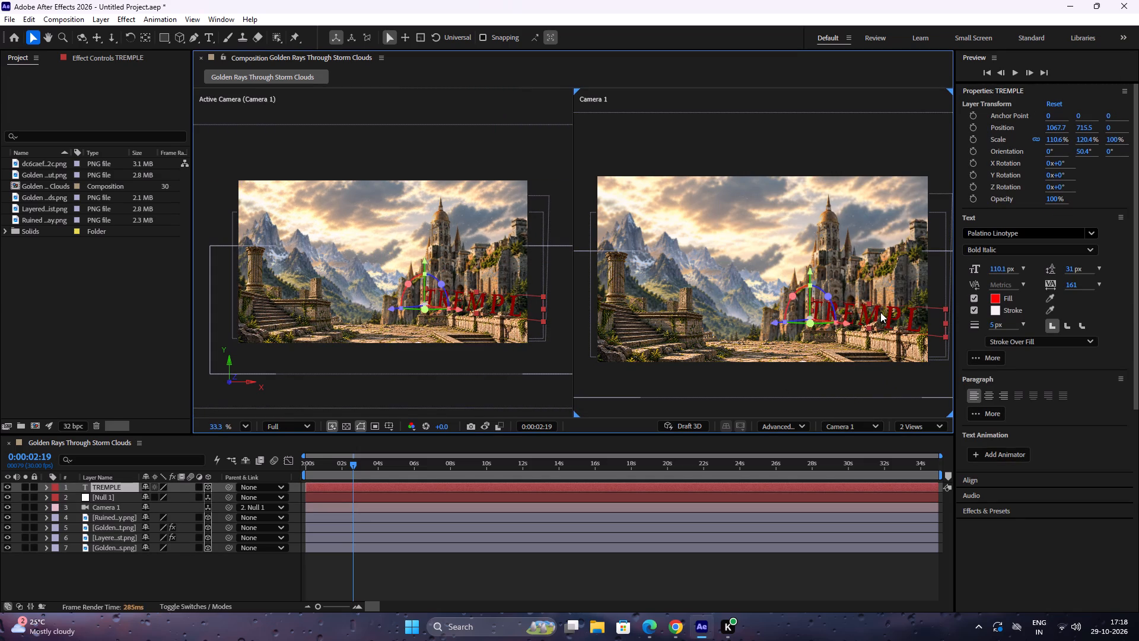
pyautogui.moveTo(877, 317); pyautogui.dragTo(878, 319)
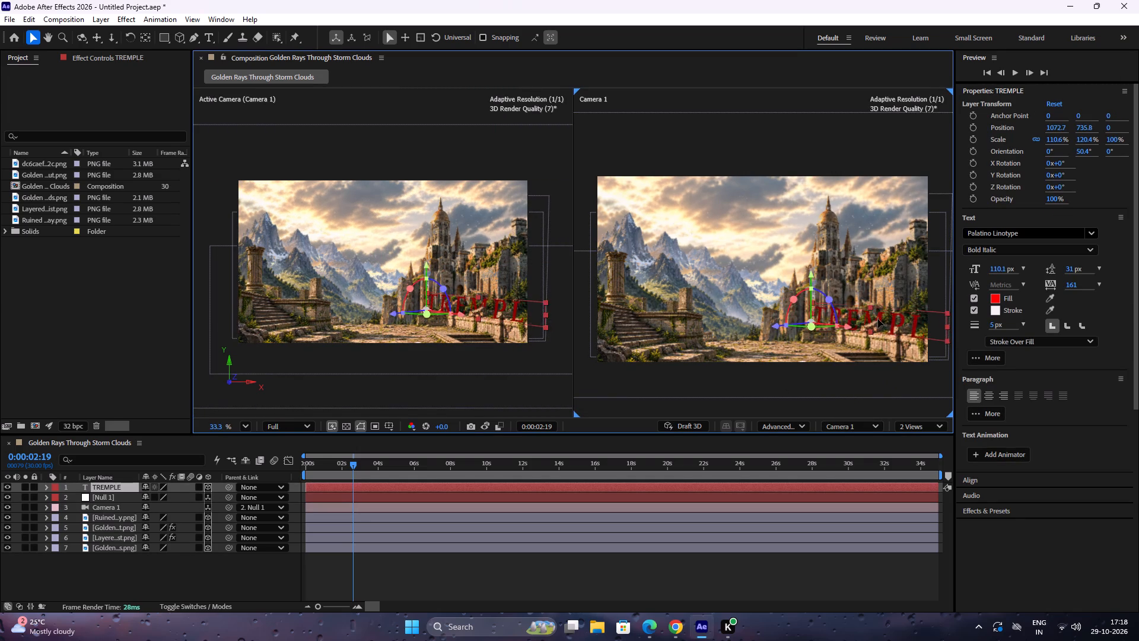
pyautogui.moveTo(878, 319); pyautogui.dragTo(887, 296)
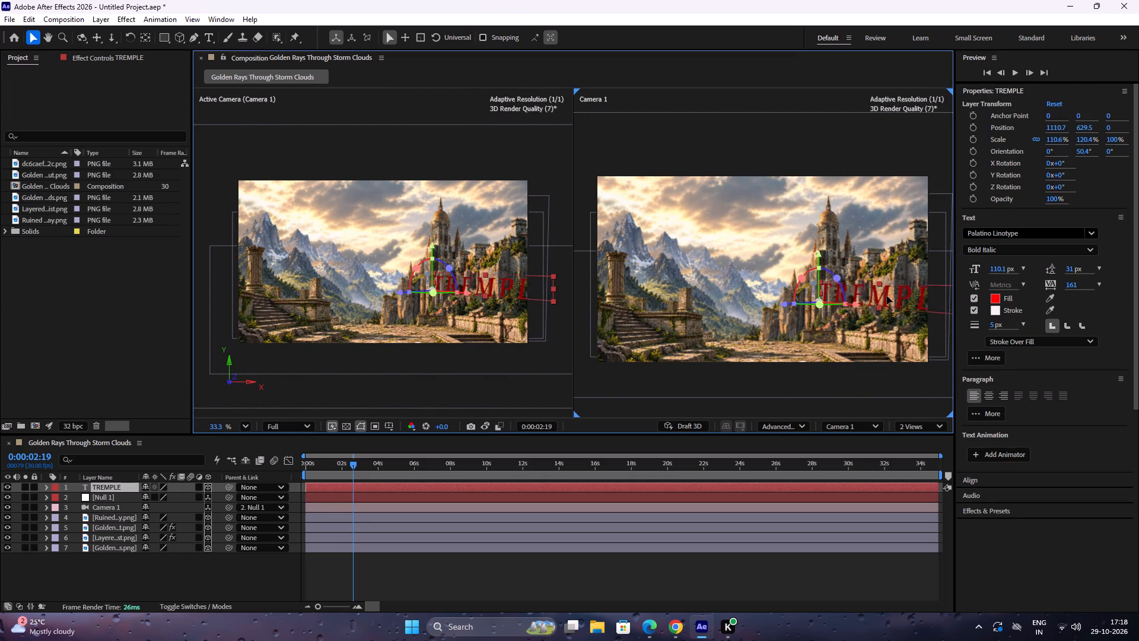
pyautogui.moveTo(887, 296); pyautogui.dragTo(893, 286)
# Scale the TREMPLE text's height to about 95.7% in Y.
pyautogui.moveTo(825, 263); pyautogui.dragTo(825, 254)
pyautogui.moveTo(825, 254); pyautogui.dragTo(825, 261)
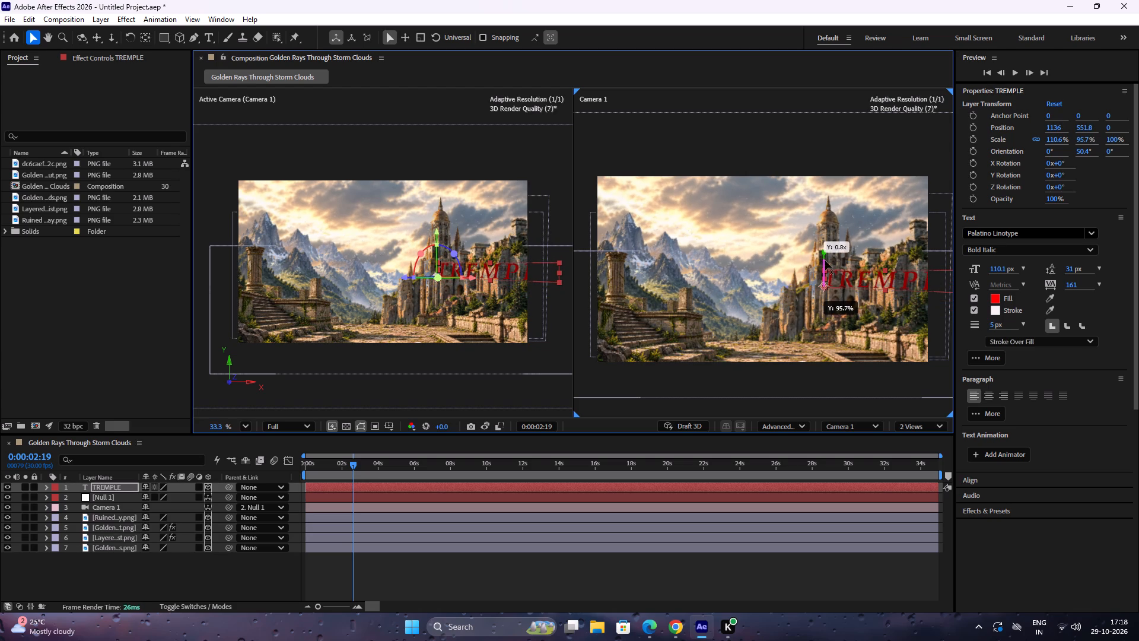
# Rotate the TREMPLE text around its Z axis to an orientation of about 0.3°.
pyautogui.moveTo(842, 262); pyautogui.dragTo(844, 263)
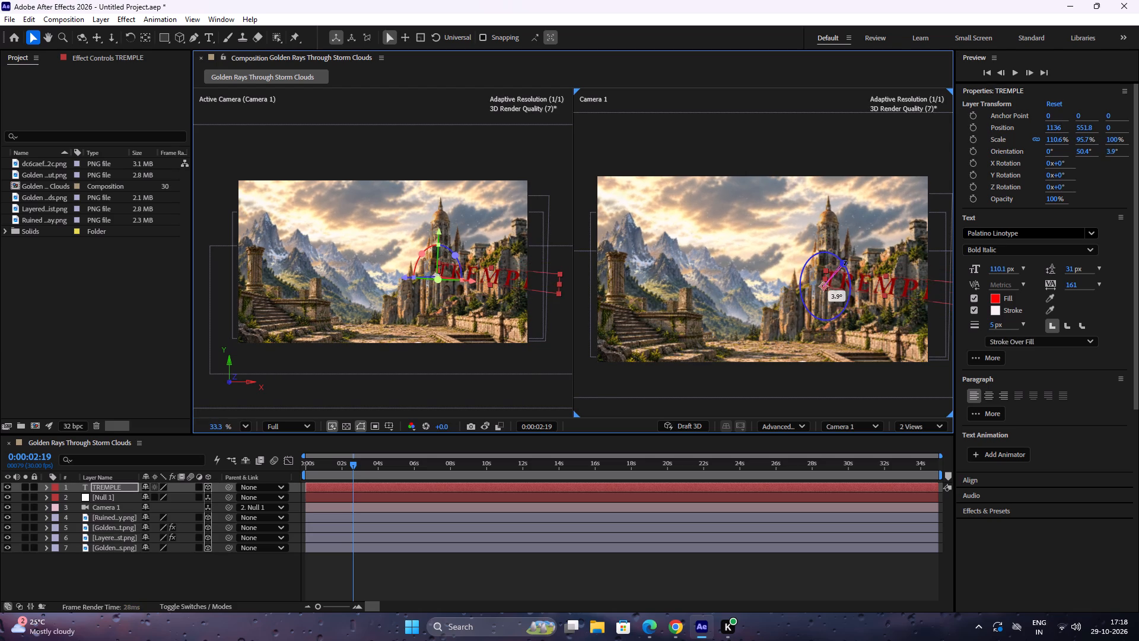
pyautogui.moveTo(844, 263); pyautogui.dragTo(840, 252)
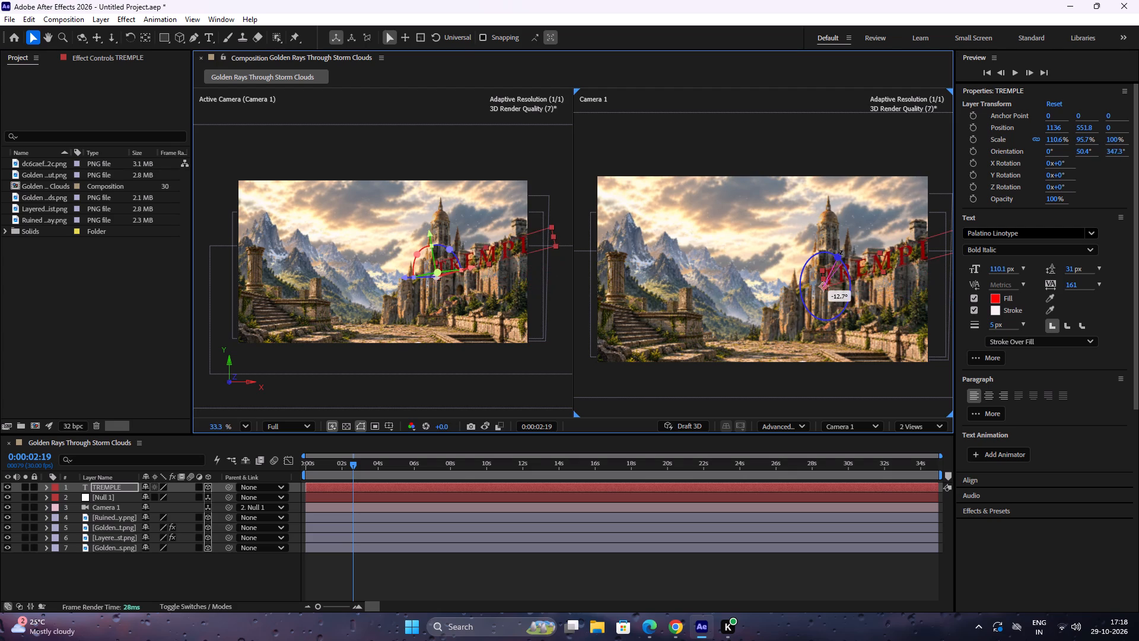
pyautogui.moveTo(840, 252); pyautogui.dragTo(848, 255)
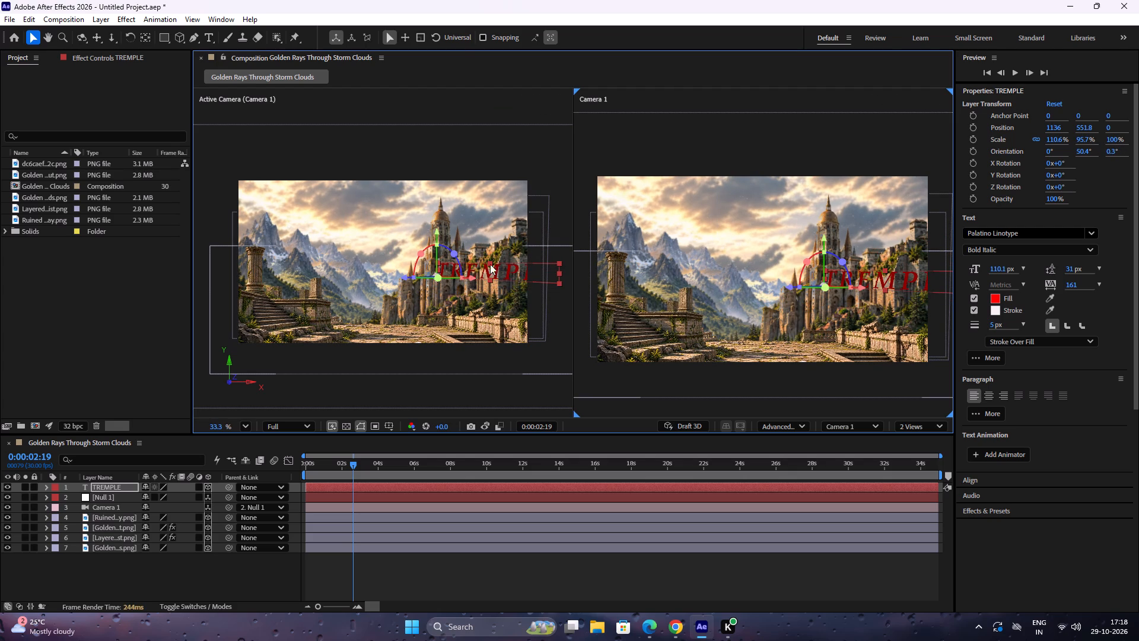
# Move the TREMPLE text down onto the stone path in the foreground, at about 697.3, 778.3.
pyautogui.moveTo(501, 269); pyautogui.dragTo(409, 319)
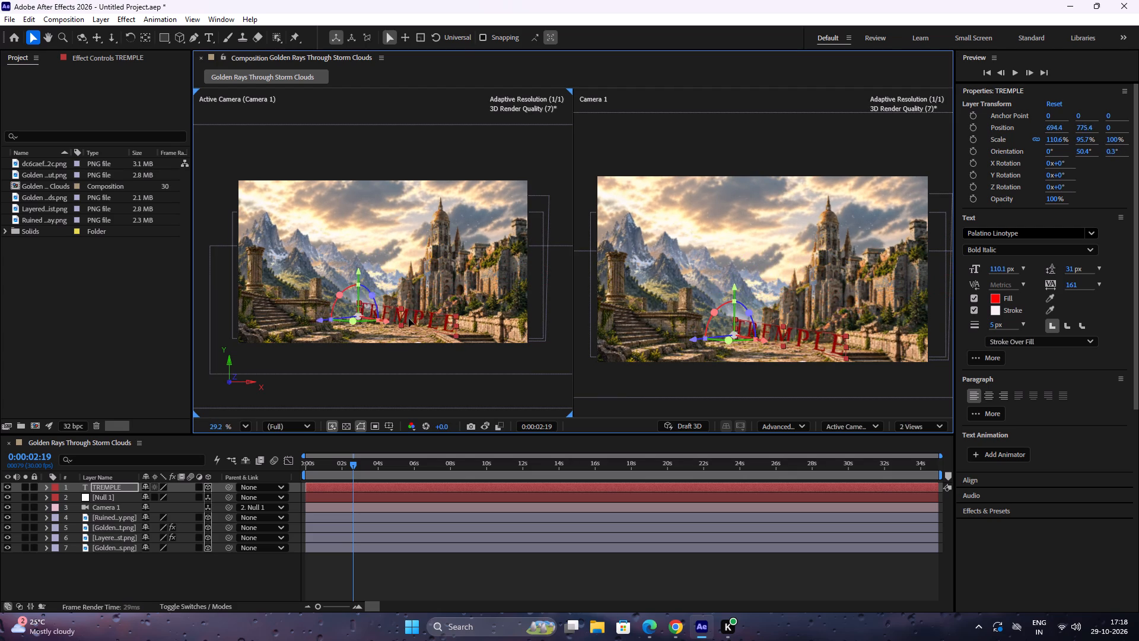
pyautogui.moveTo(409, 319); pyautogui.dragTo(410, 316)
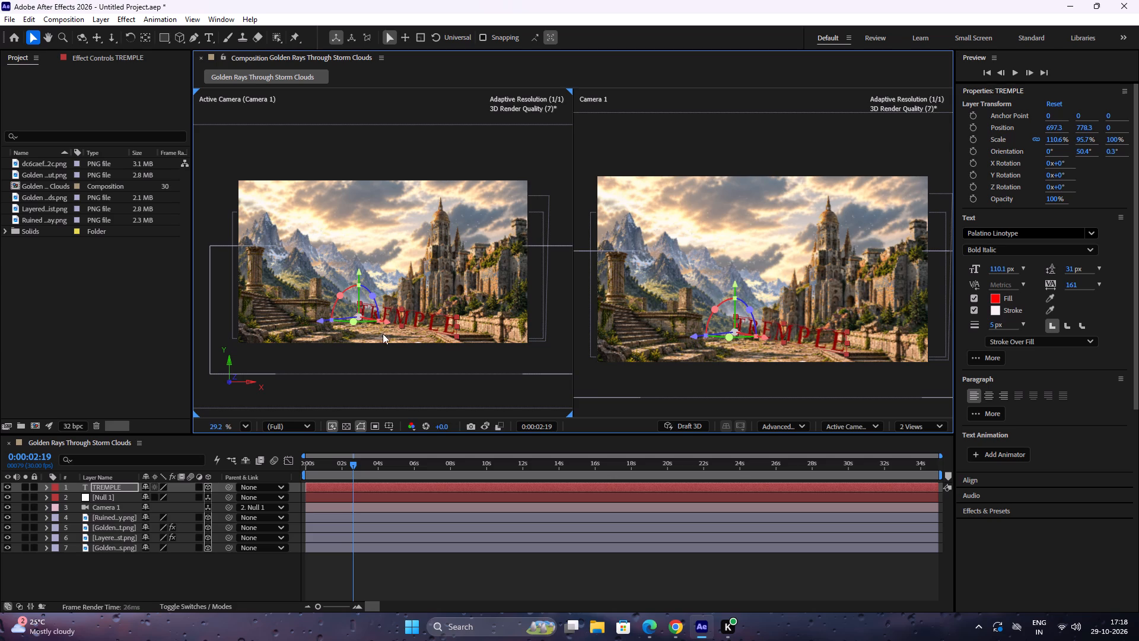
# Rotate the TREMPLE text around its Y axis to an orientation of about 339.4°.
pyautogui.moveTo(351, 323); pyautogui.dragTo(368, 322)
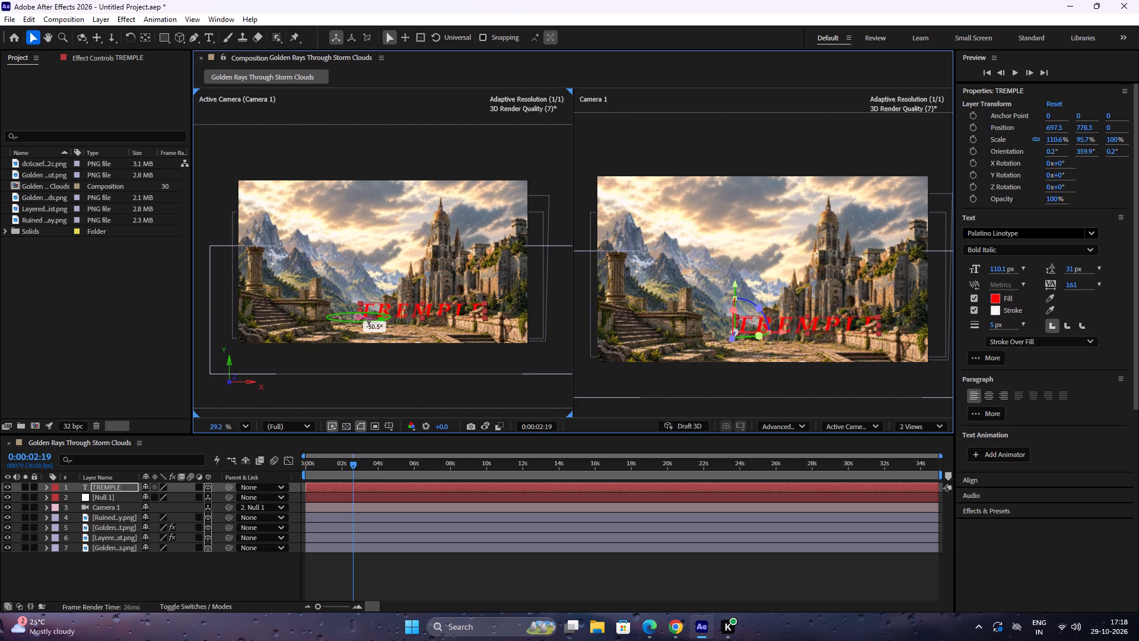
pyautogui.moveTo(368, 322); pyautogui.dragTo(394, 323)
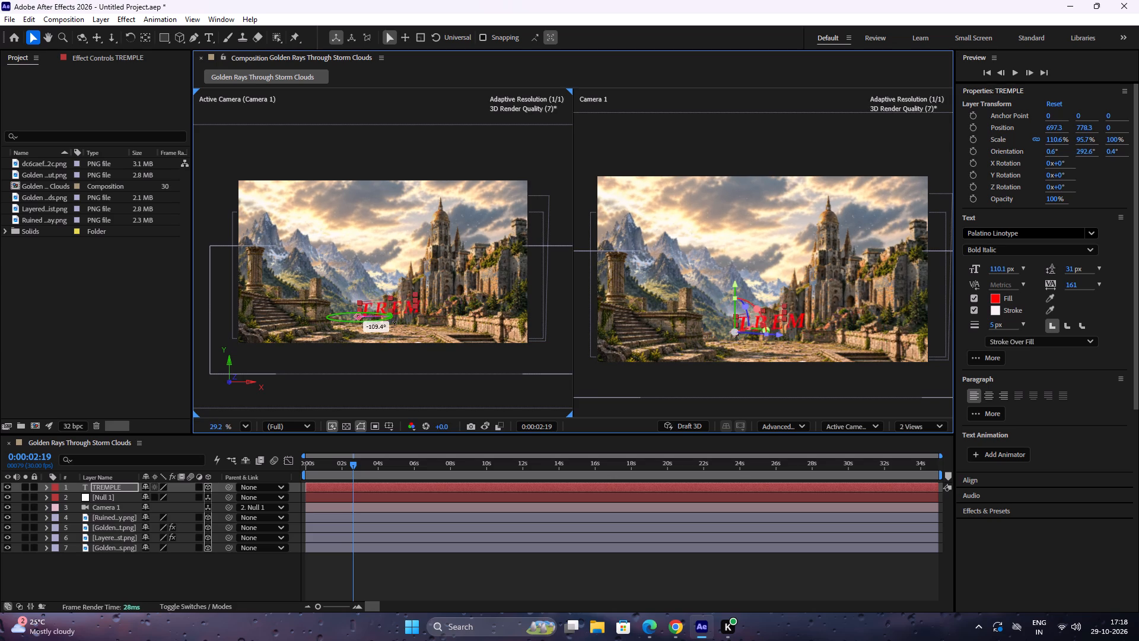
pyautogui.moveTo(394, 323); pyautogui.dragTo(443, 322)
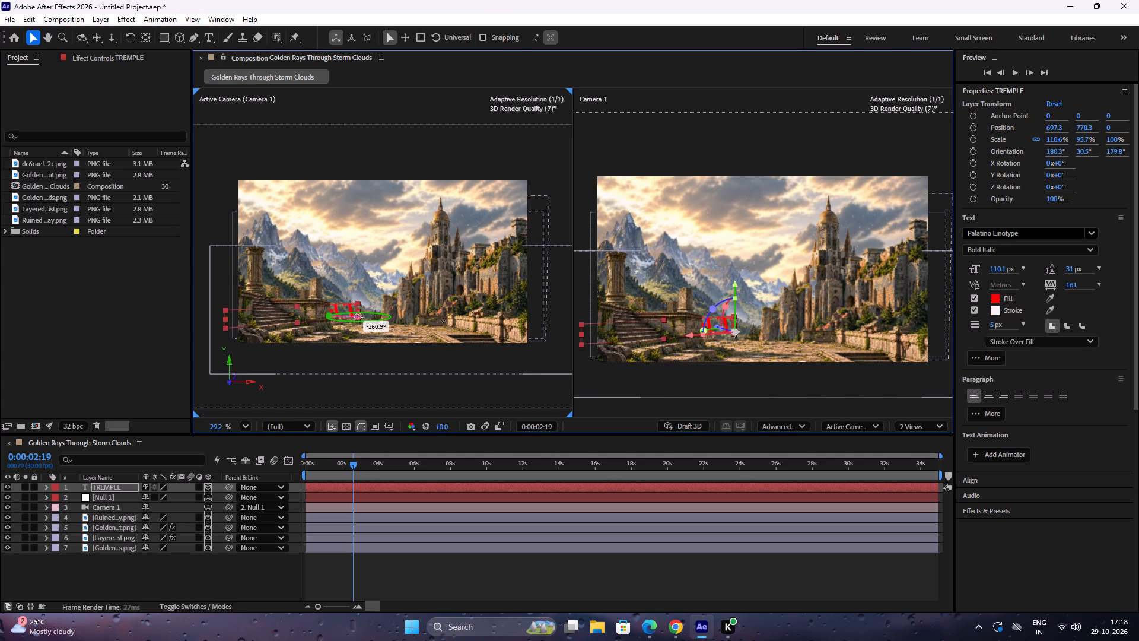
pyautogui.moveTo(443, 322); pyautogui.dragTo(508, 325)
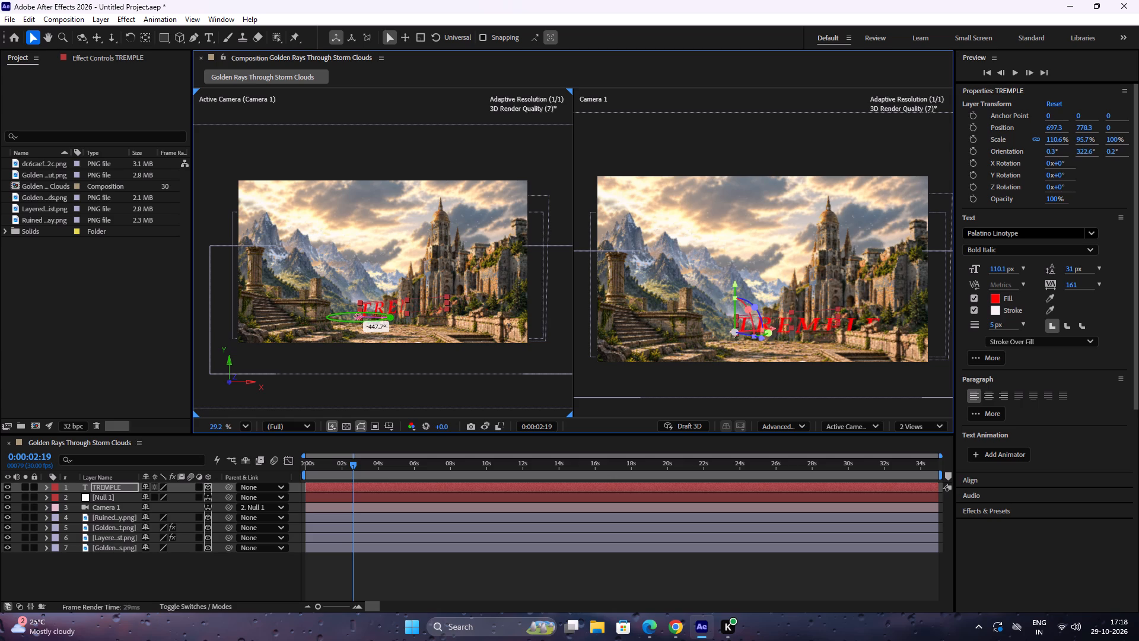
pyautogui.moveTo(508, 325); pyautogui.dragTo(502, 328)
# Delete the TREMPLE text layer from the Golden Rays Through Storm Clouds composition.
pyautogui.click(800, 322)
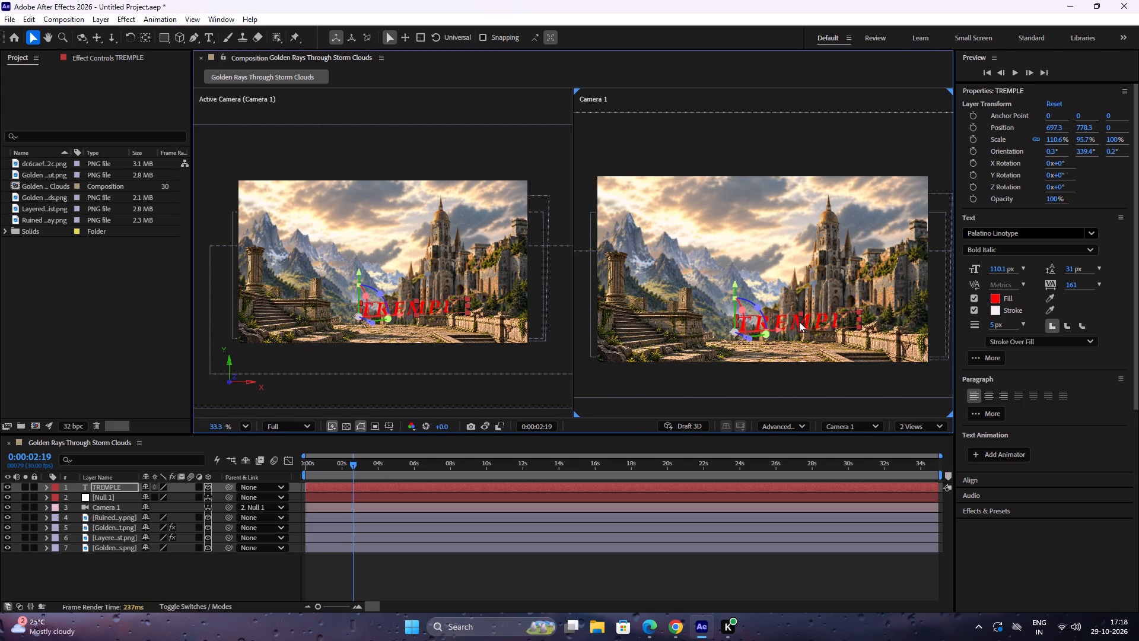
pyautogui.press('BackSpace')
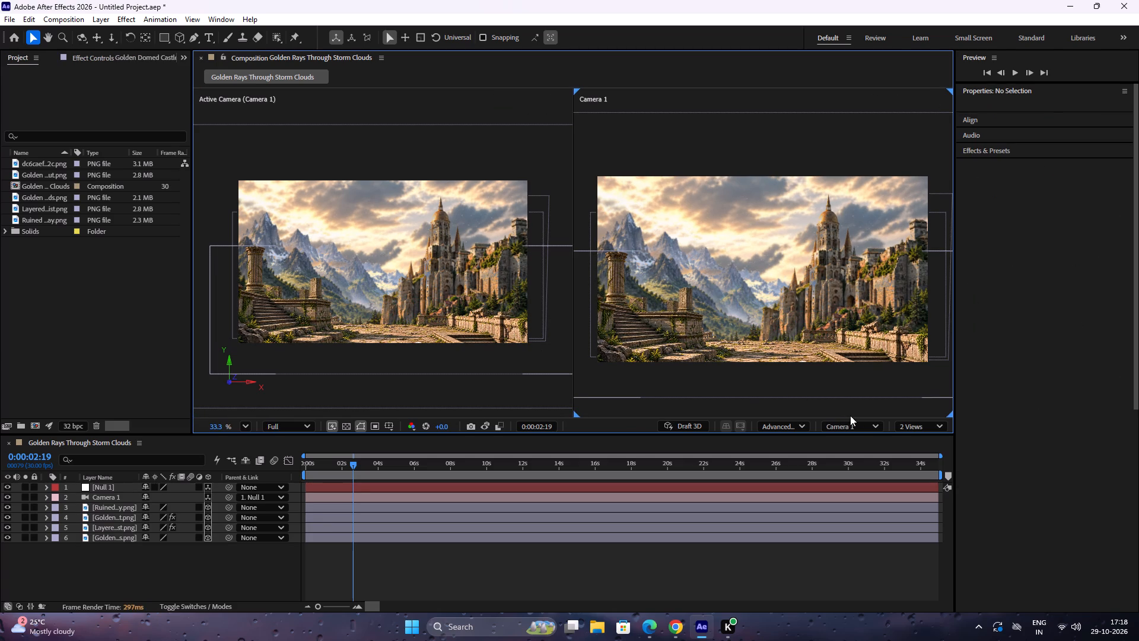
# Close the project, saving it in the PHXDownloads folder as an After Effects project named "3d manupulation".
pyautogui.click(1116, 3)
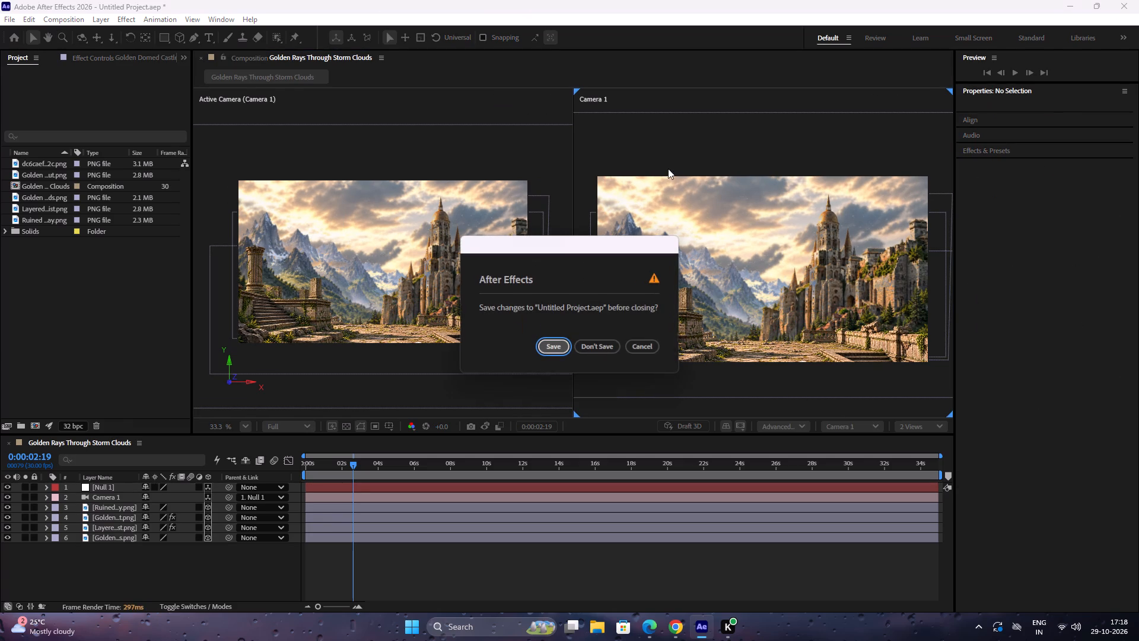
pyautogui.click(546, 347)
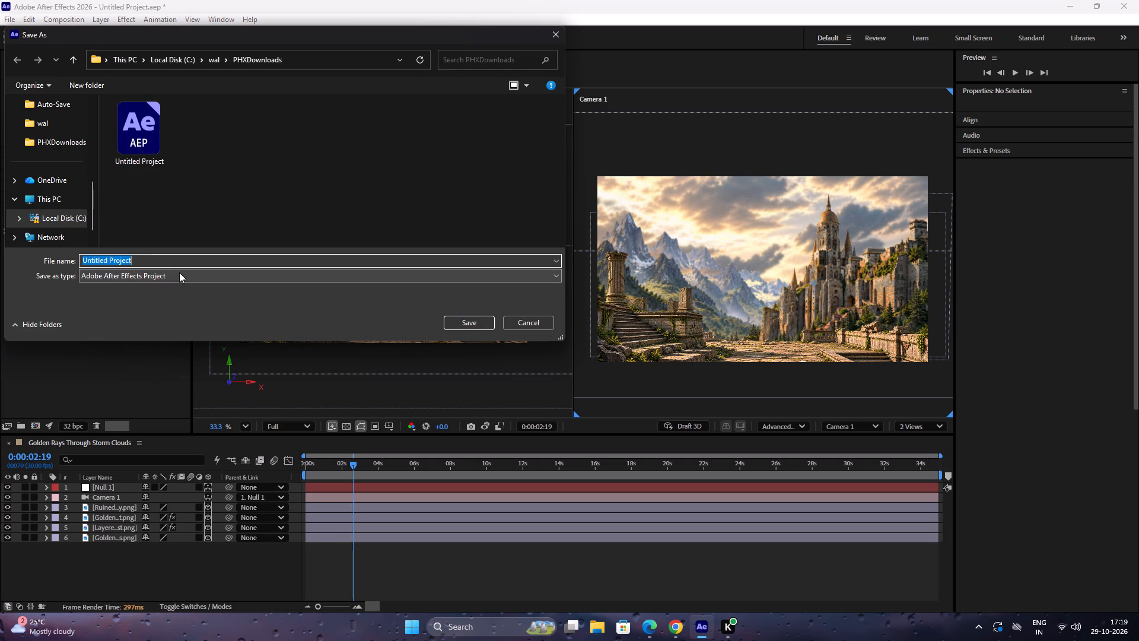
pyautogui.write('3d')
pyautogui.press('space')
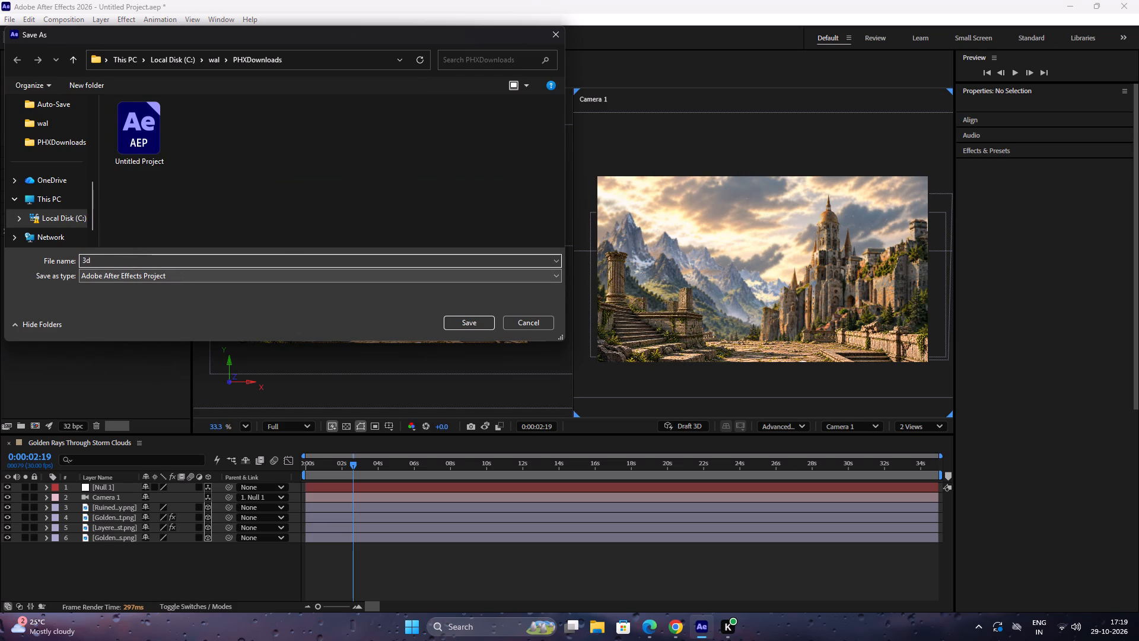
pyautogui.write('ma')
pyautogui.write('nupu')
pyautogui.write('lation')
pyautogui.press('Return')
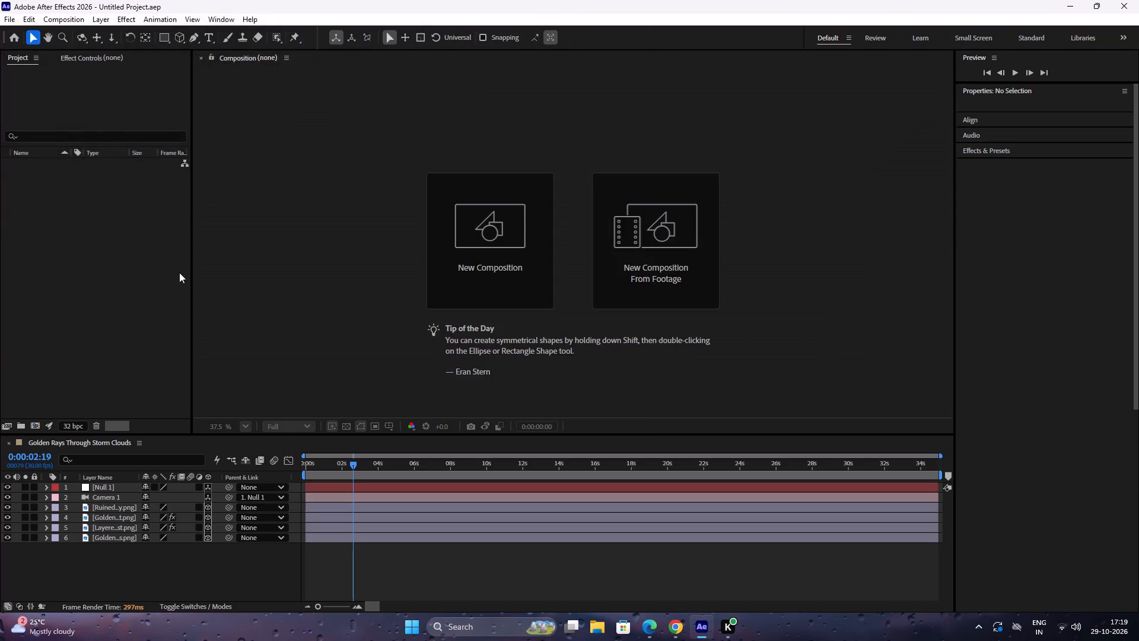